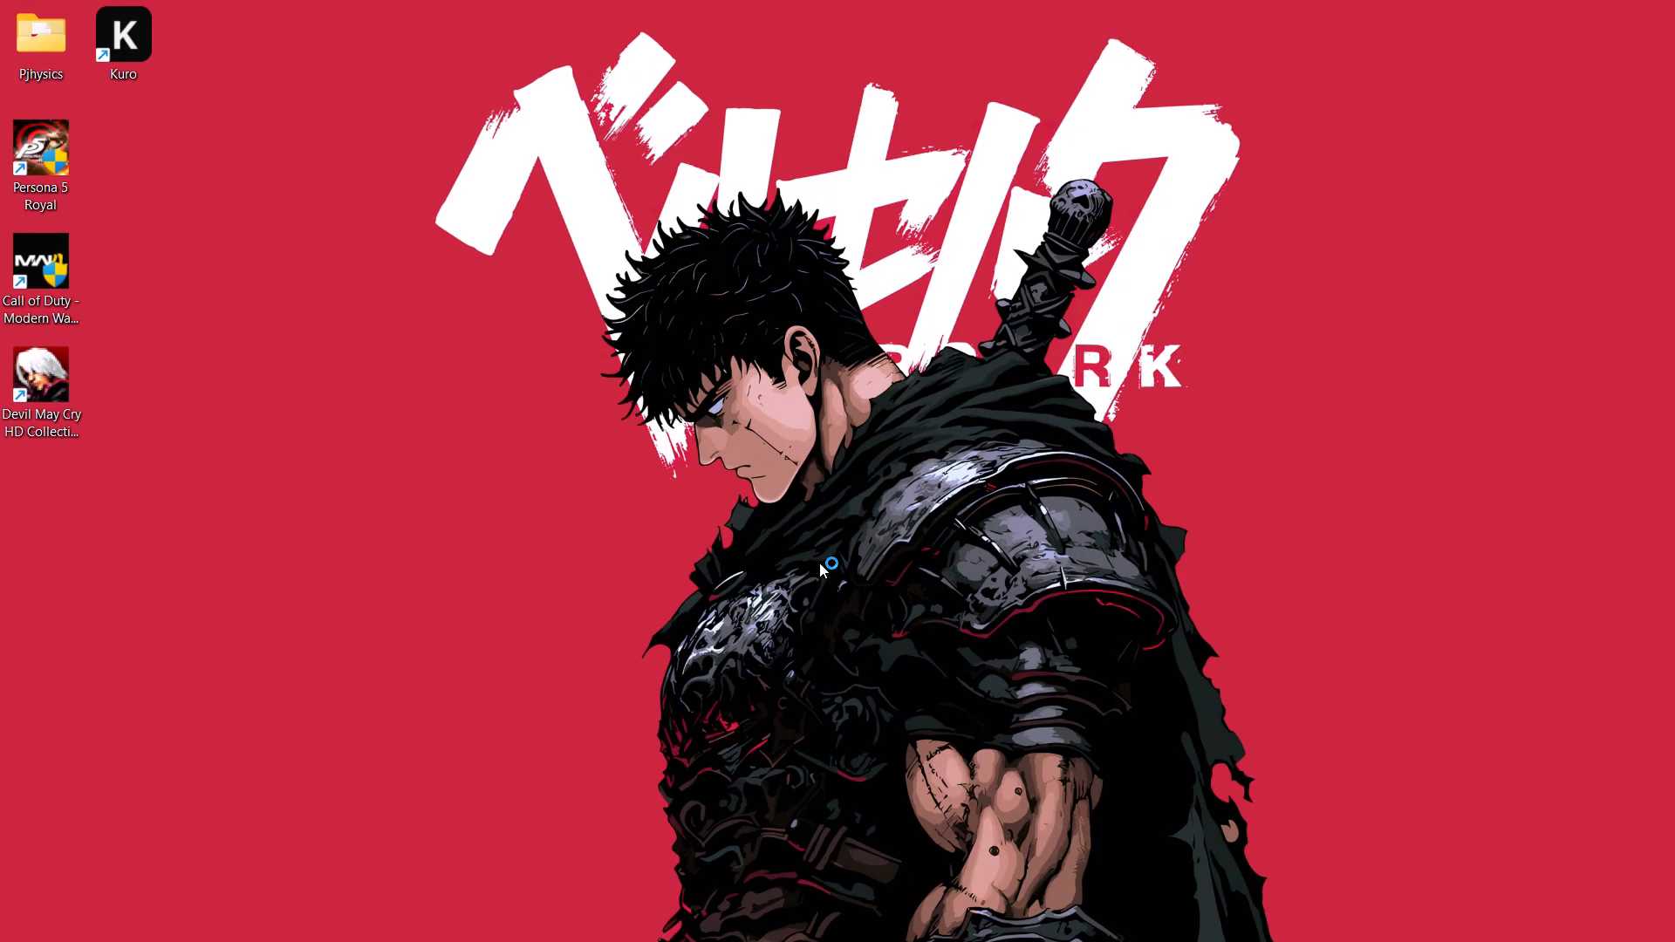
Launch DaVinci Resolve and bring up its local project library.
{"action": "left_click", "coordinate": [837, 909]}
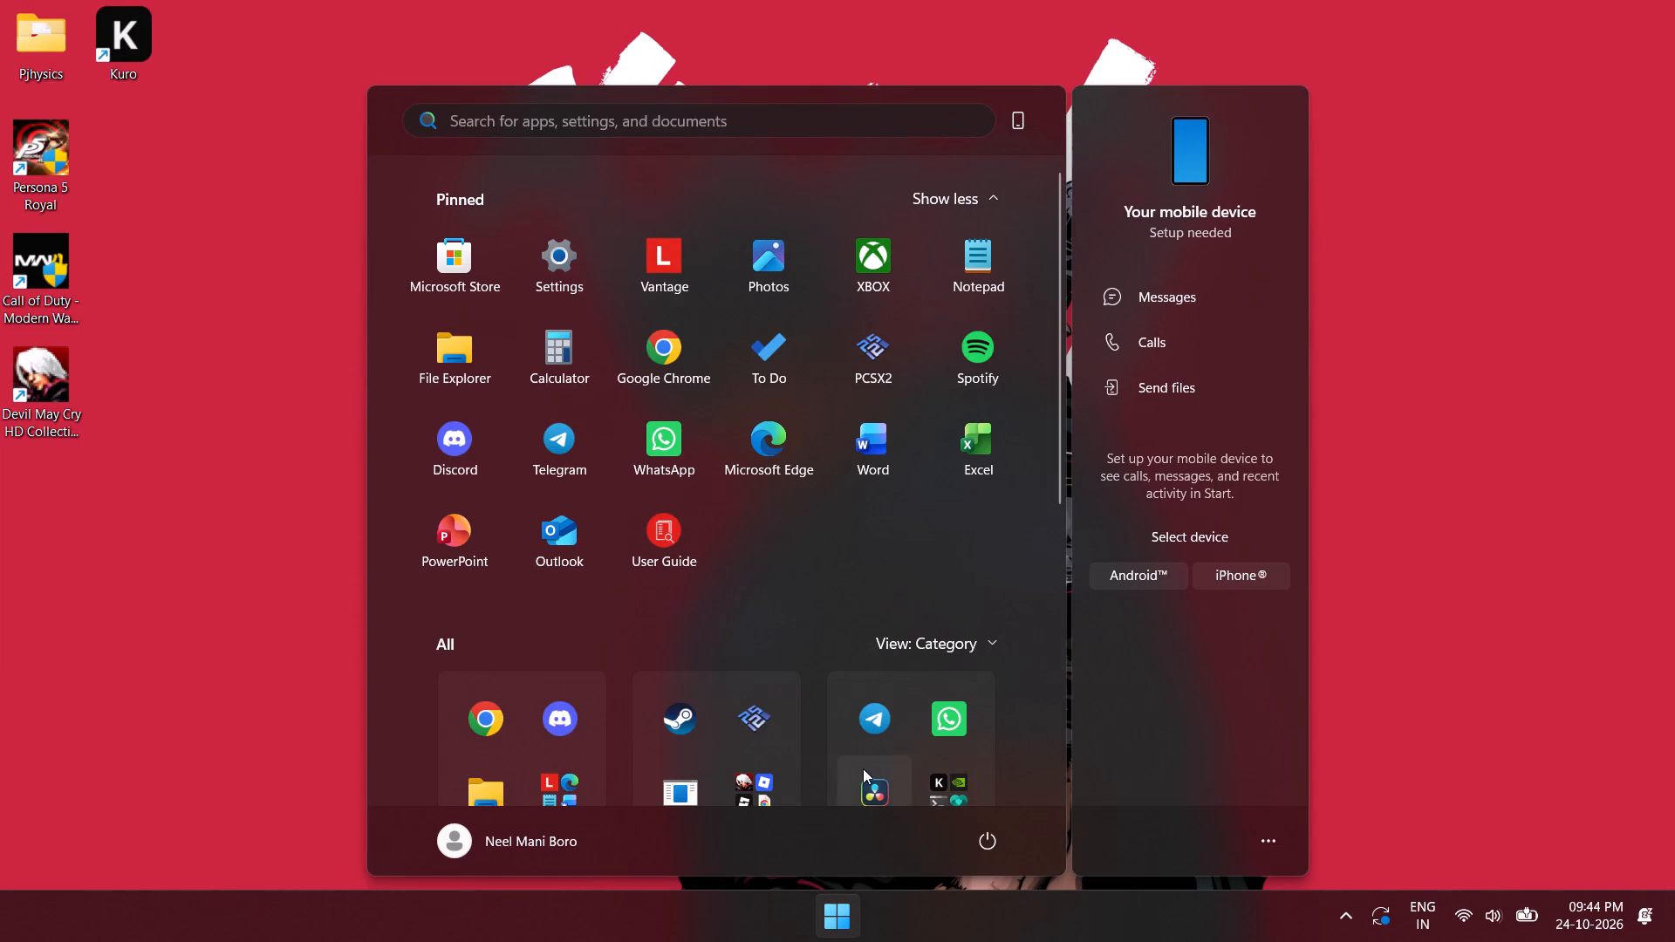
{"action": "double_click", "coordinate": [863, 768]}
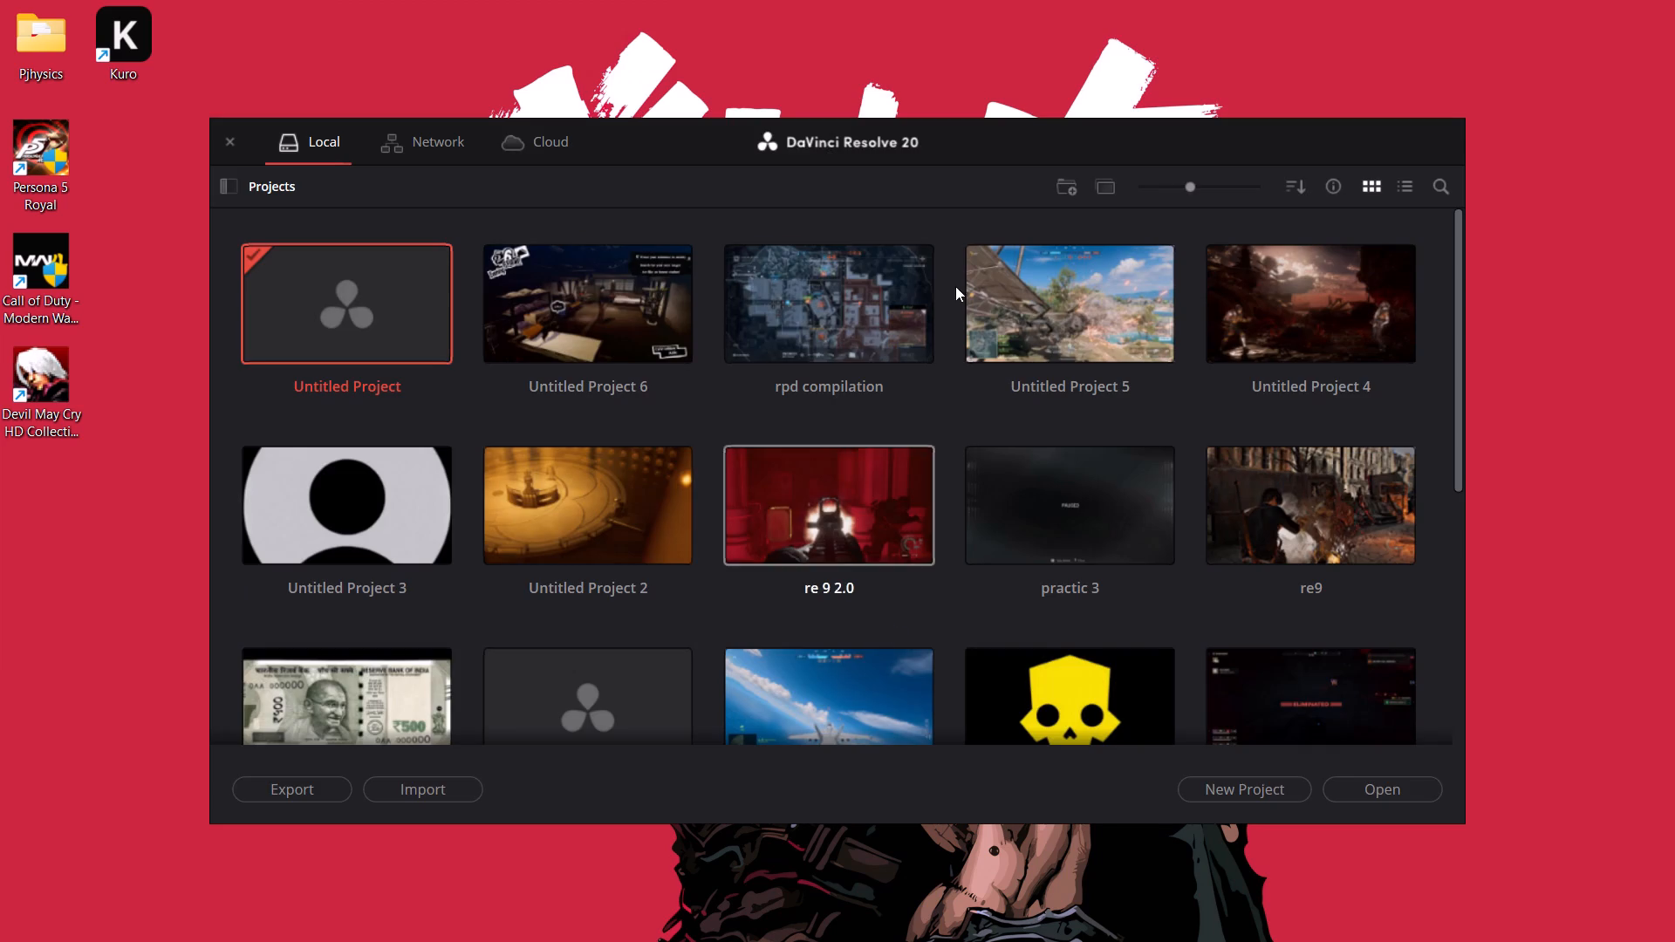
Create a new project named "basic practice 2" in the local project library.
{"action": "left_click", "coordinate": [239, 345]}
{"action": "left_click", "coordinate": [332, 327]}
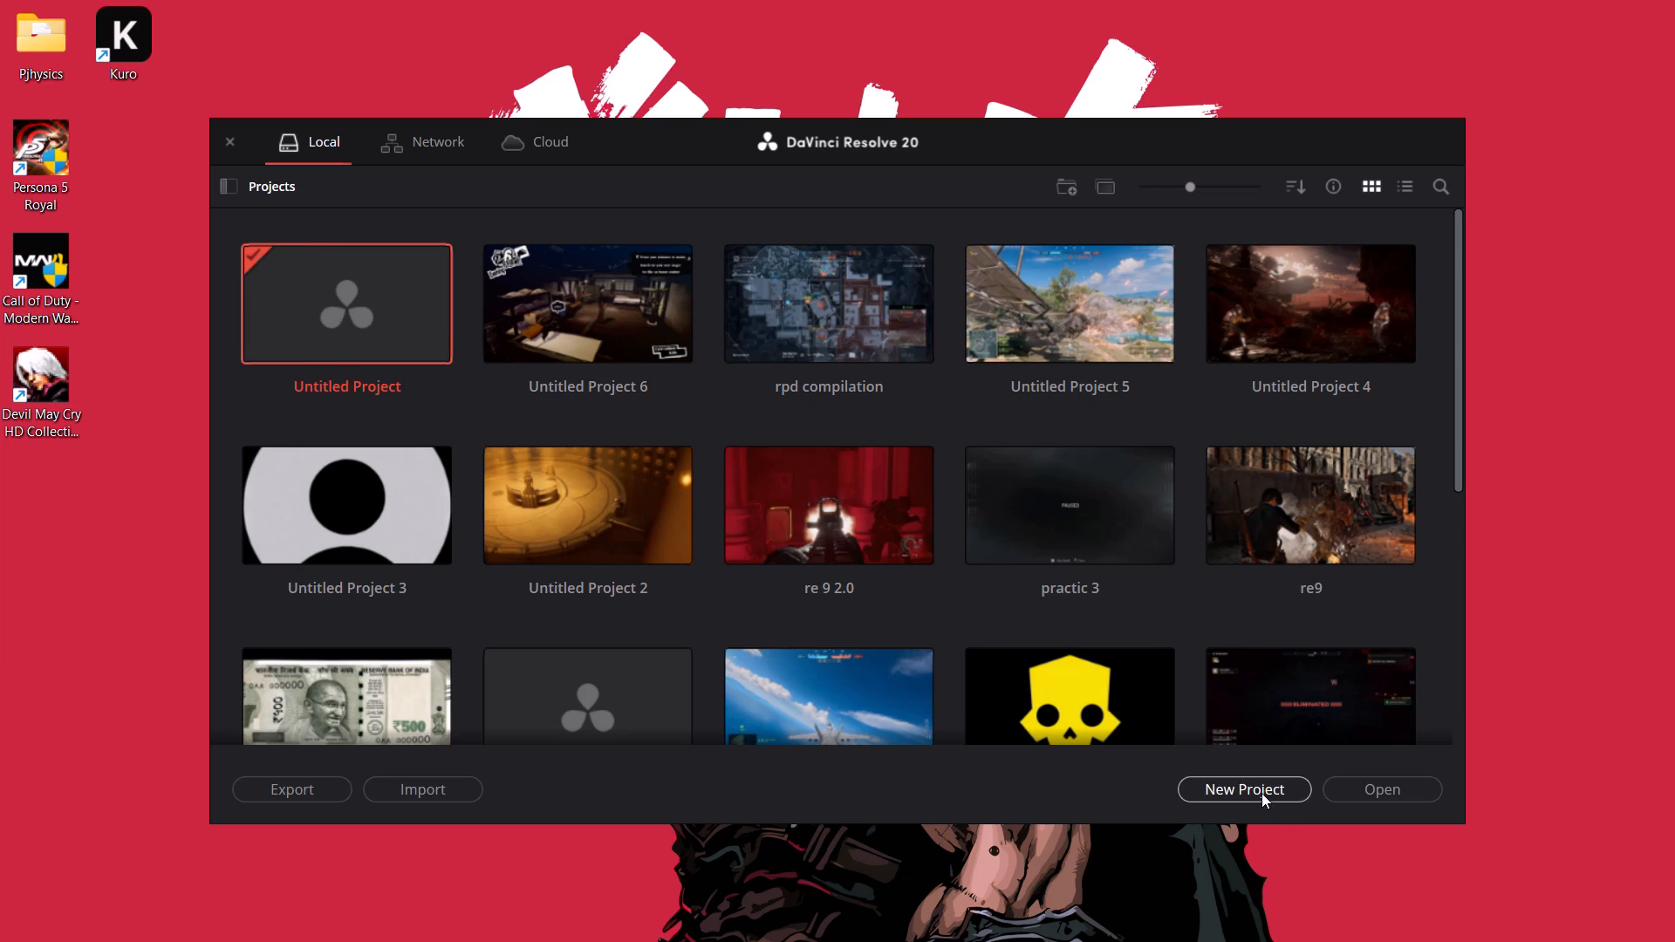
{"action": "left_click", "coordinate": [1261, 793]}
{"action": "left_click", "coordinate": [886, 443]}
{"action": "key", "text": "BackSpace"}
{"action": "key", "text": "BackSpace"}
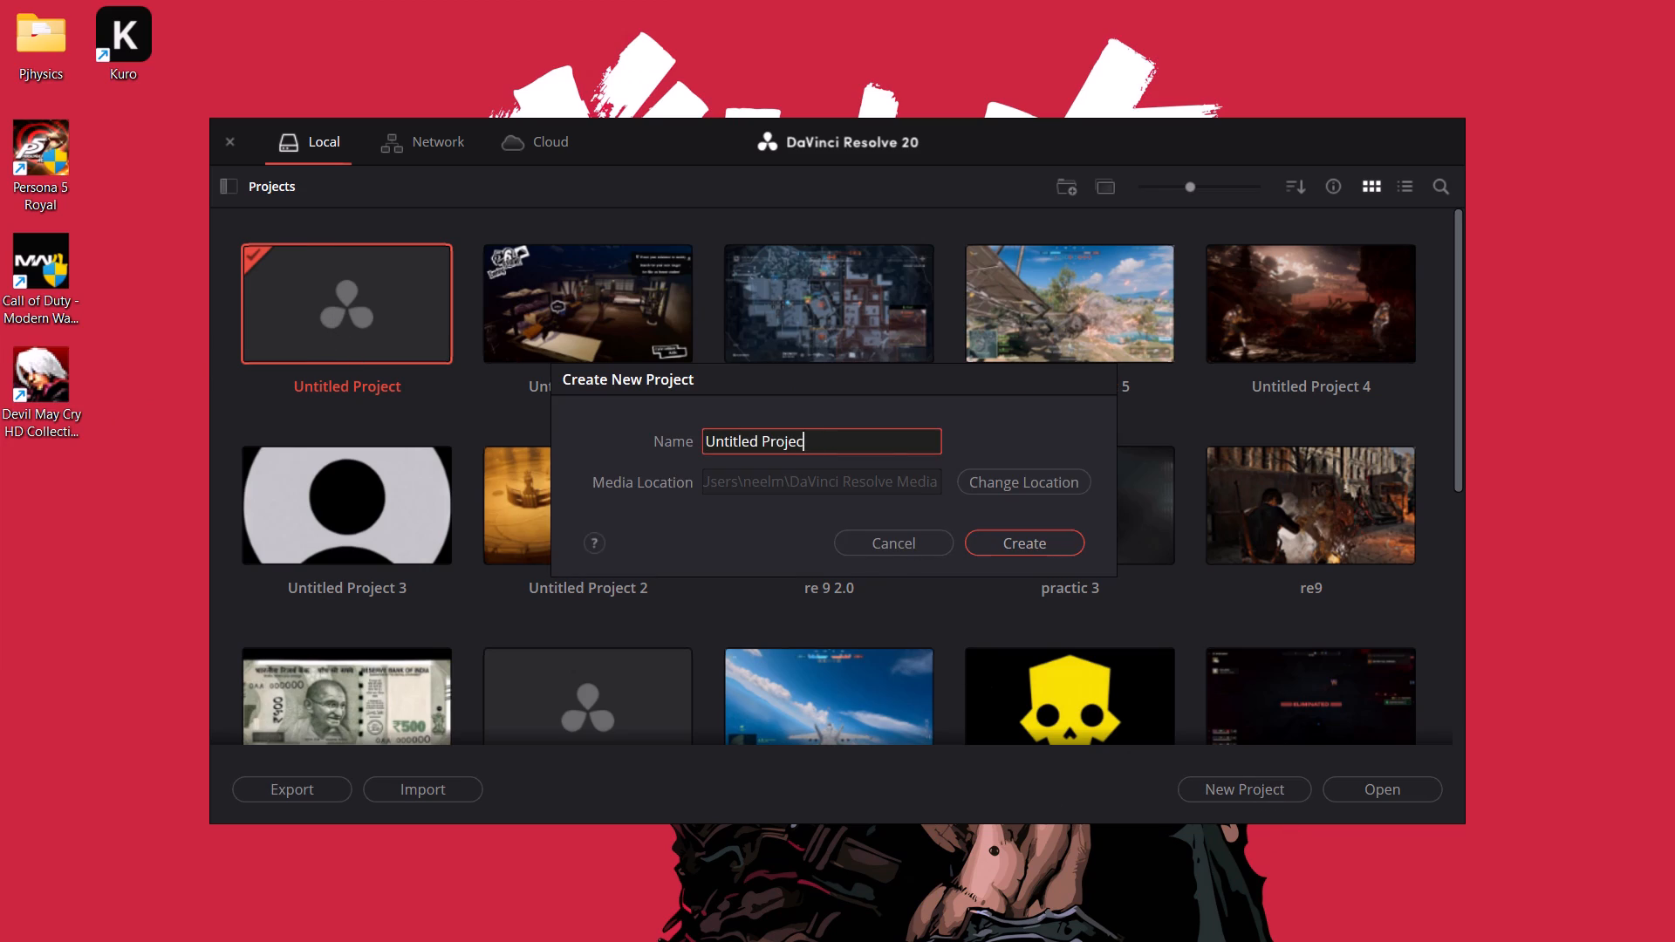
{"action": "key", "text": "BackSpace"}
{"action": "key", "text": "BackSpace"}
{"action": "key", "text": "BackSpace"}
{"action": "key", "text": "BackSpace"}
{"action": "key", "text": "BackSpace"}
{"action": "key", "text": "BackSpace"}
{"action": "key", "text": "BackSpace"}
{"action": "key", "text": "BackSpace"}
{"action": "key", "text": "BackSpace"}
{"action": "key", "text": "BackSpace"}
{"action": "key", "text": "BackSpace"}
{"action": "key", "text": "BackSpace"}
{"action": "key", "text": "BackSpace"}
{"action": "key", "text": "BackSpace"}
{"action": "key", "text": "BackSpace"}
{"action": "key", "text": "BackSpace"}
{"action": "key", "text": "BackSpace"}
{"action": "key", "text": "BackSpace"}
{"action": "key", "text": "BackSpace"}
{"action": "key", "text": "BackSpace"}
{"action": "key", "text": "BackSpace"}
{"action": "key", "text": "BackSpace"}
{"action": "key", "text": "BackSpace"}
{"action": "key", "text": "BackSpace"}
{"action": "type", "text": "basic practice"}
{"action": "key", "text": "space"}
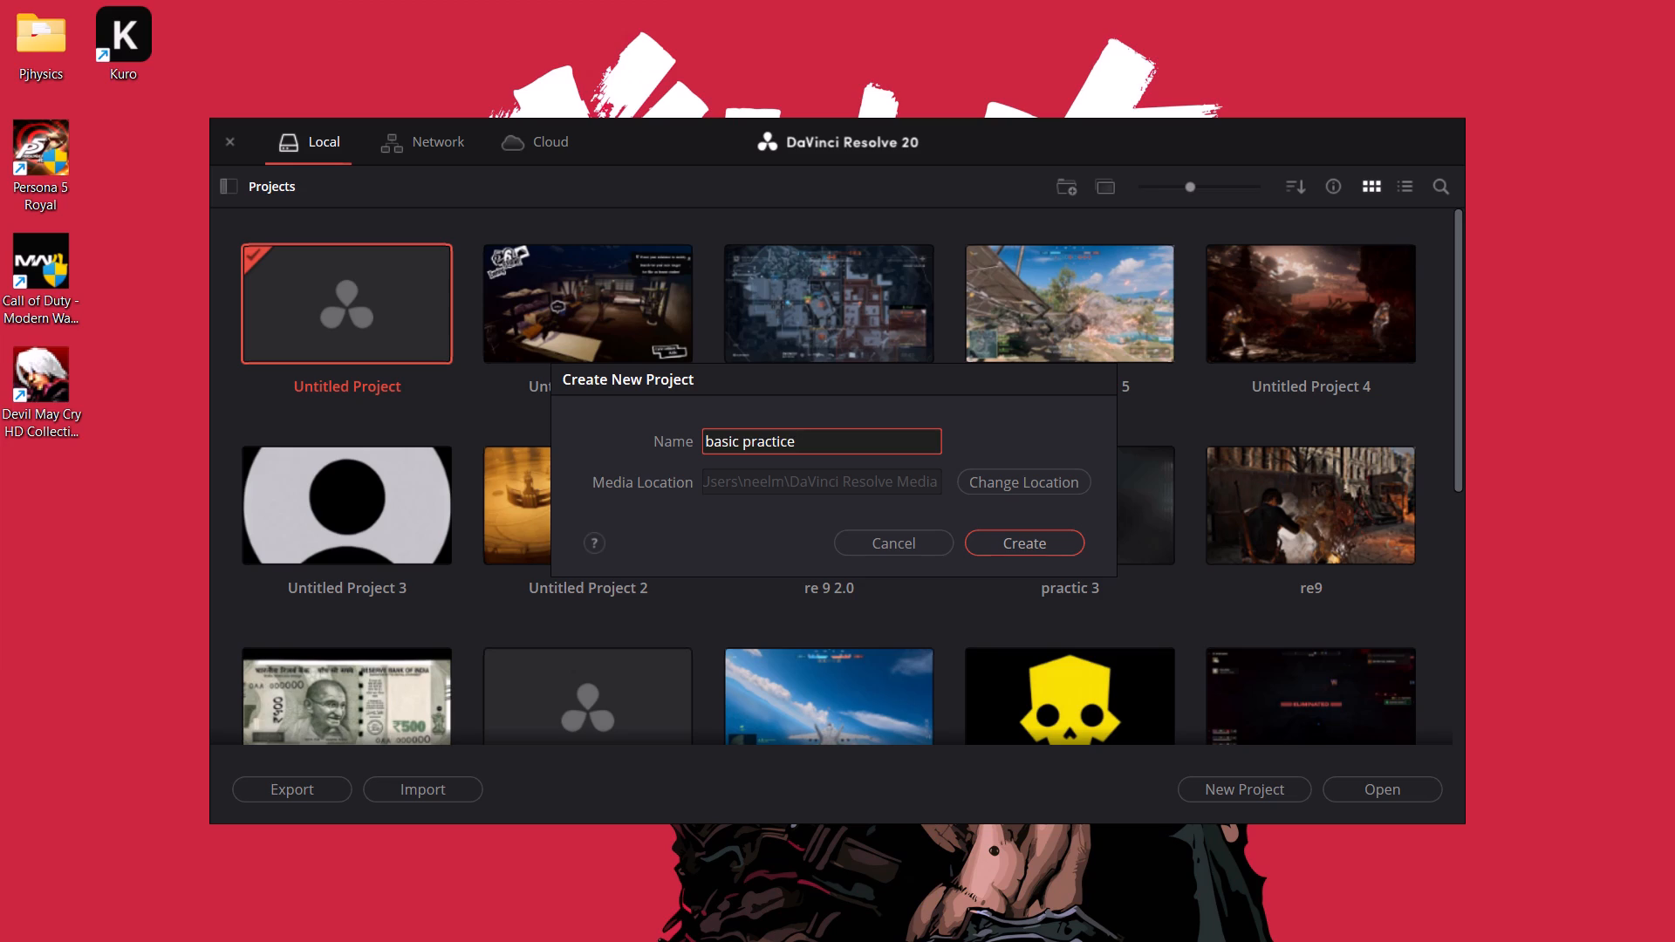
{"action": "key", "text": "2"}
{"action": "key", "text": "Return"}
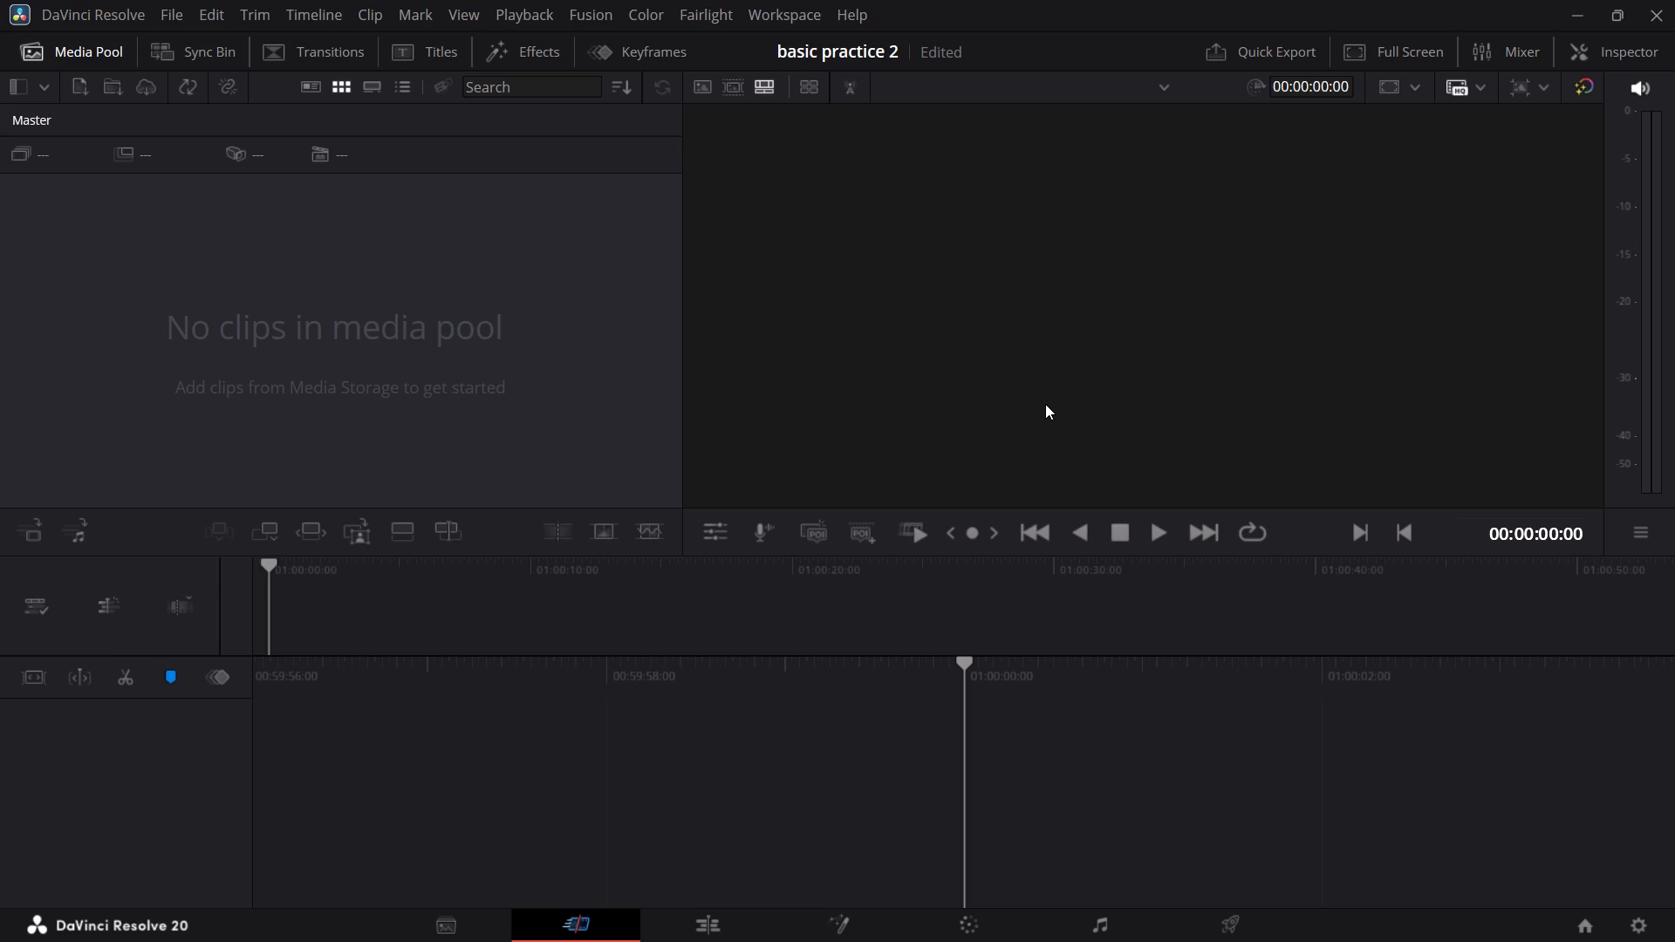
Import the second clip from the Shadow of the Tomb Raider folder in Videos into the media pool.
{"action": "left_click", "coordinate": [455, 928]}
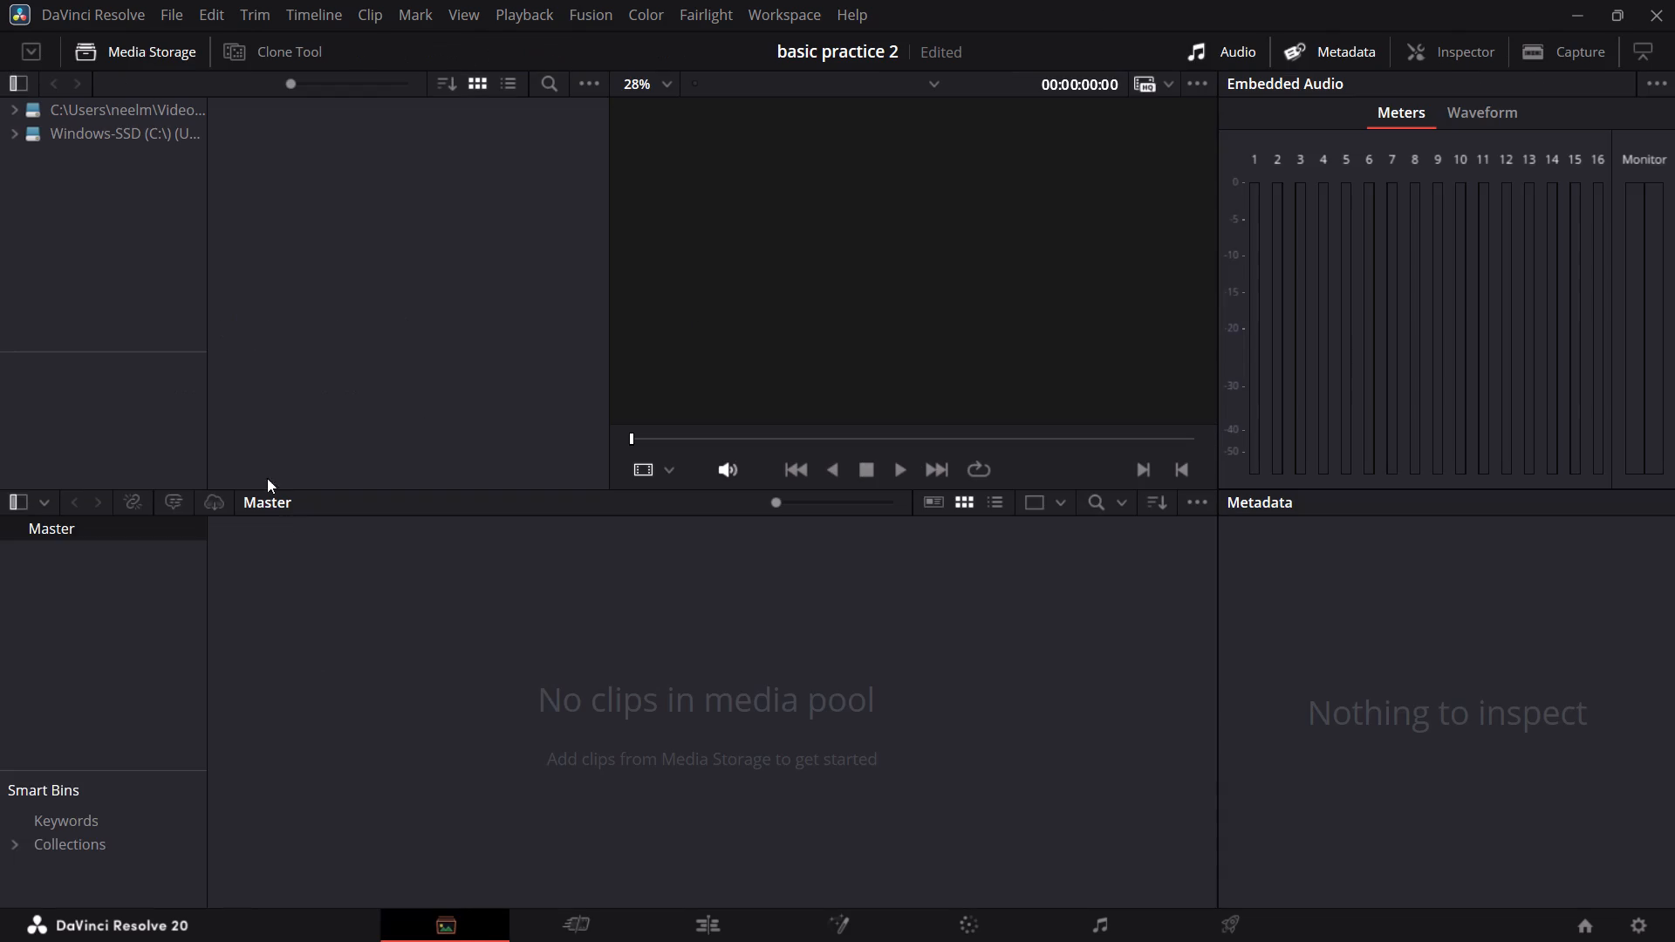
{"action": "left_click", "coordinate": [114, 112]}
{"action": "scroll", "coordinate": [447, 232], "scroll_direction": "down", "scroll_amount": 1}
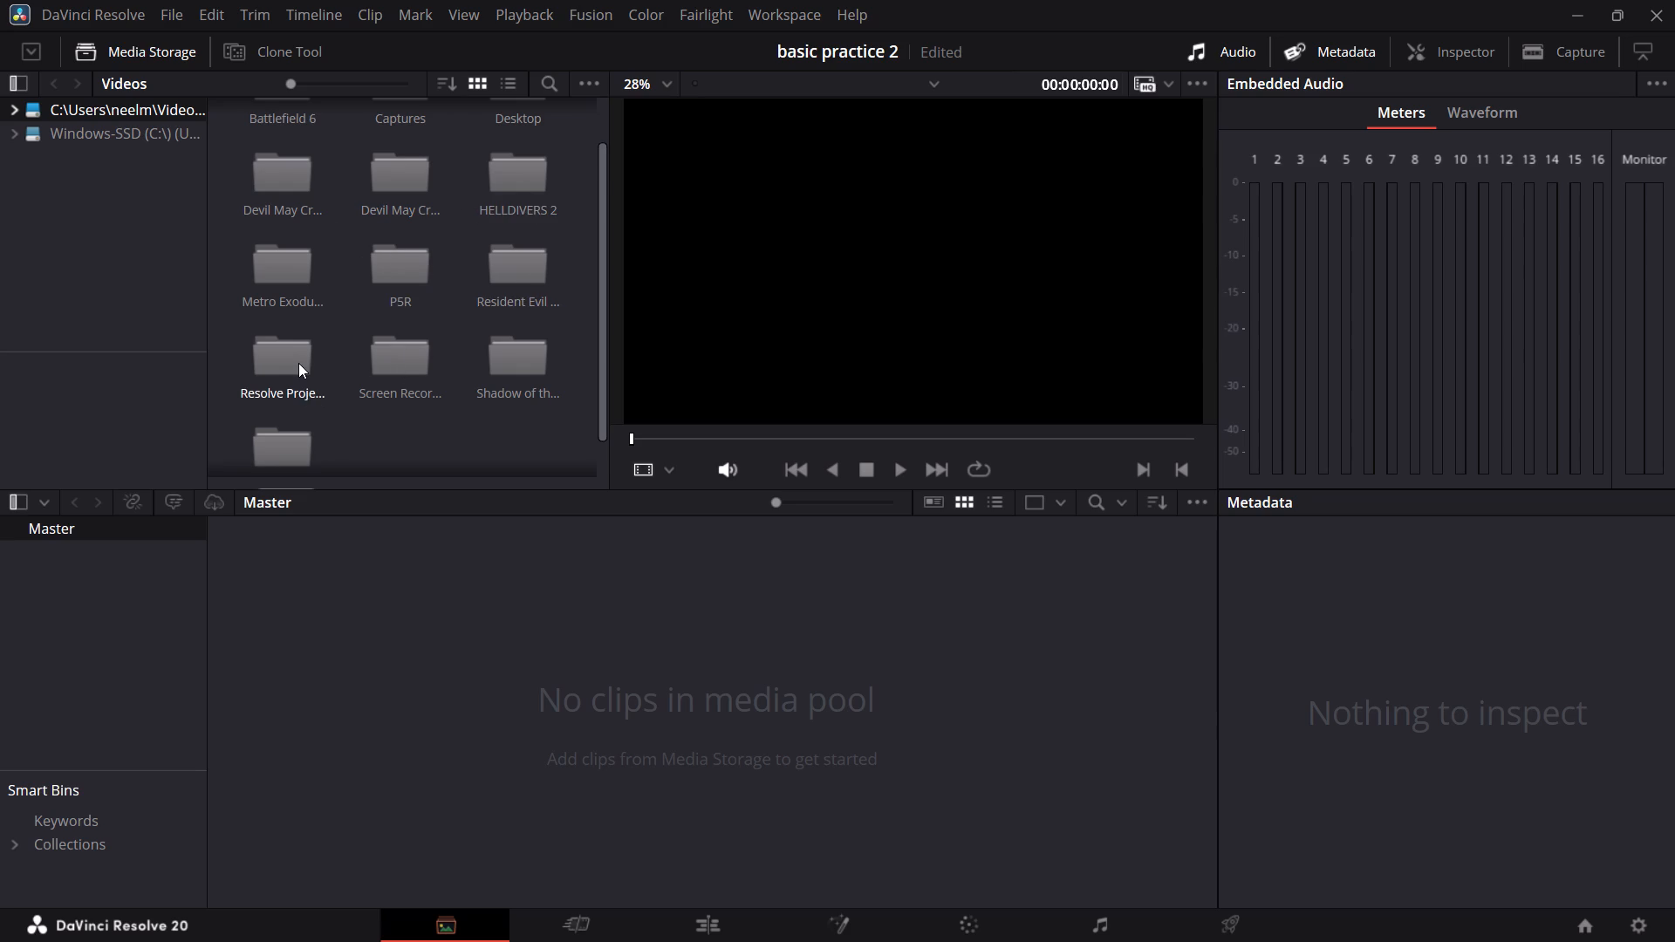
{"action": "scroll", "coordinate": [298, 363], "scroll_direction": "down", "scroll_amount": 1}
{"action": "scroll", "coordinate": [386, 319], "scroll_direction": "up", "scroll_amount": 2}
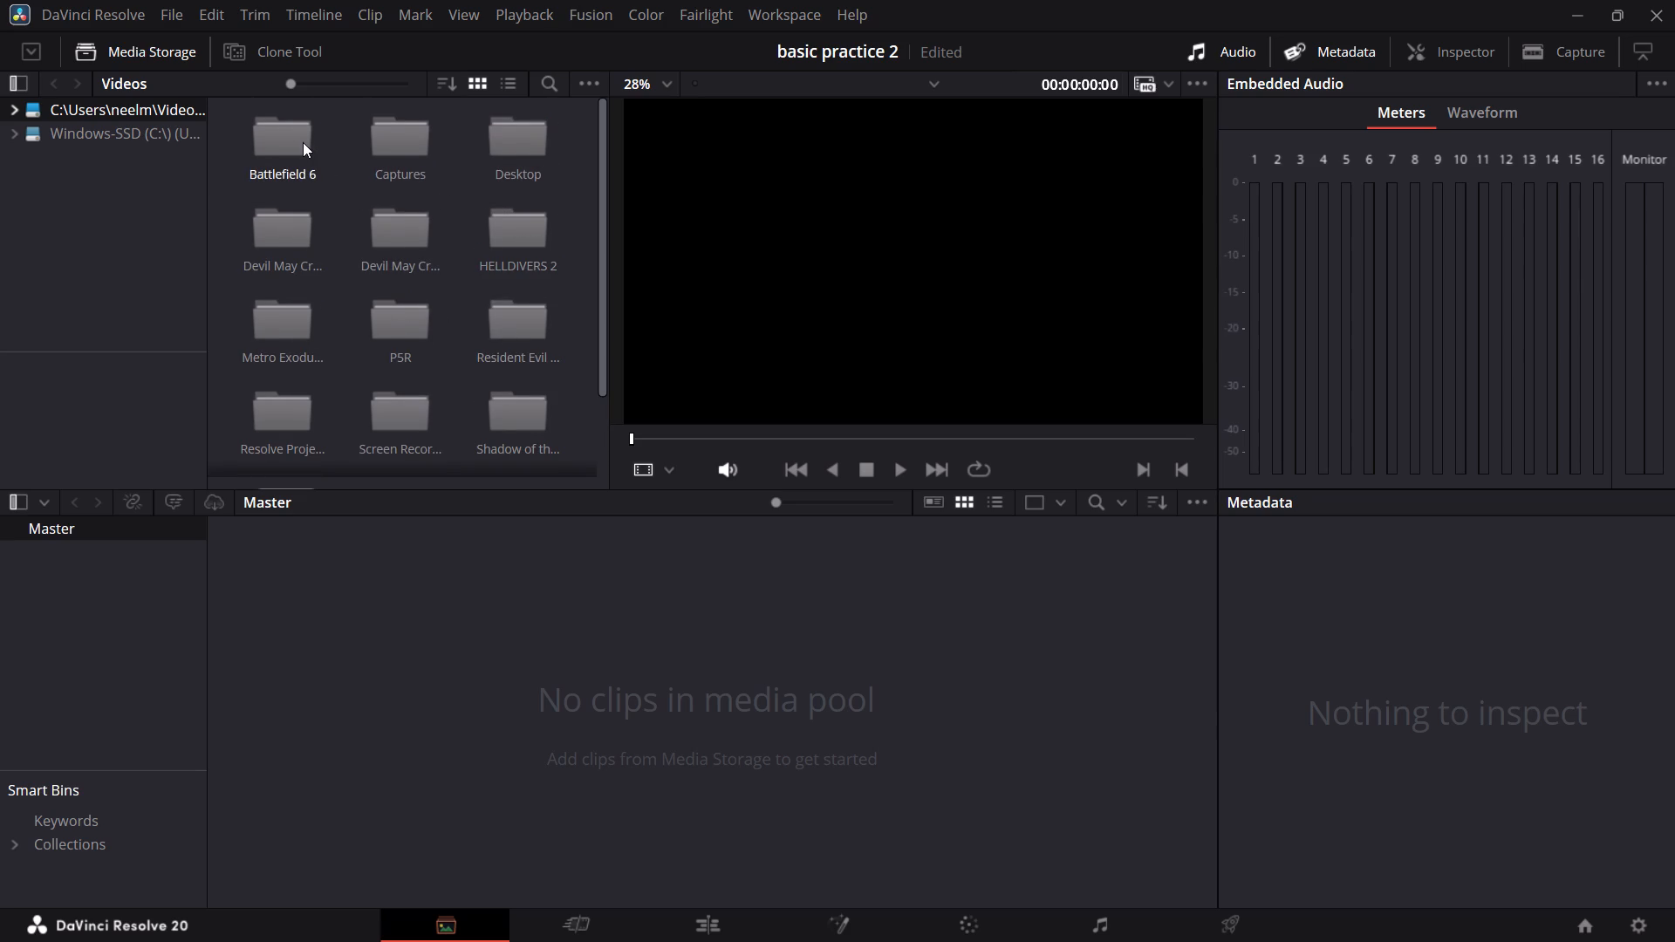
{"action": "scroll", "coordinate": [312, 238], "scroll_direction": "down", "scroll_amount": 2}
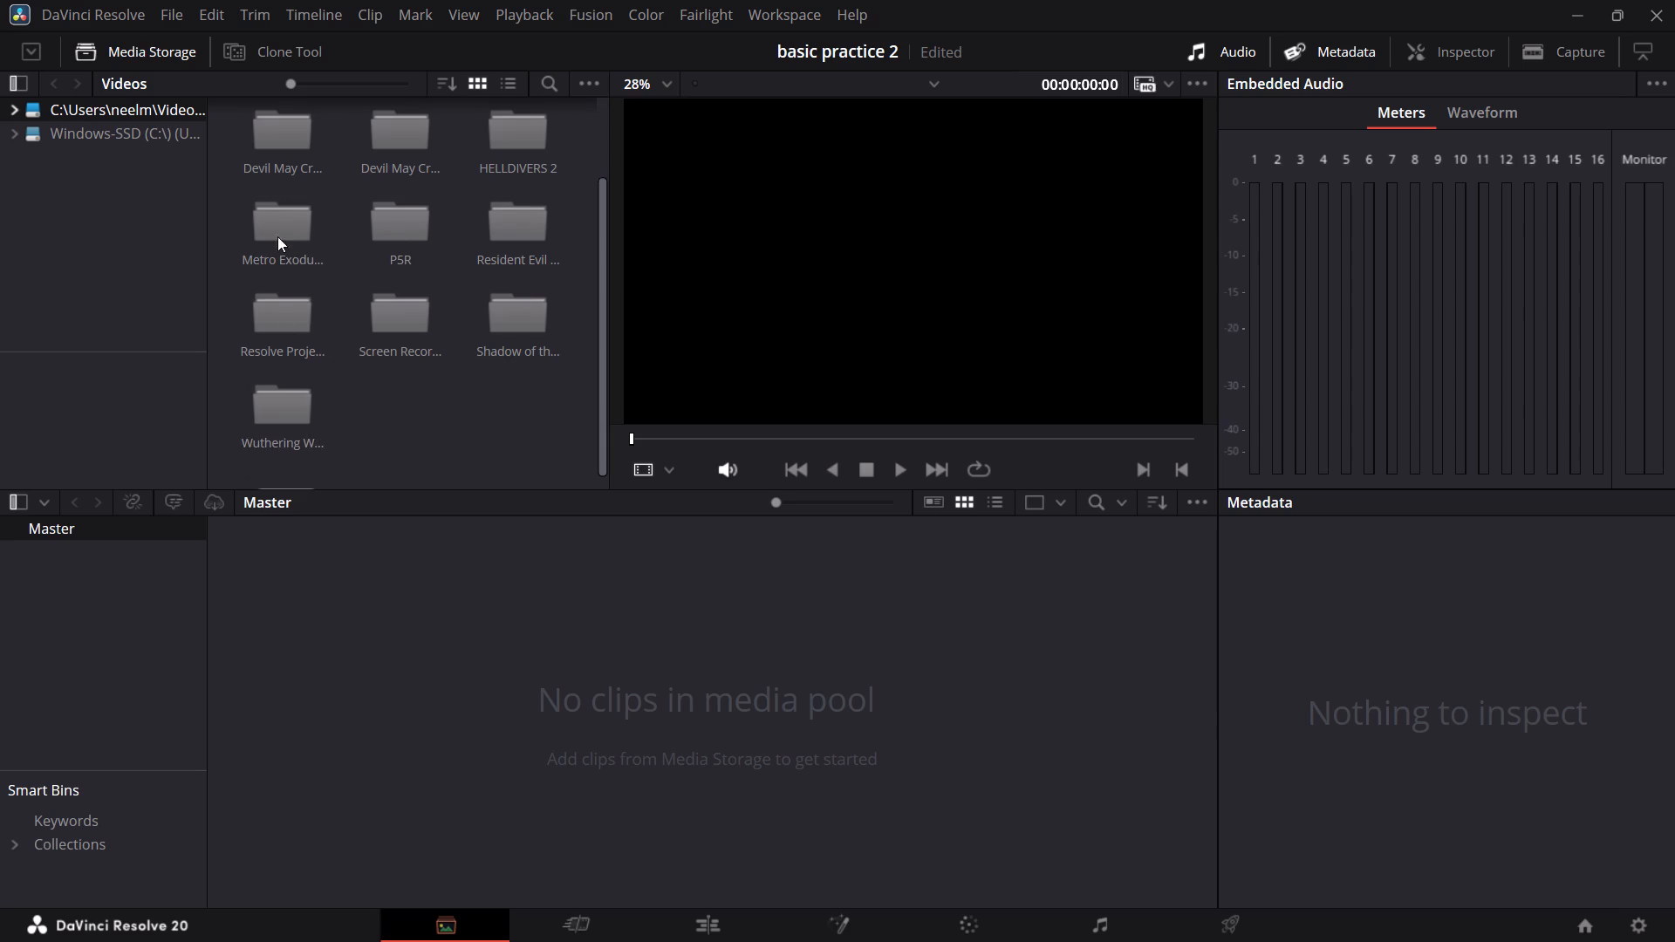
{"action": "scroll", "coordinate": [287, 215], "scroll_direction": "up", "scroll_amount": 1}
{"action": "double_click", "coordinate": [298, 206]}
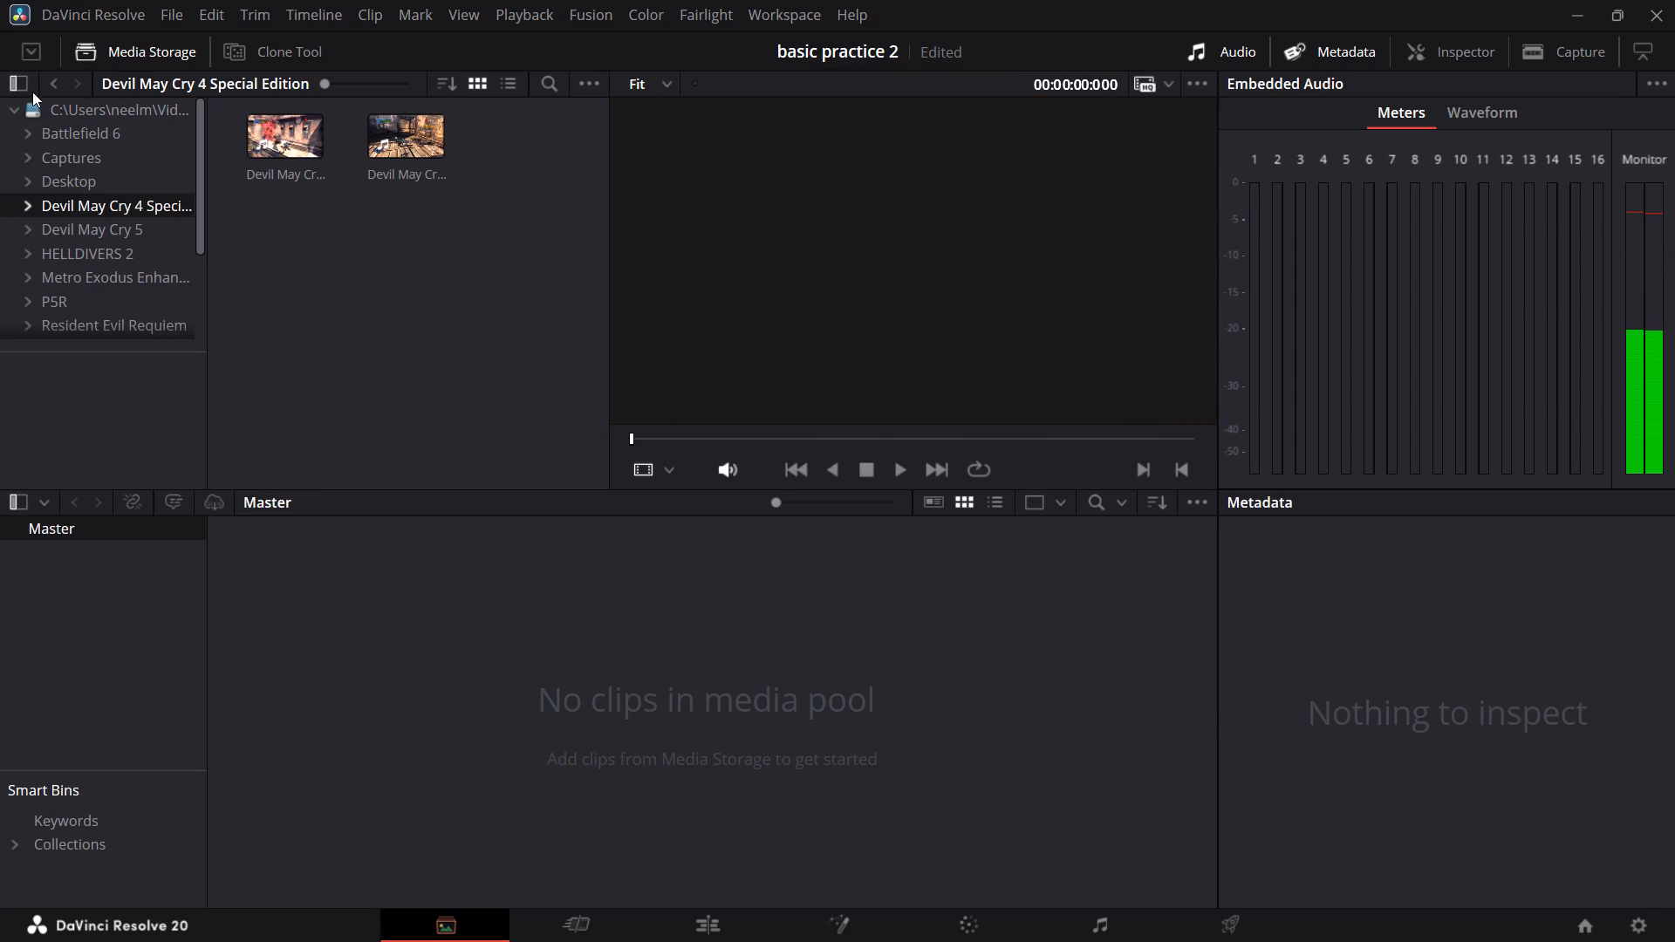
{"action": "left_click", "coordinate": [52, 93]}
{"action": "scroll", "coordinate": [497, 338], "scroll_direction": "down", "scroll_amount": 2}
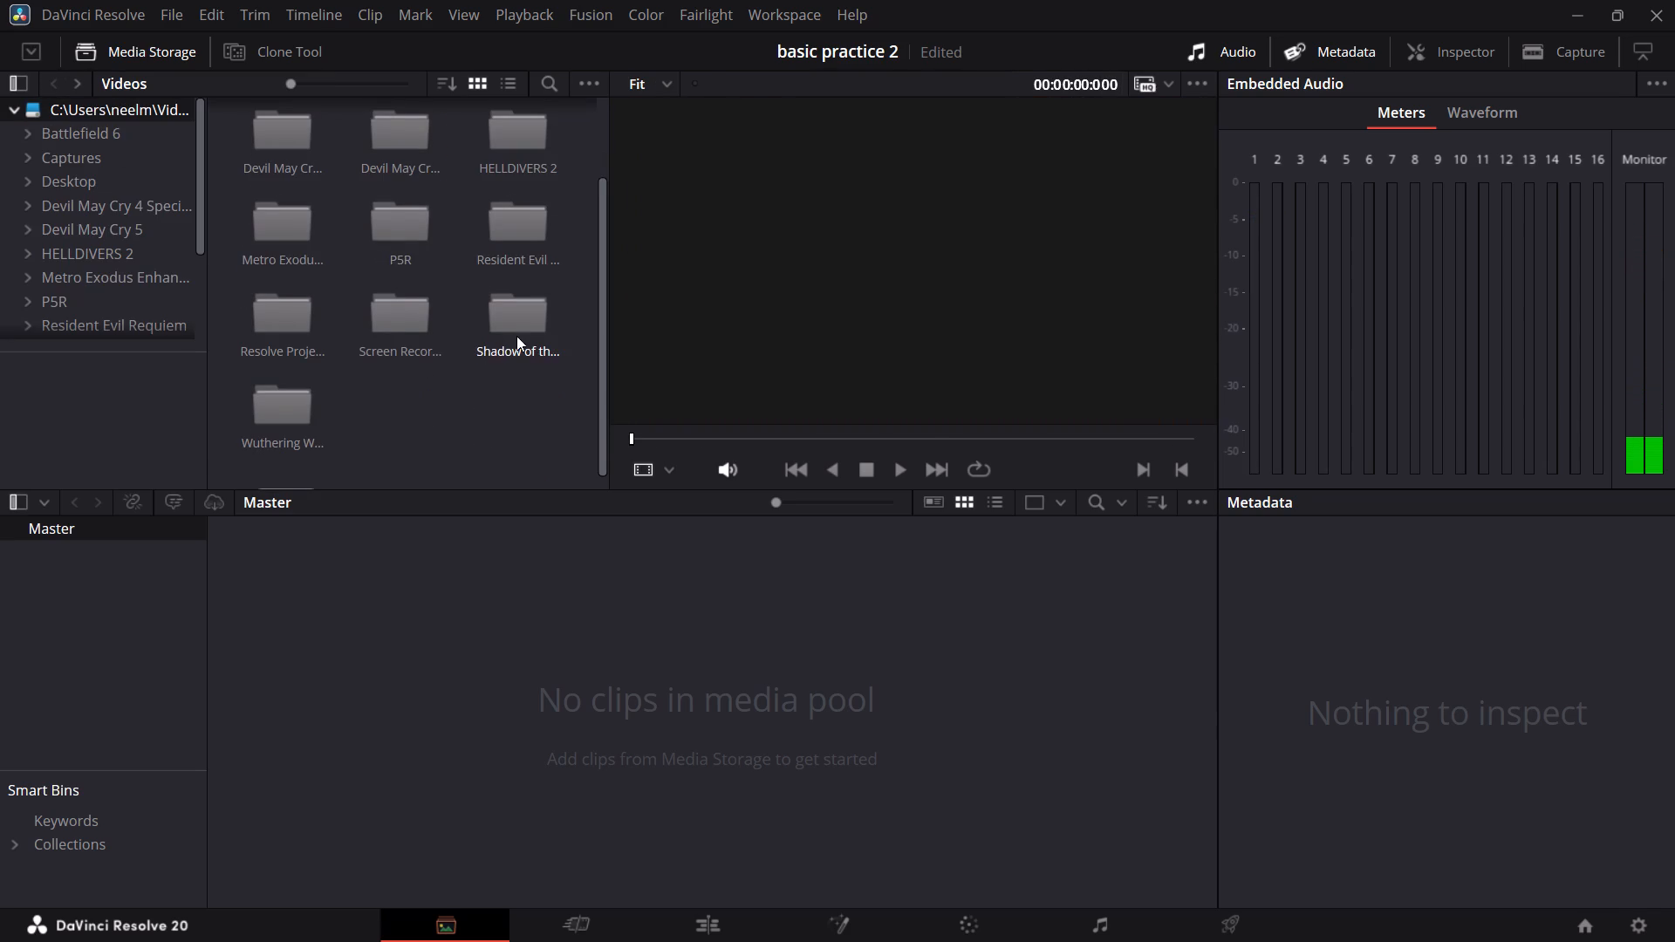
{"action": "left_click", "coordinate": [380, 319]}
{"action": "left_click", "coordinate": [277, 324]}
{"action": "left_click", "coordinate": [475, 324]}
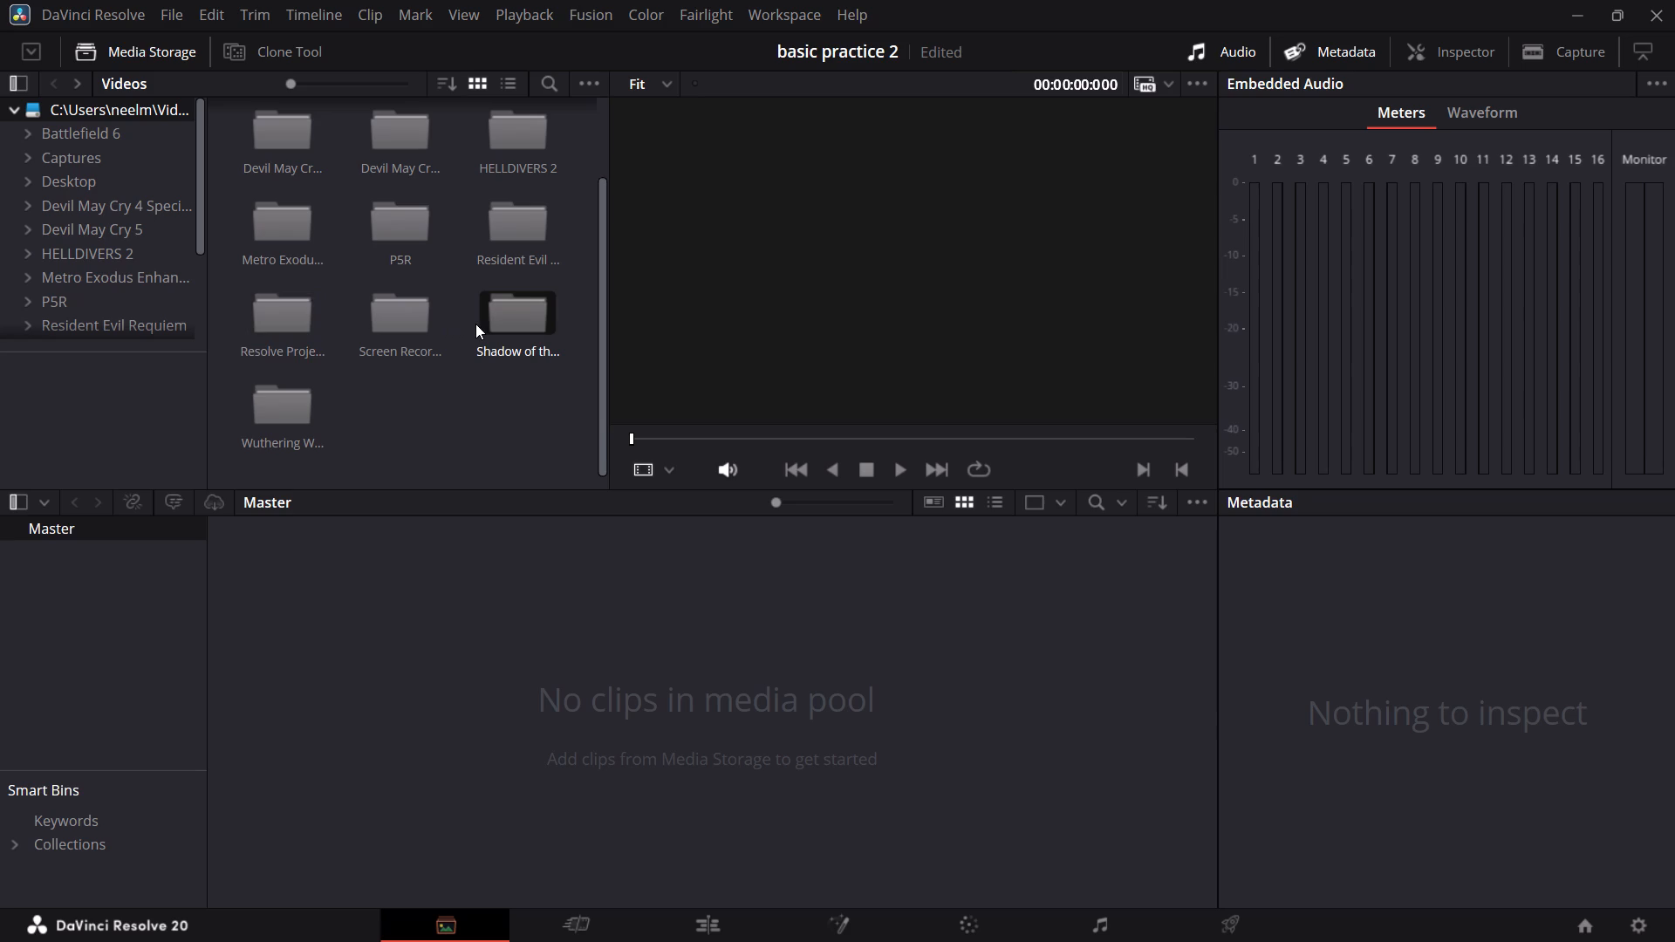
{"action": "left_click", "coordinate": [475, 324]}
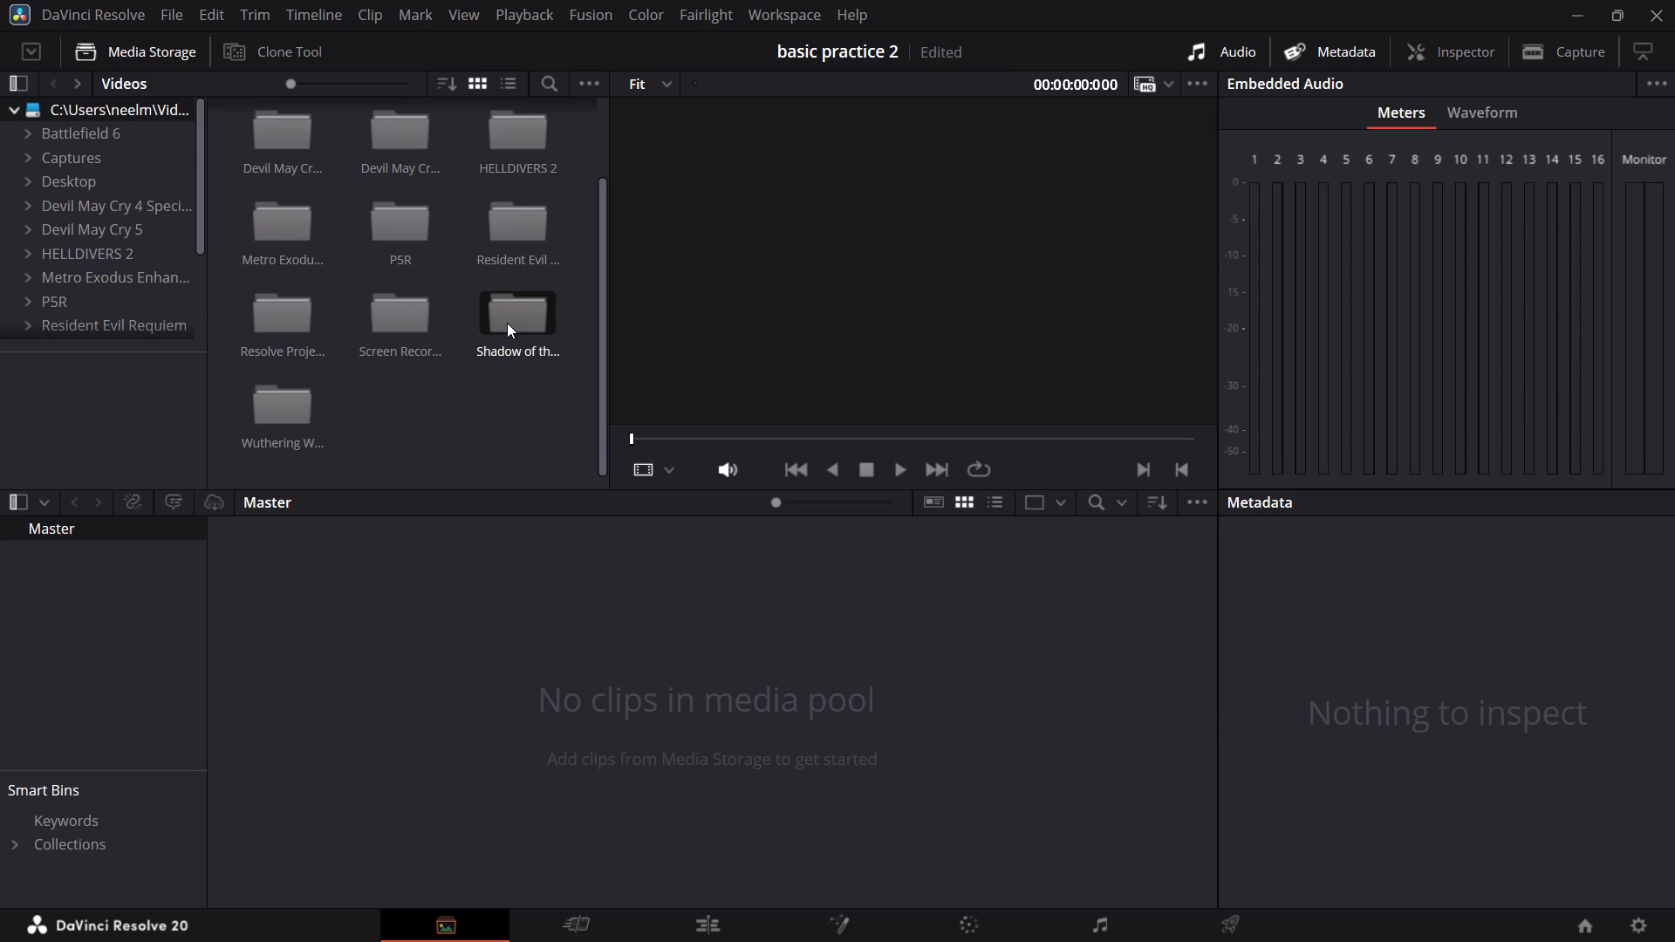
{"action": "double_click", "coordinate": [507, 323]}
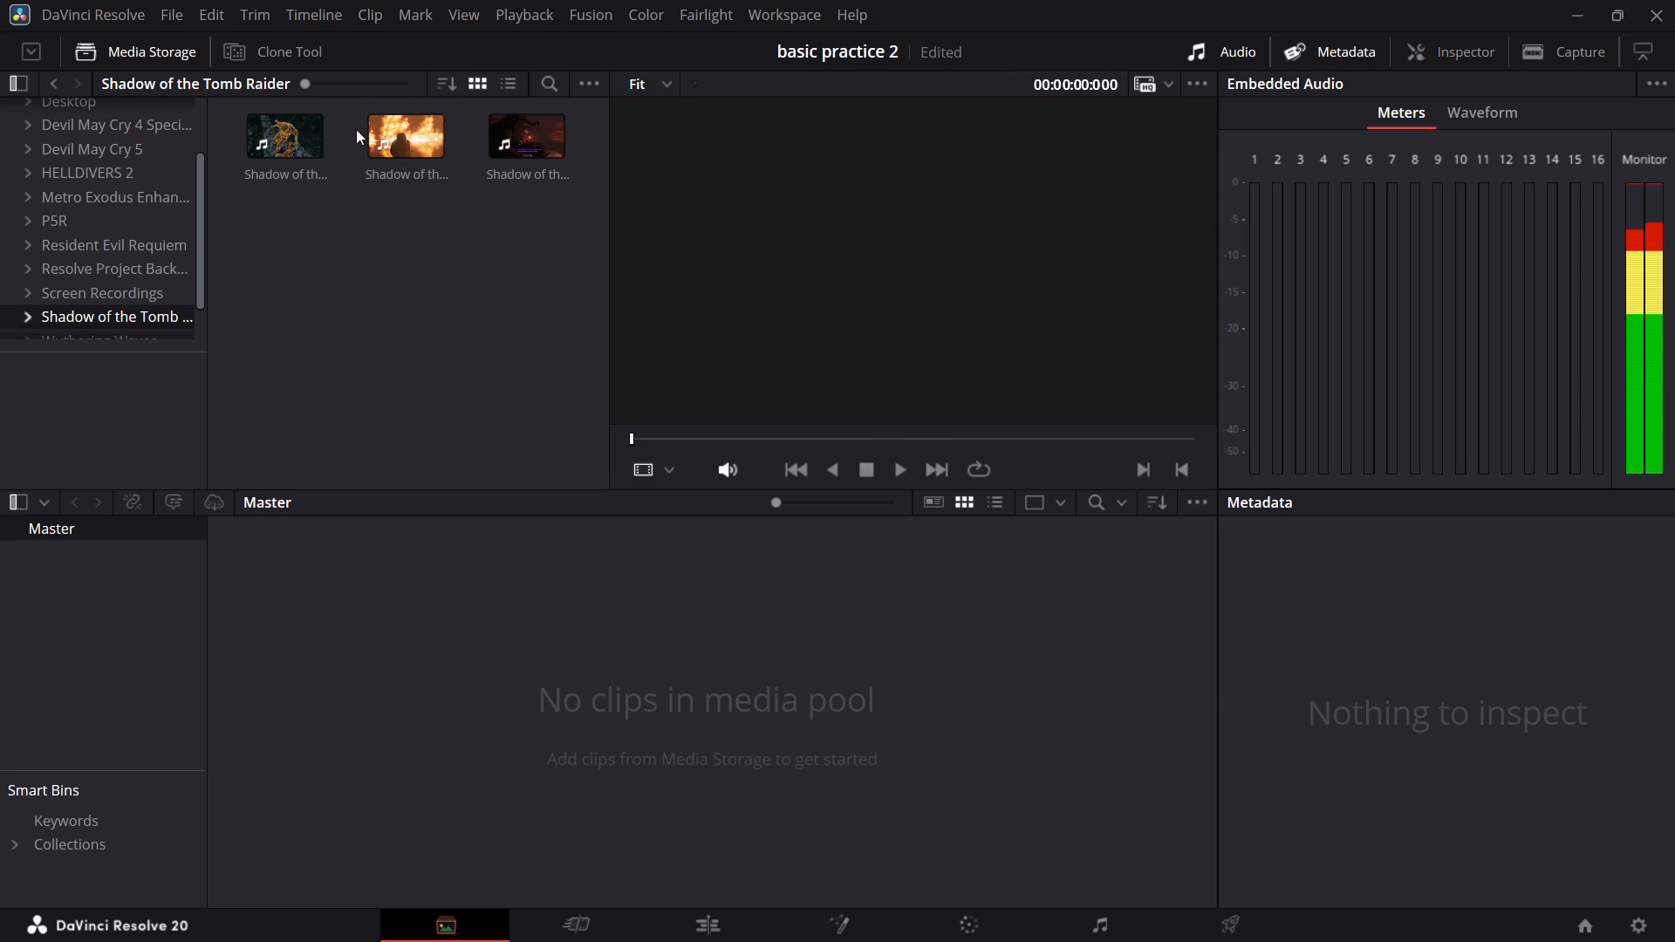
{"action": "left_click_drag", "start_coordinate": [378, 127], "coordinate": [370, 601]}
On the Cut page, place the Shadow of the Tomb Raider clip at the start of a new timeline.
{"action": "double_click", "coordinate": [571, 921]}
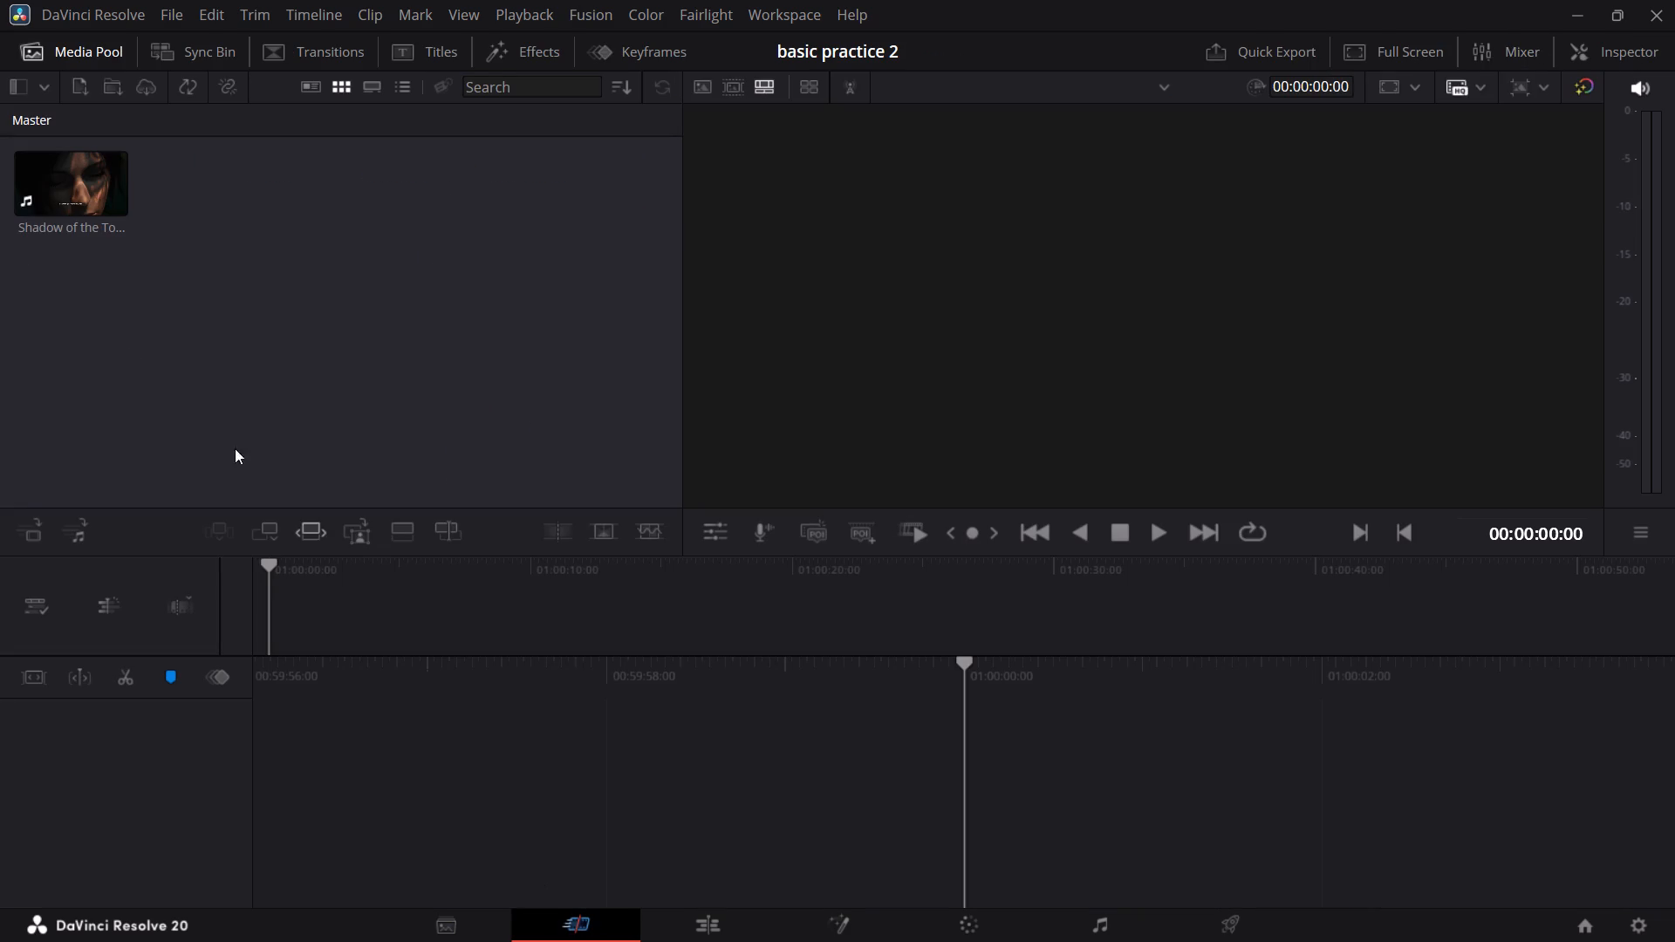
{"action": "left_click_drag", "start_coordinate": [83, 185], "coordinate": [583, 730]}
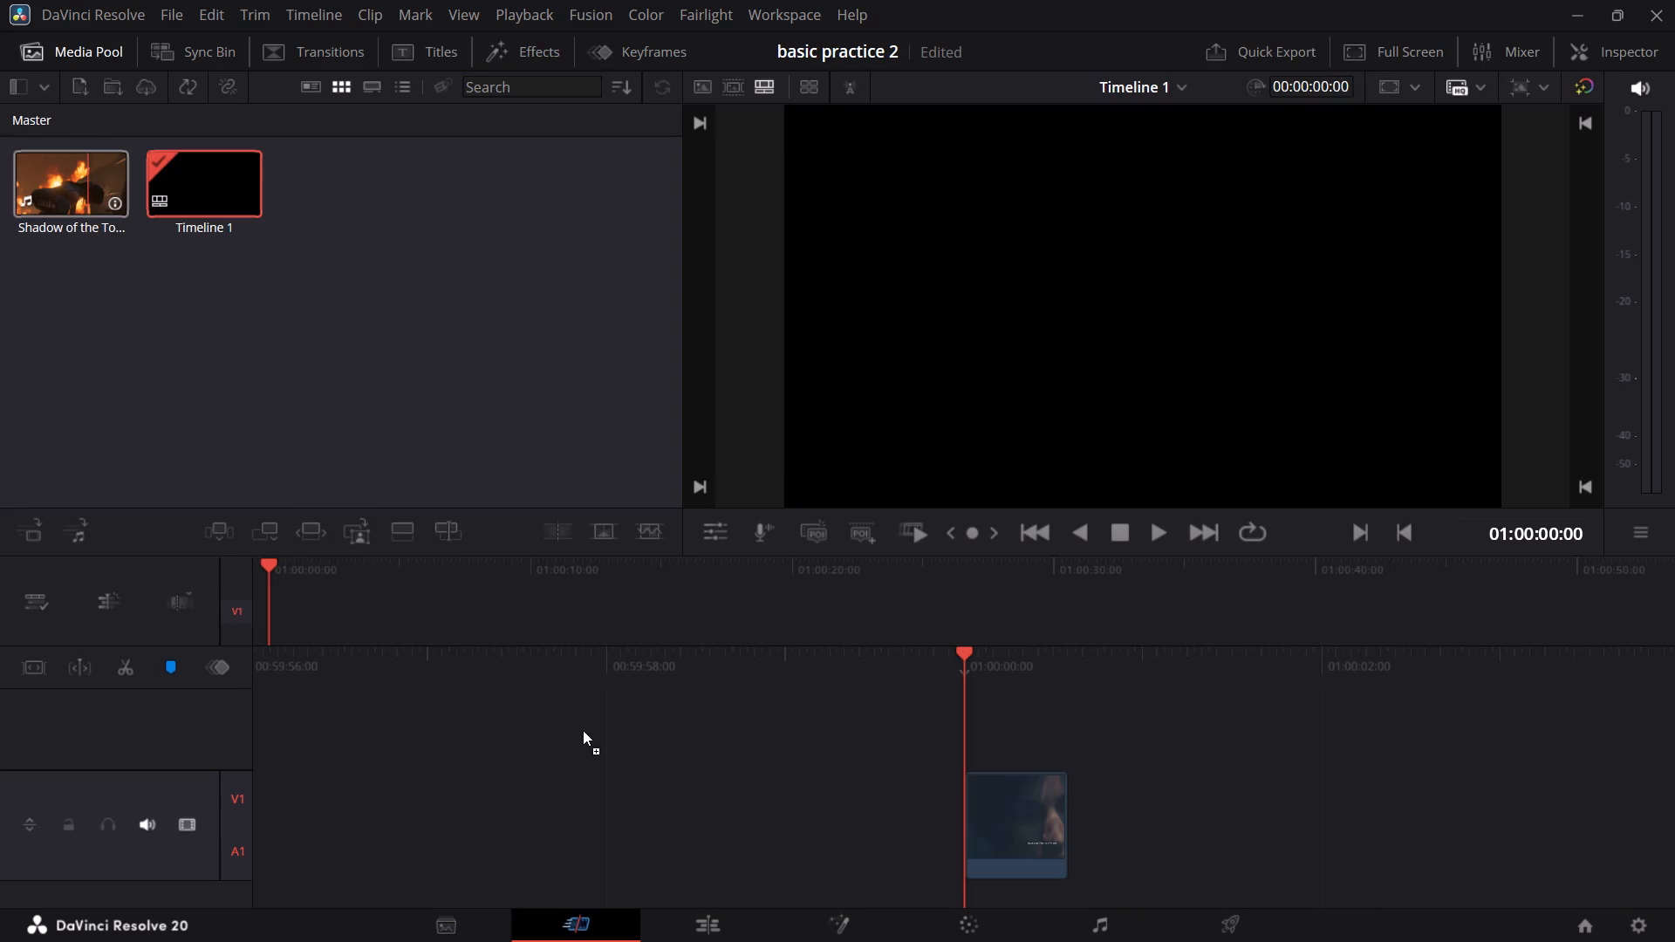
{"action": "left_click_drag", "start_coordinate": [583, 730], "coordinate": [245, 591]}
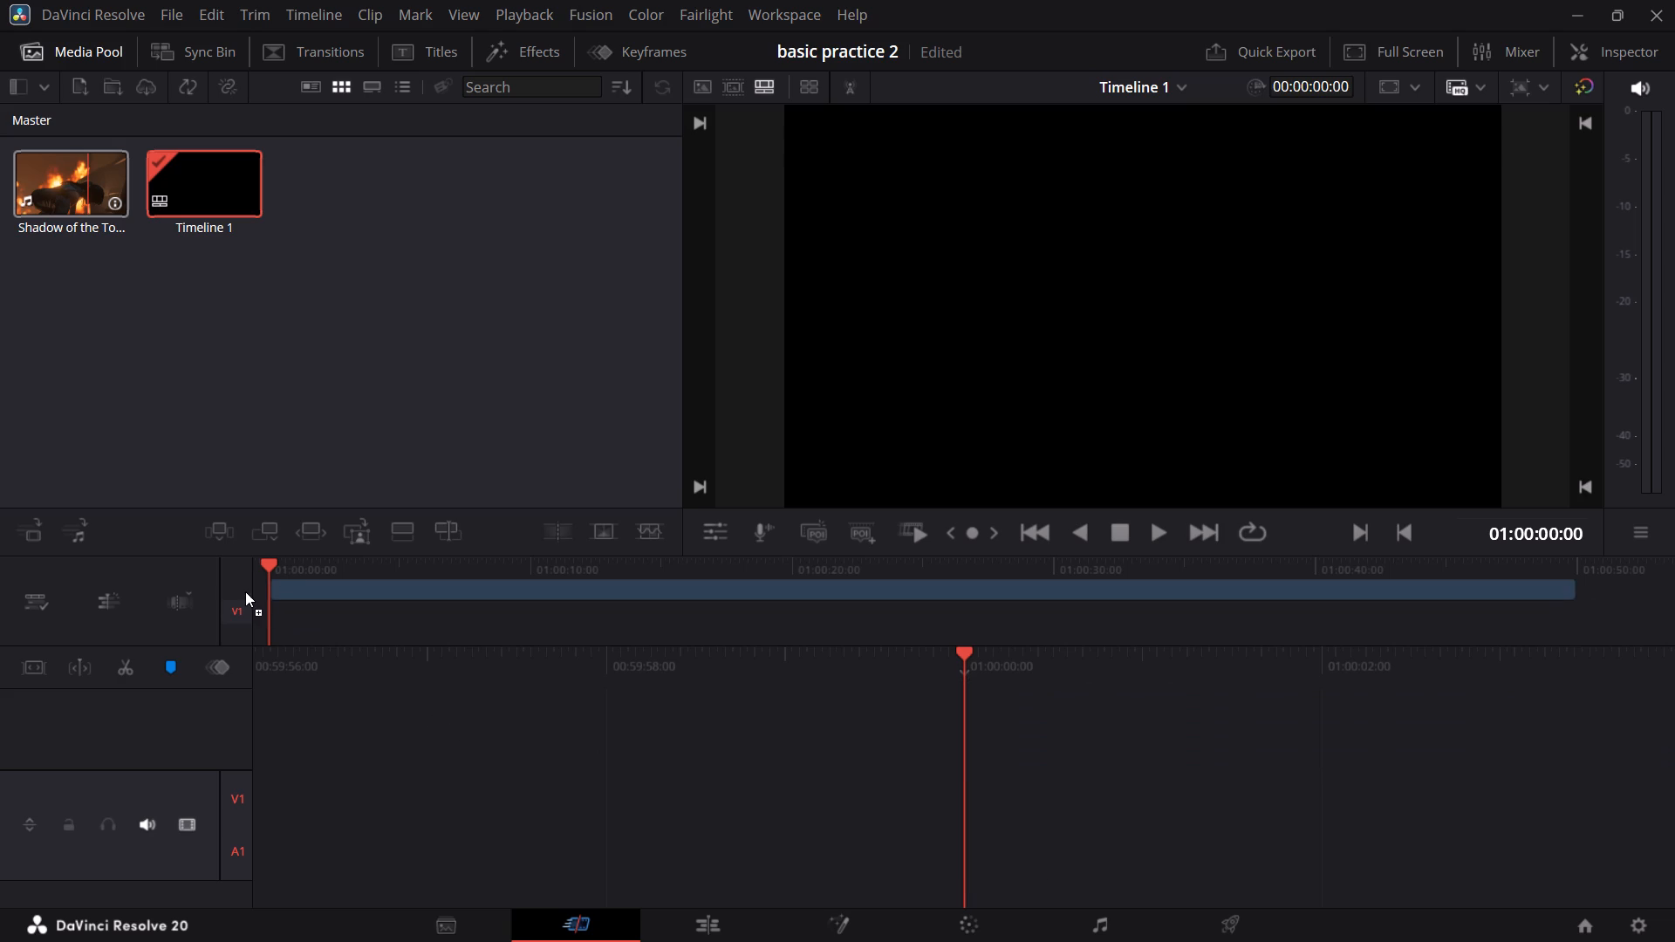
{"action": "left_click_drag", "start_coordinate": [245, 591], "coordinate": [222, 604]}
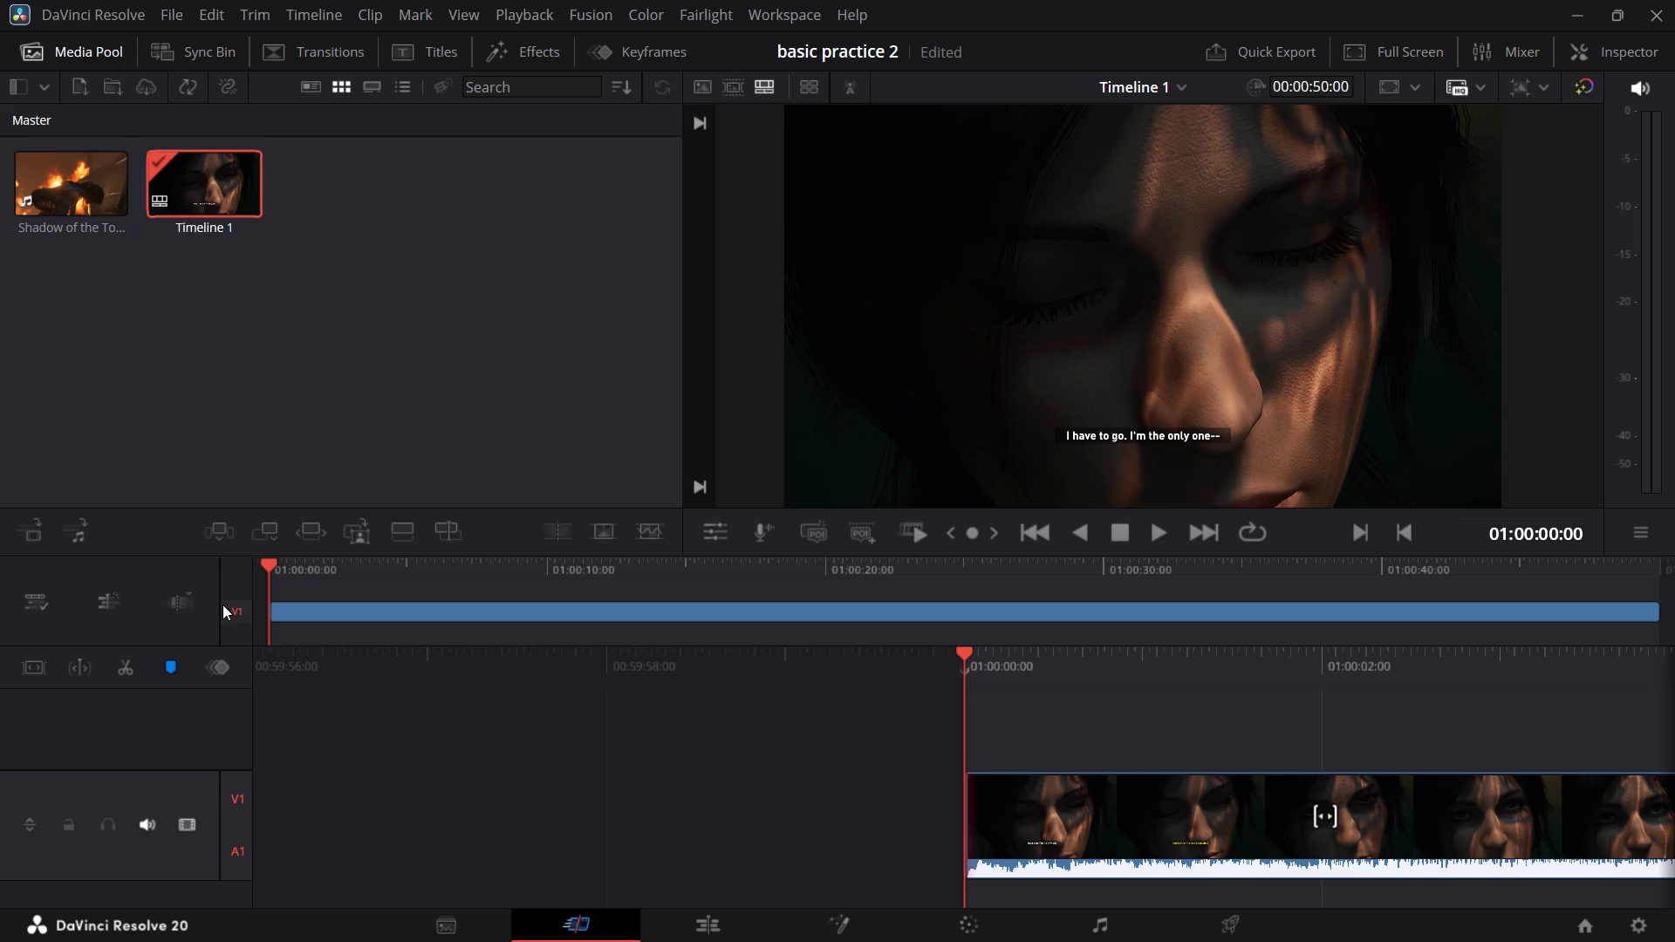
Turn on Bluetooth in the Windows quick settings and connect the Boult Audio Q headset, returning to the Cut page timeline.
{"action": "key", "text": "Escape"}
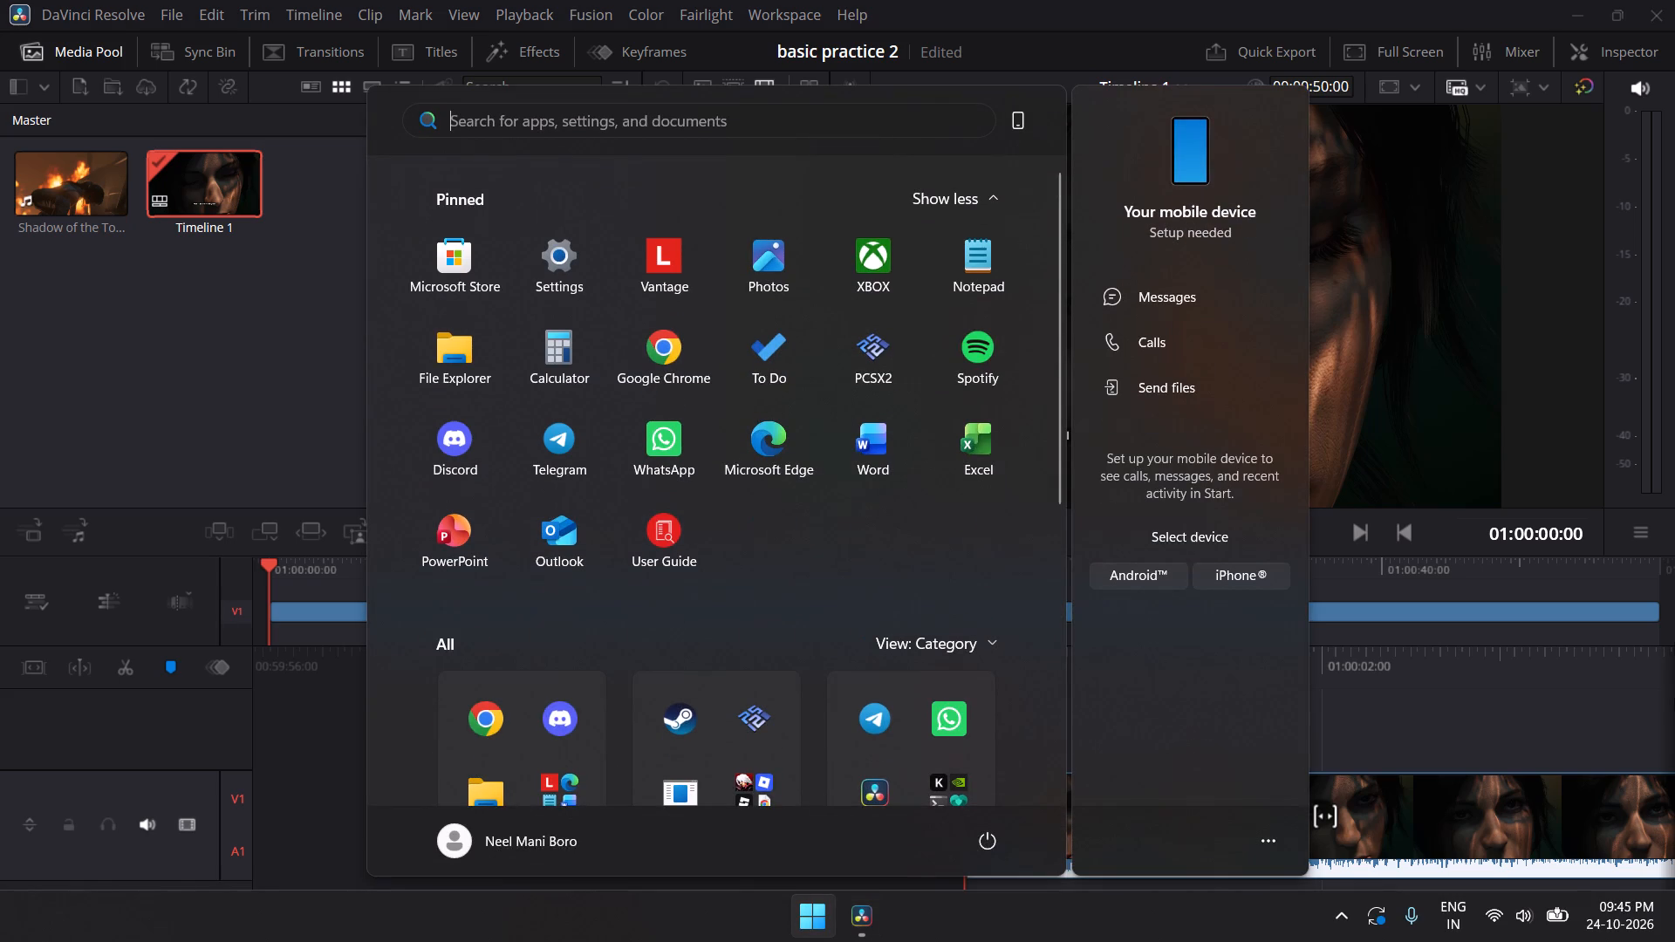
{"action": "left_click", "coordinate": [1512, 925]}
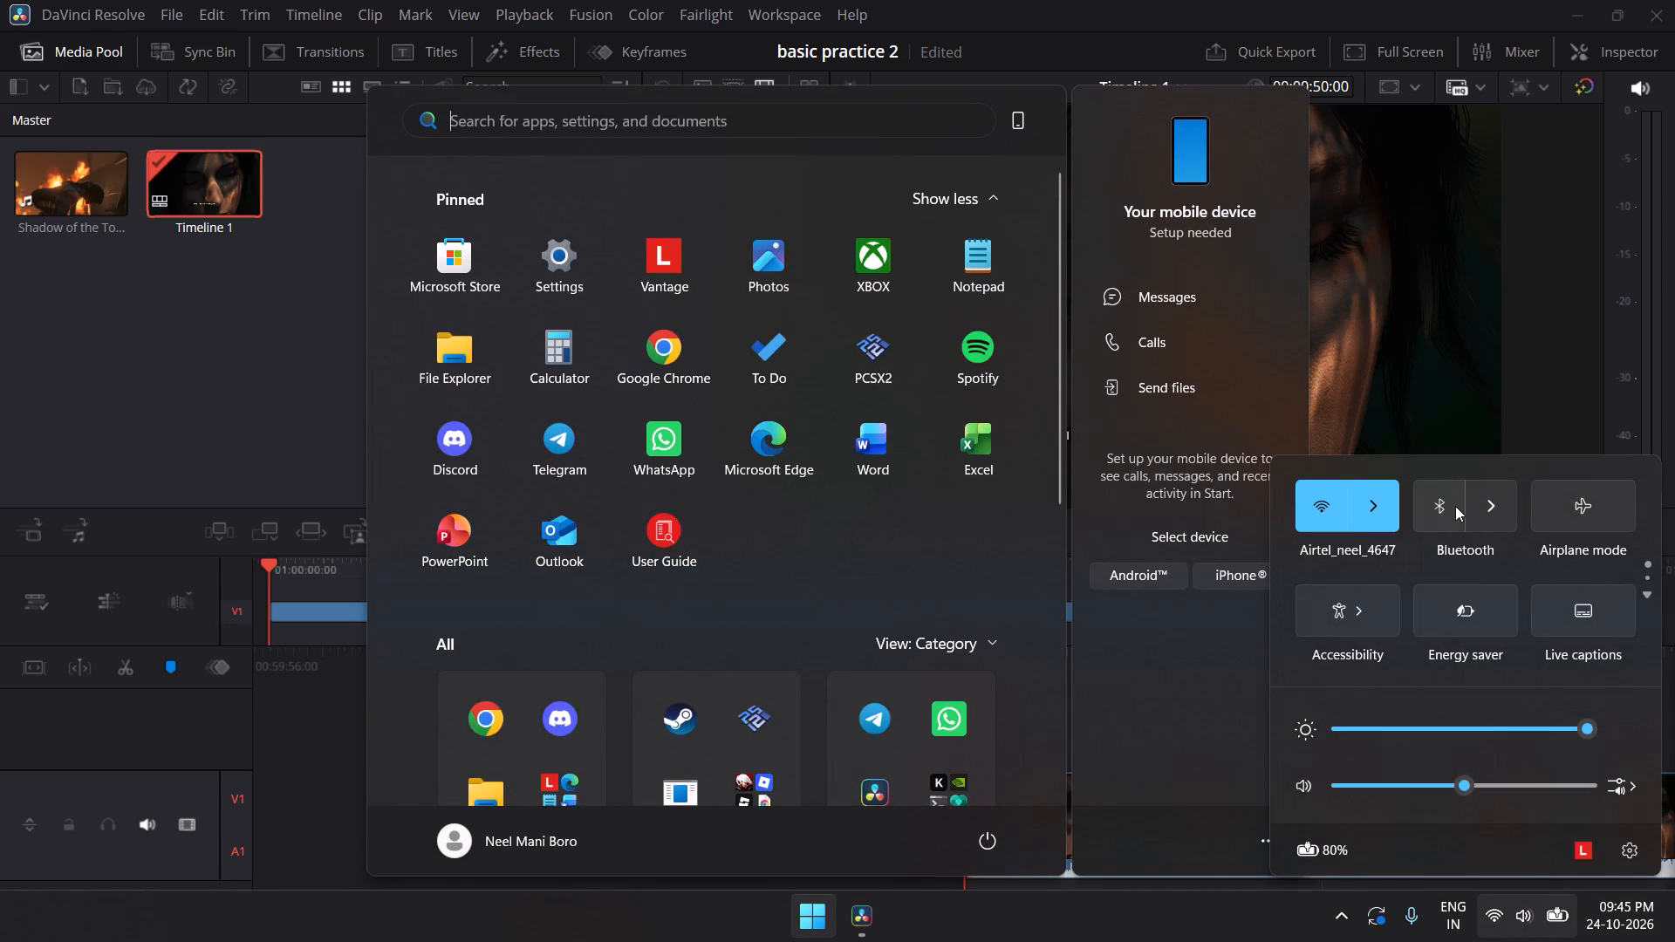
{"action": "left_click", "coordinate": [1453, 504]}
{"action": "left_click", "coordinate": [1487, 504]}
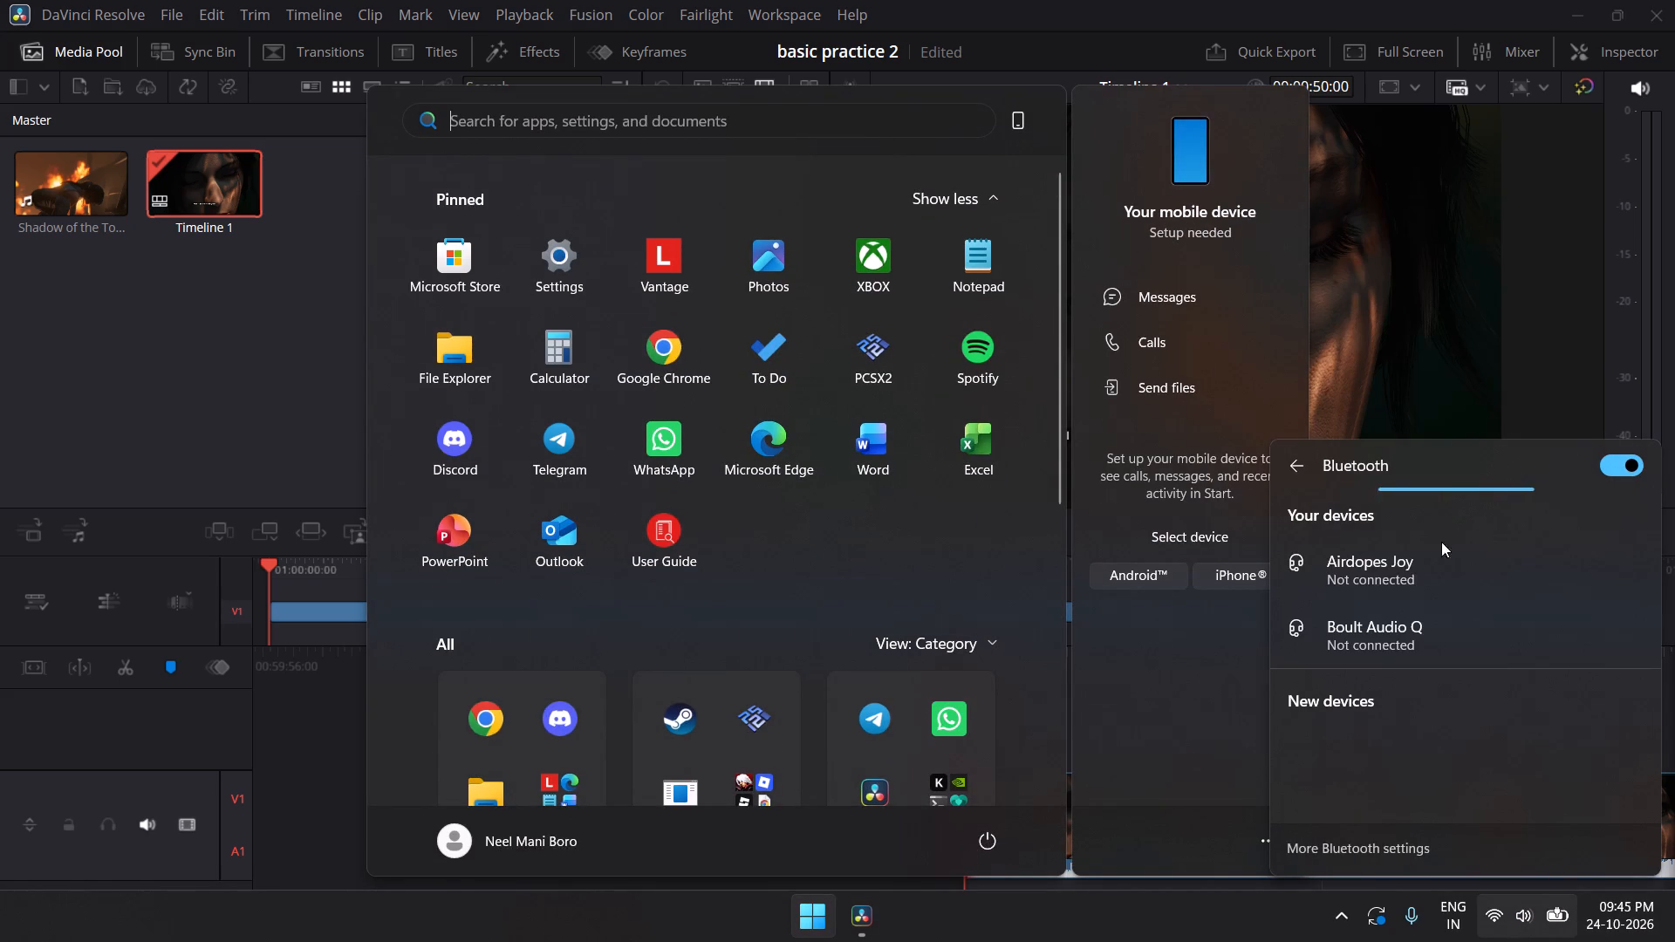
{"action": "left_click", "coordinate": [1428, 625]}
{"action": "left_click", "coordinate": [1419, 256]}
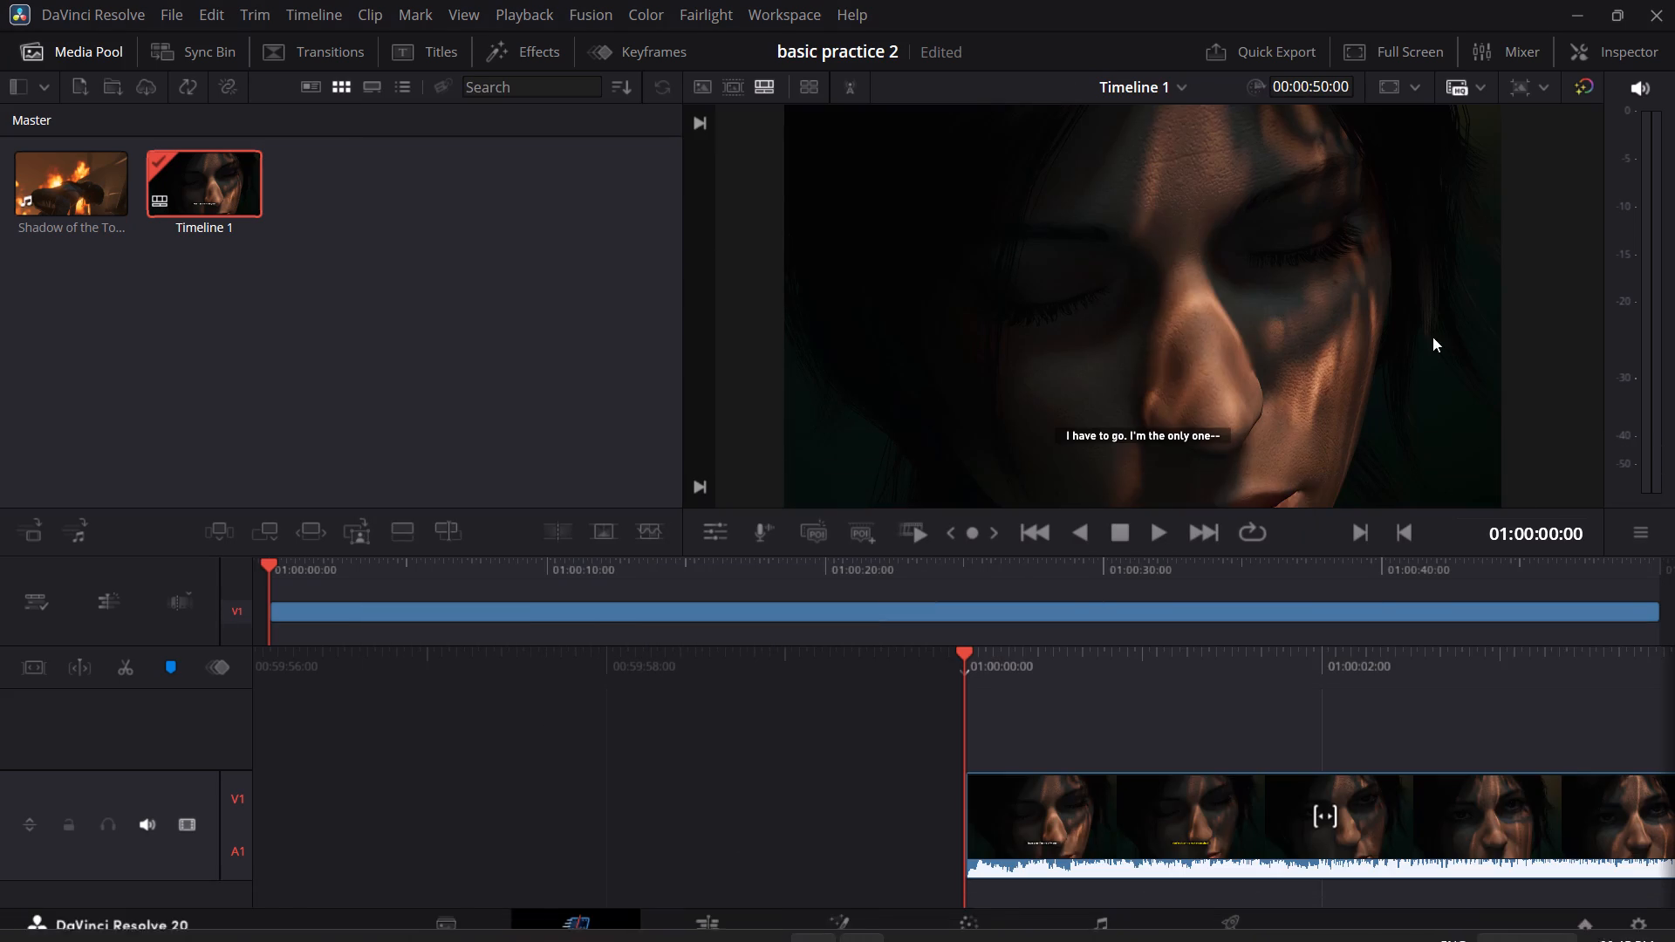
{"action": "left_click", "coordinate": [1549, 918]}
{"action": "left_click", "coordinate": [1475, 483]}
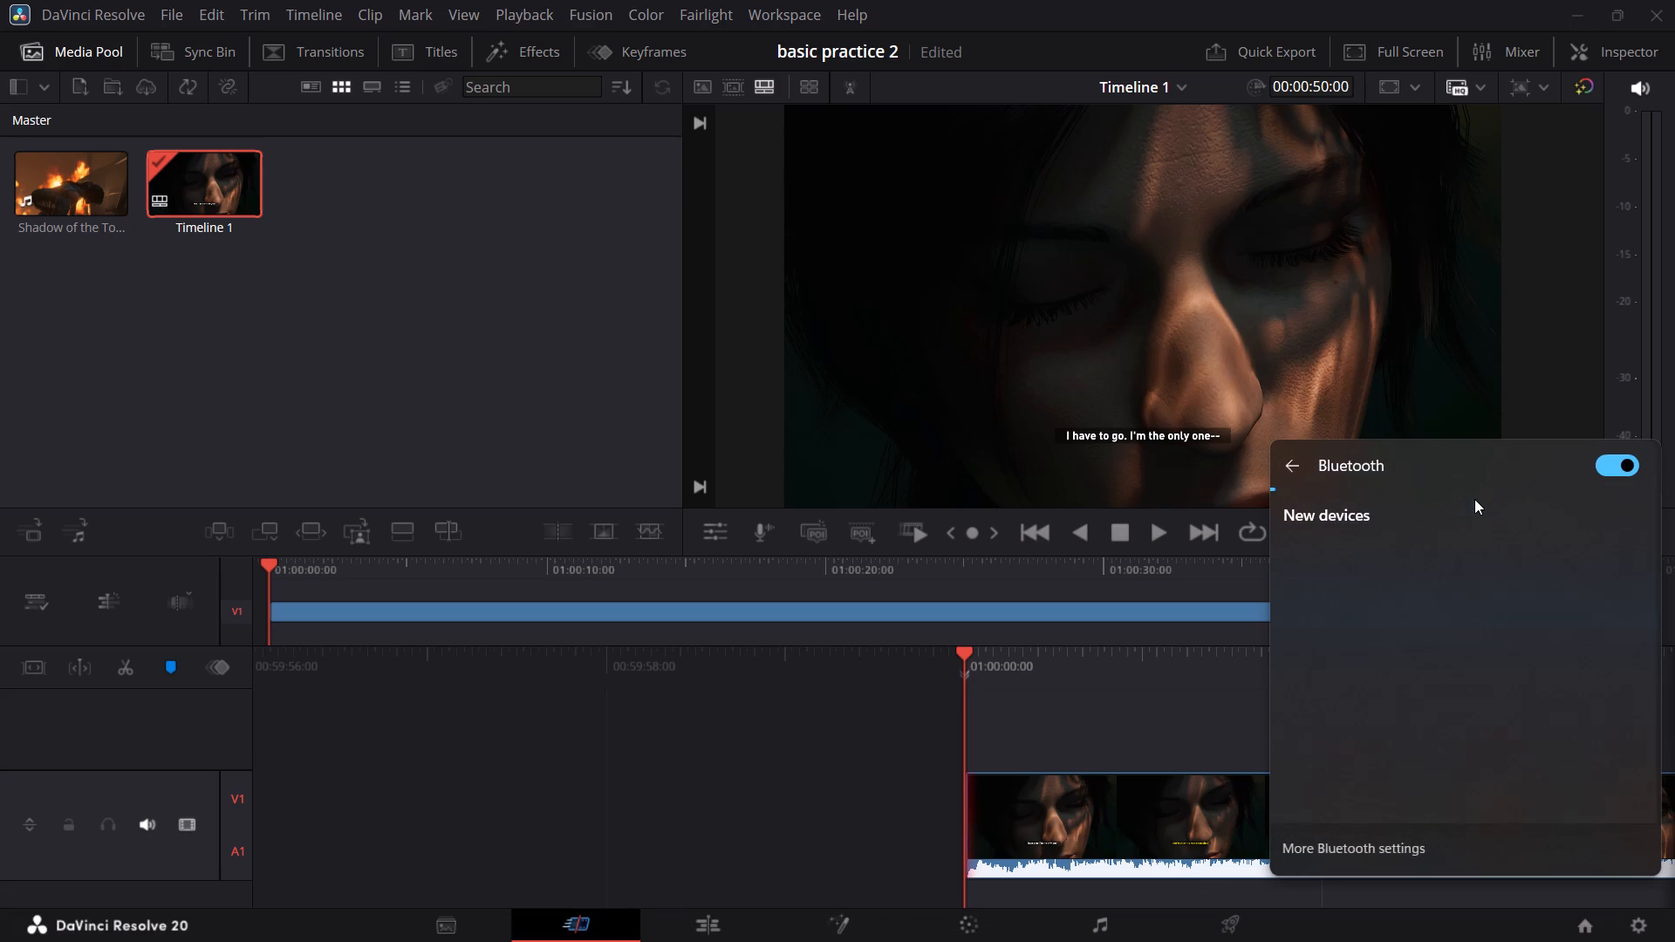
{"action": "left_click", "coordinate": [1399, 624]}
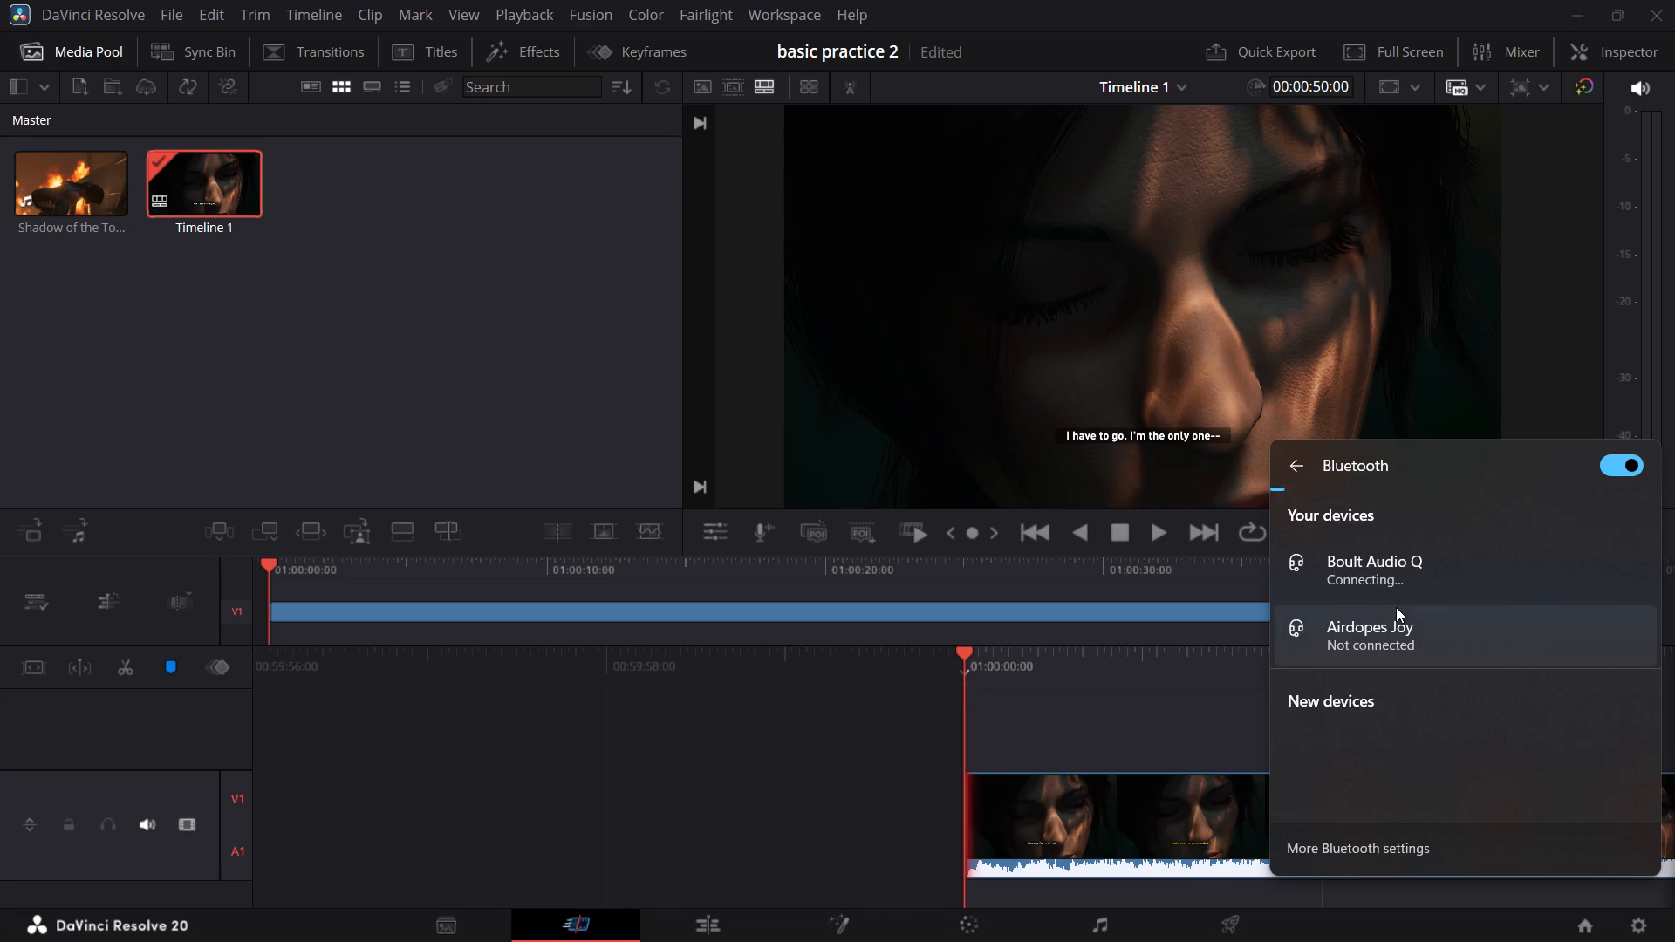
{"action": "left_click", "coordinate": [598, 727]}
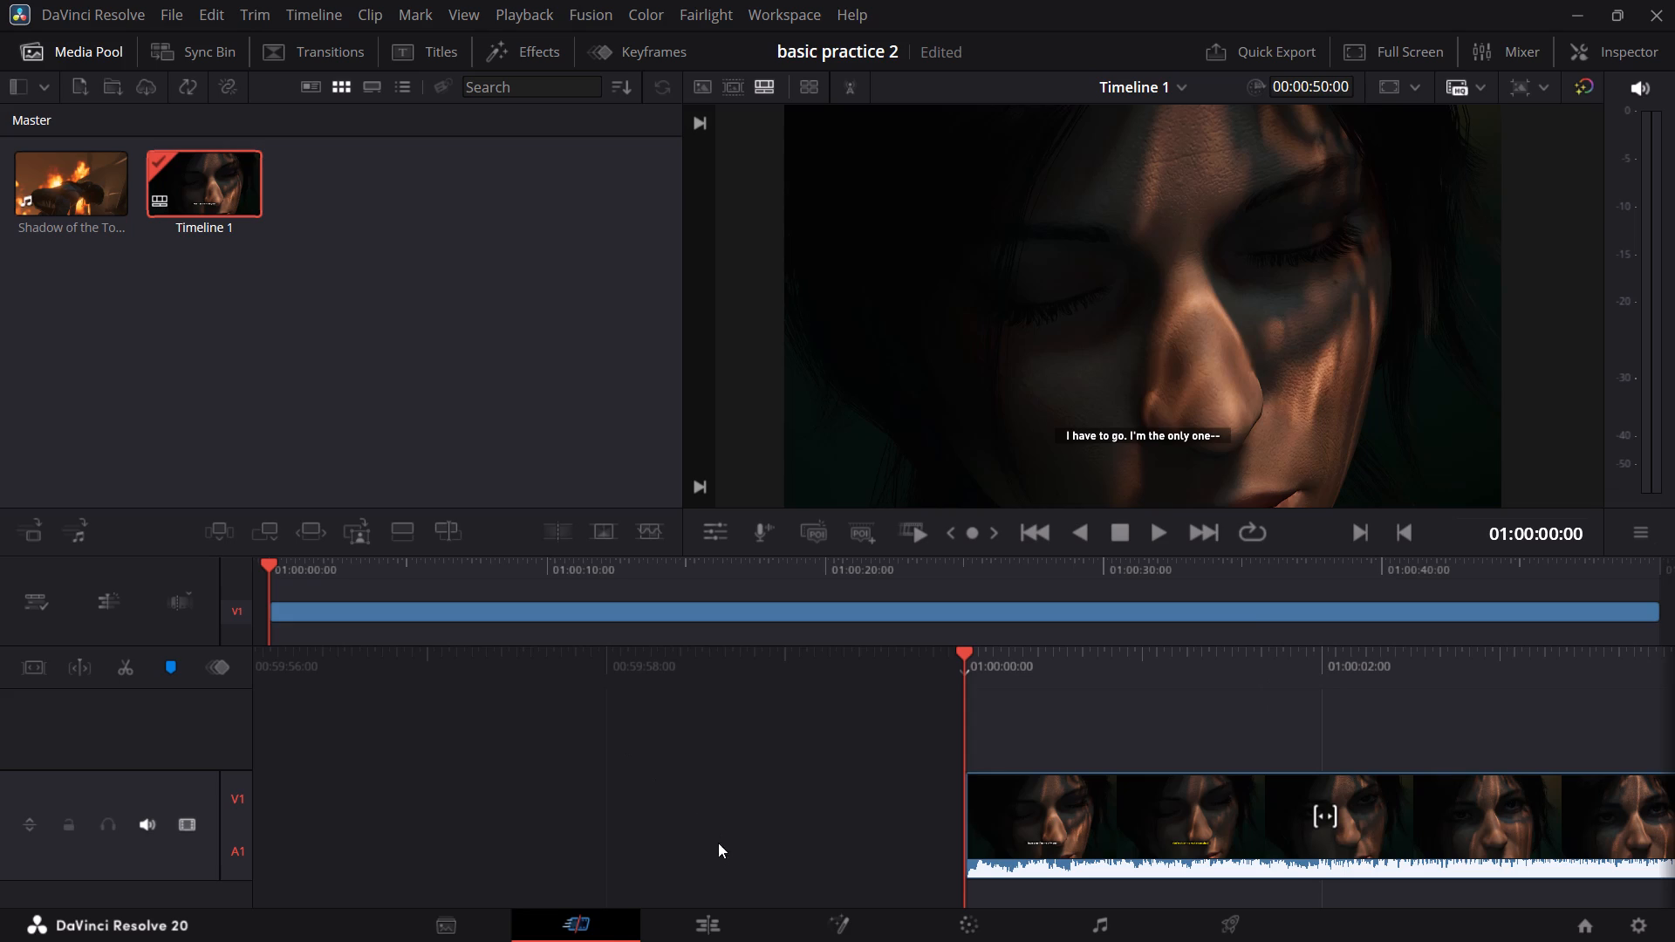
On the Edit page, add a Text+ title on a new video track above the clip, starting at 01:00:00:00.
{"action": "left_click", "coordinate": [728, 911]}
{"action": "left_click", "coordinate": [221, 44]}
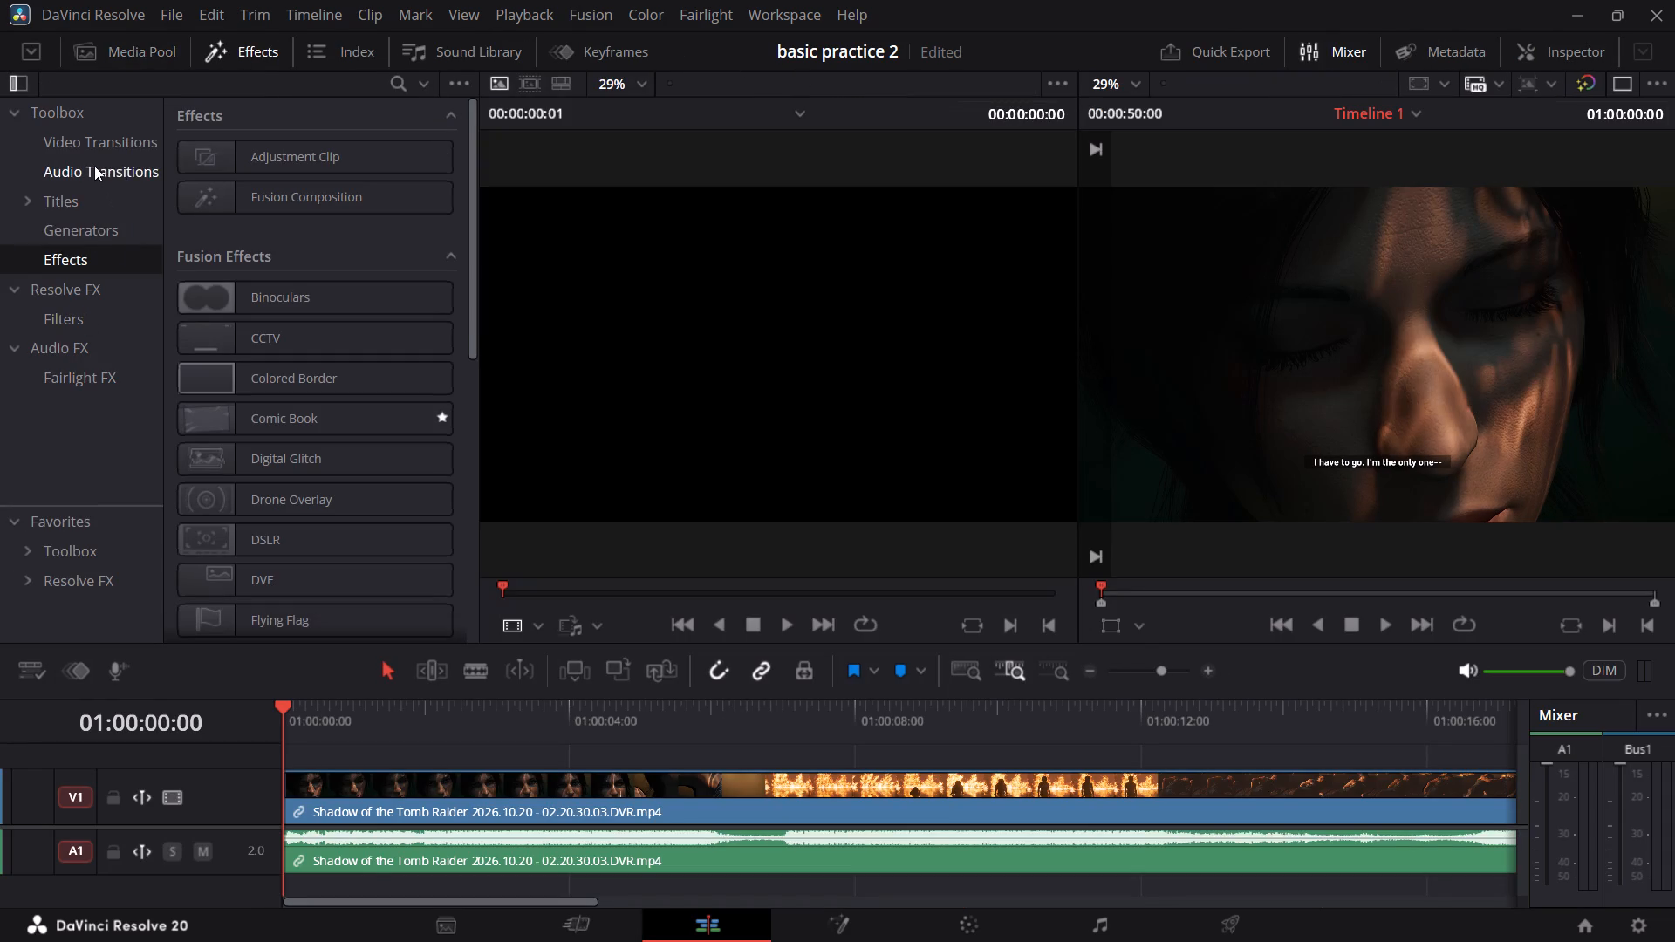
{"action": "scroll", "coordinate": [311, 357], "scroll_direction": "down", "scroll_amount": 1}
{"action": "left_click", "coordinate": [111, 317]}
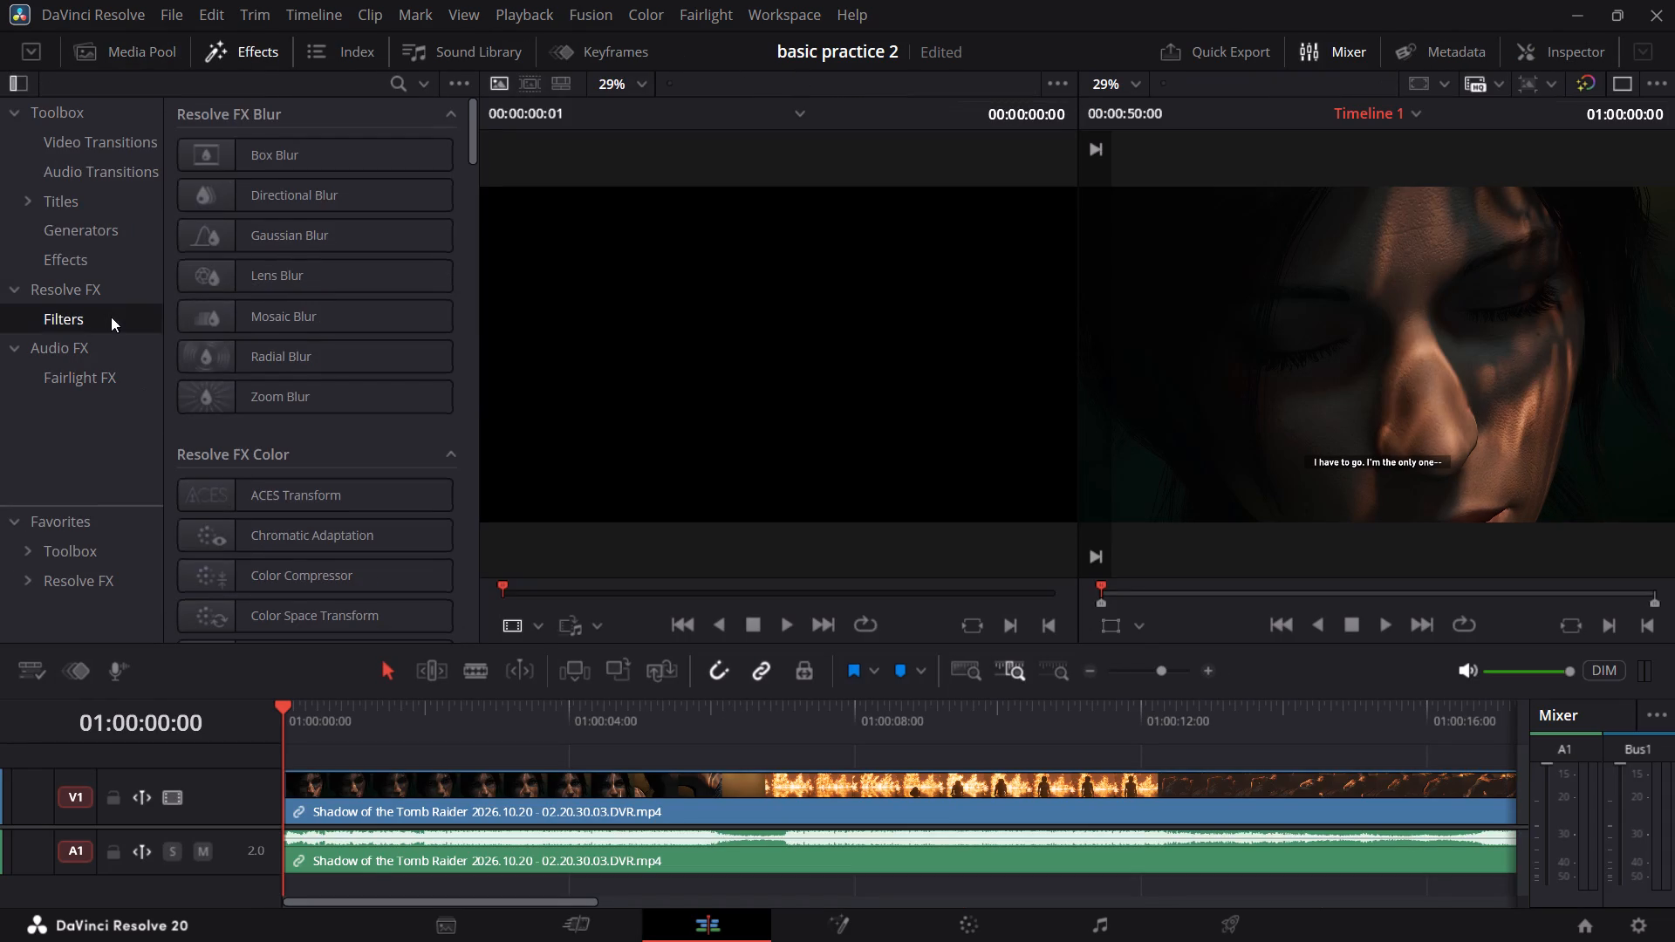
{"action": "left_click", "coordinate": [86, 365]}
{"action": "left_click", "coordinate": [95, 347]}
{"action": "left_click", "coordinate": [113, 146]}
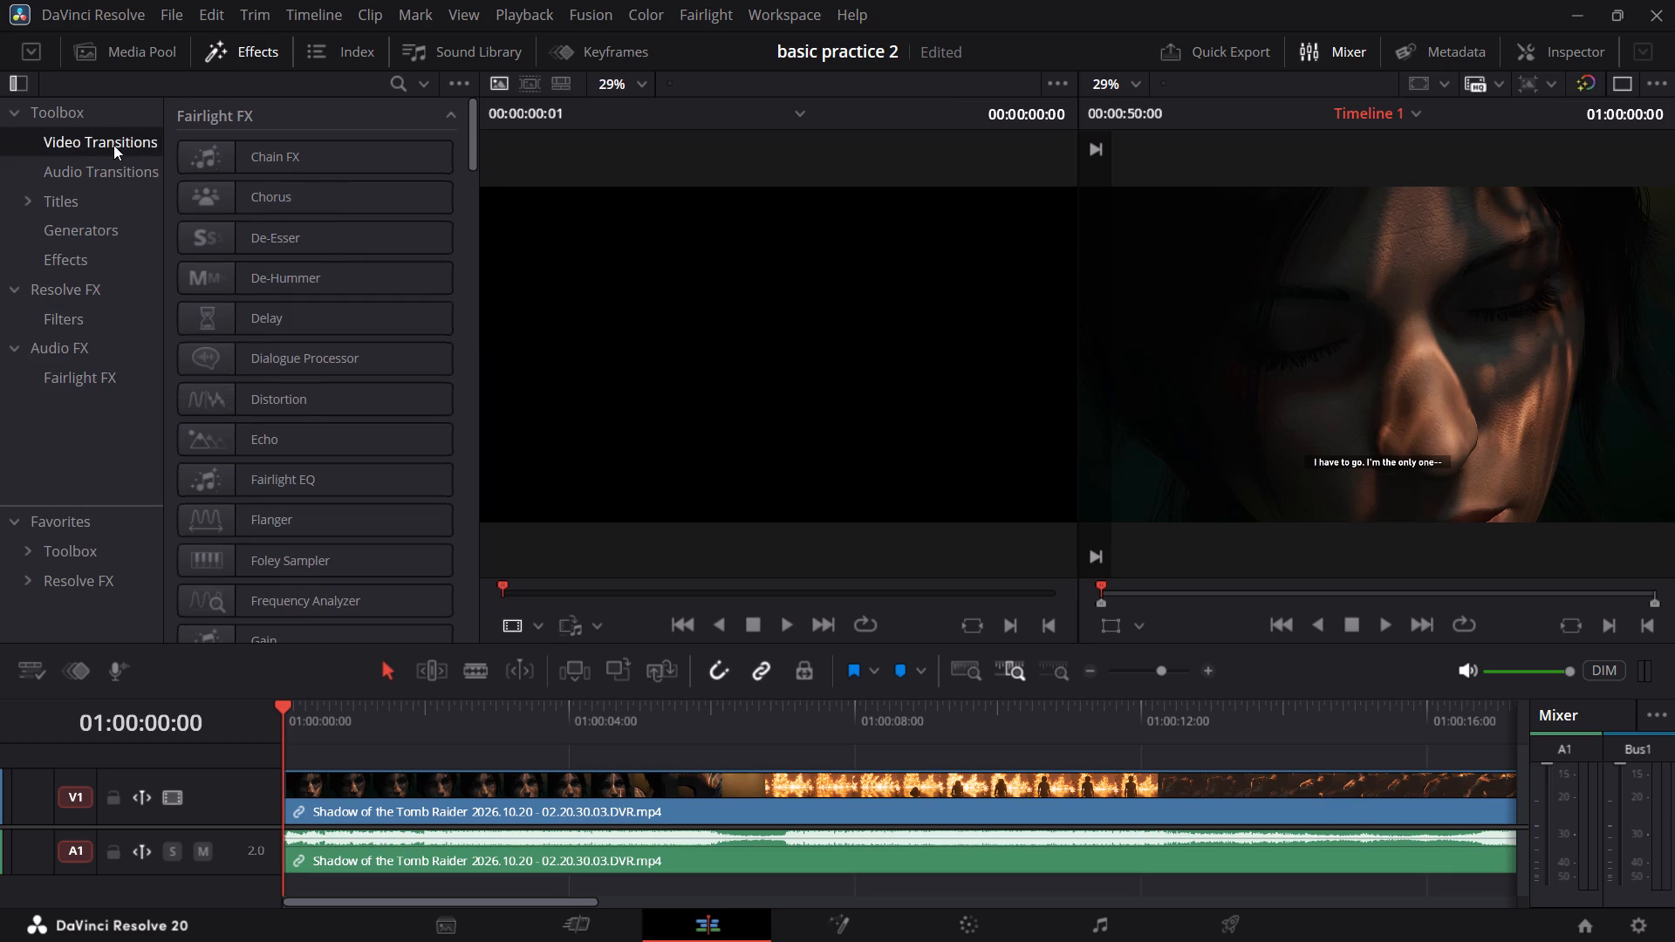
{"action": "left_click", "coordinate": [87, 206]}
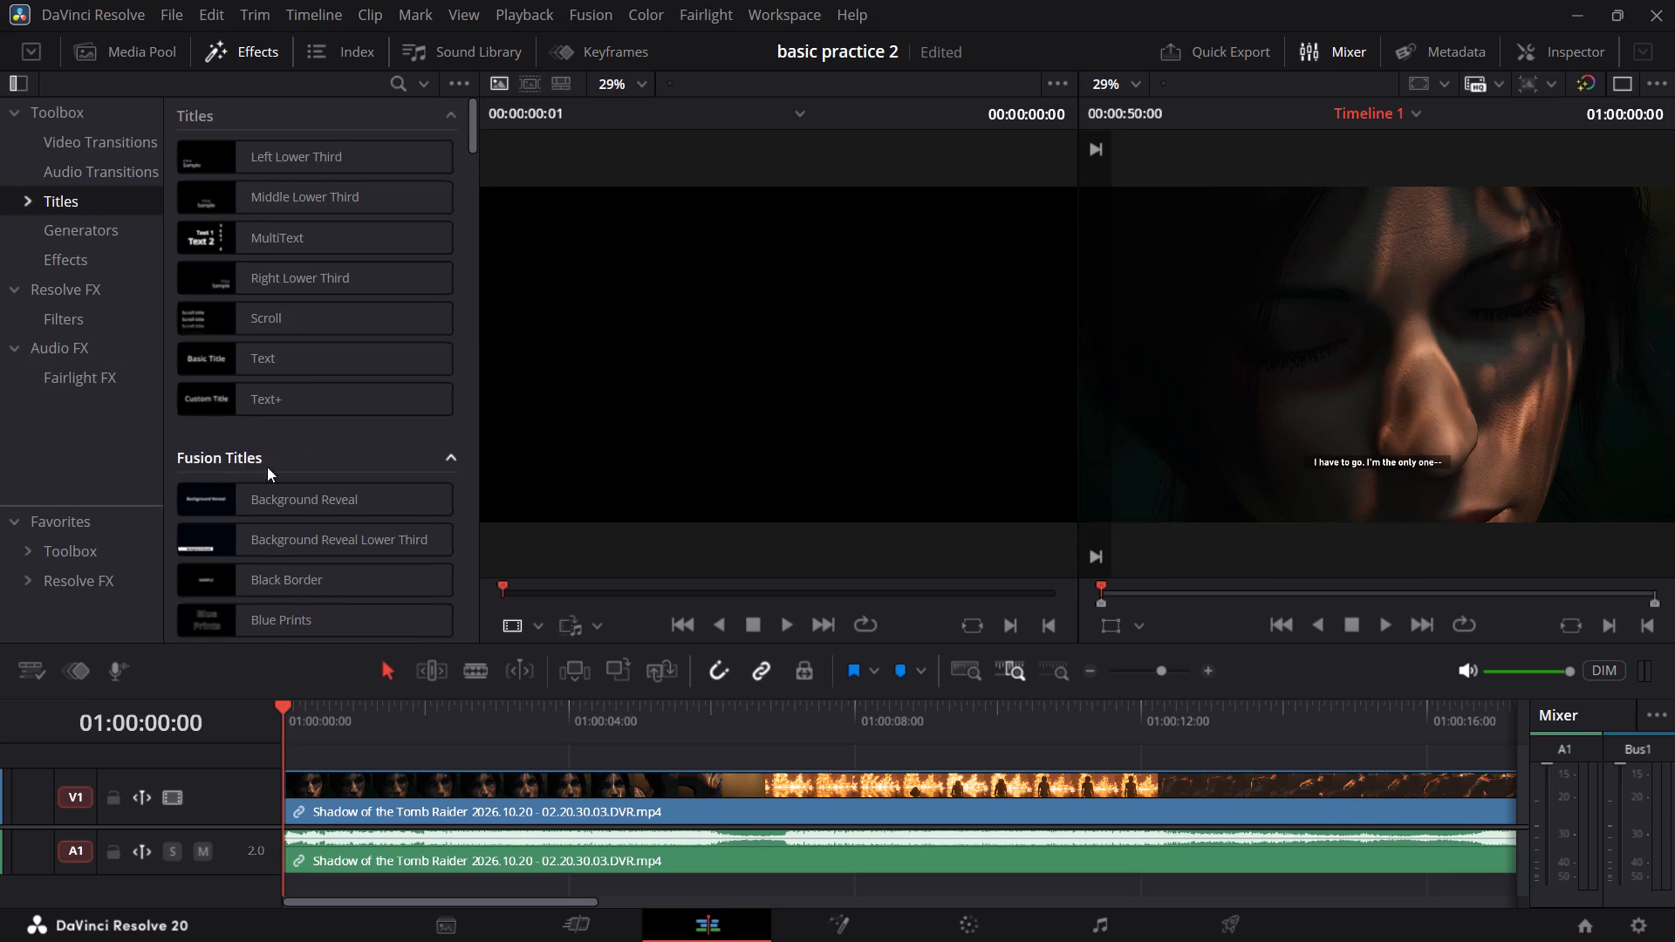
{"action": "left_click_drag", "start_coordinate": [257, 404], "coordinate": [377, 750]}
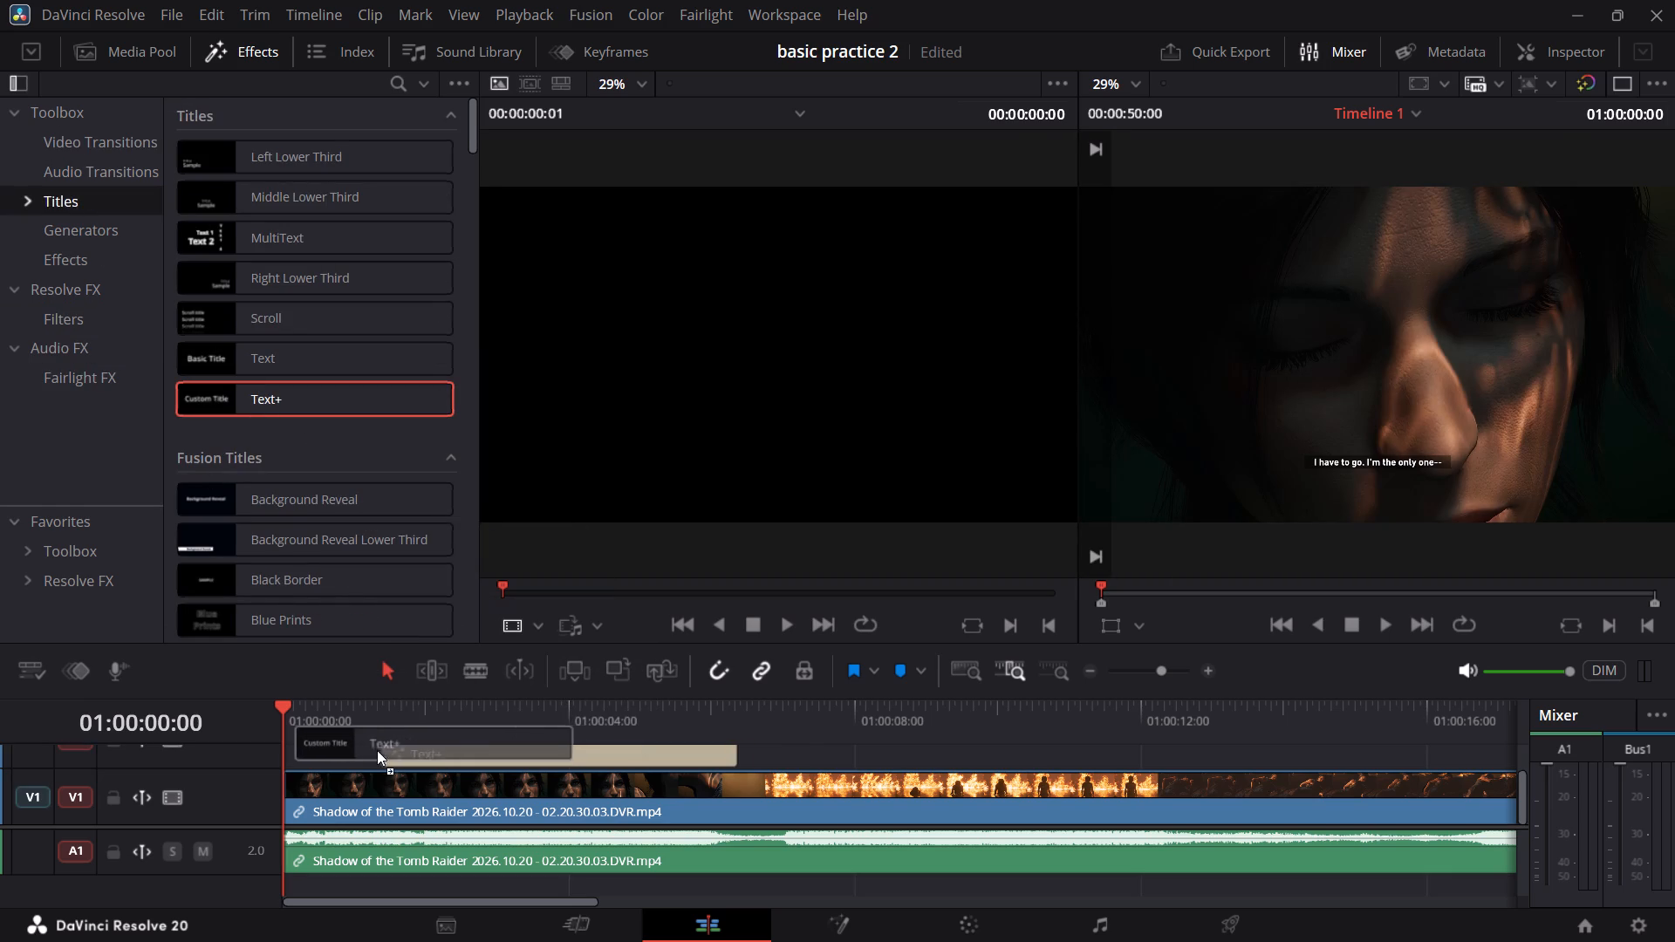
{"action": "left_click_drag", "start_coordinate": [377, 750], "coordinate": [286, 757]}
On the Cut page, set the Shadow of the Tomb Raider clip's Zoom to 1.800 in X and Y.
{"action": "left_click", "coordinate": [581, 911]}
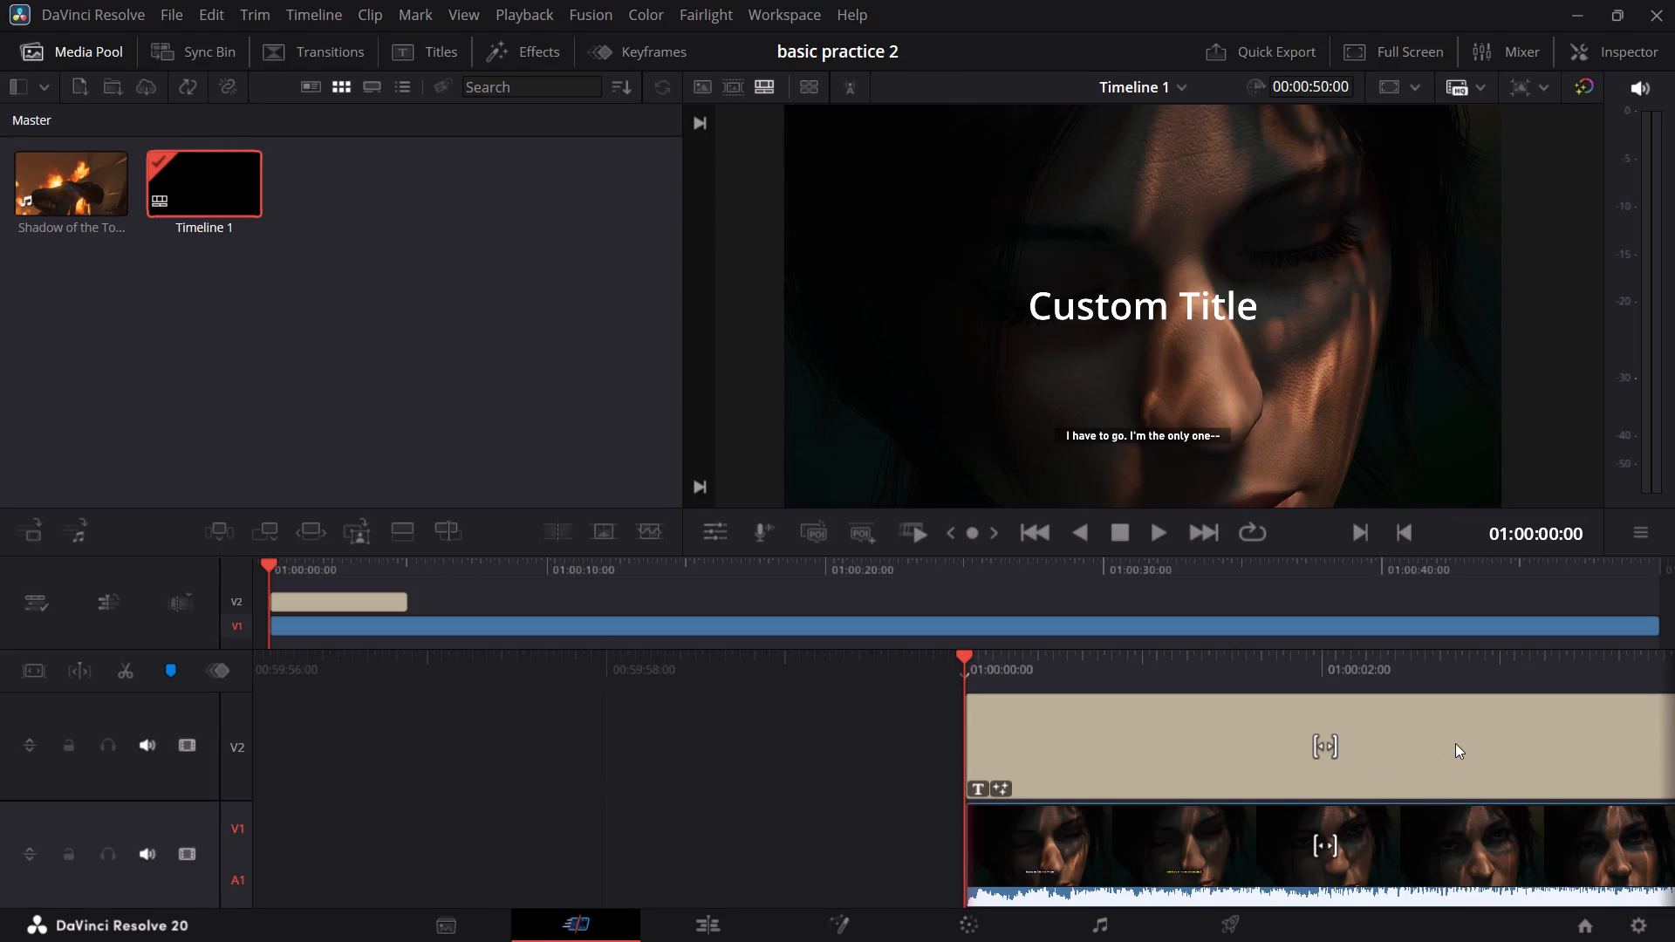
{"action": "left_click_drag", "start_coordinate": [1513, 755], "coordinate": [1494, 758]}
{"action": "left_click_drag", "start_coordinate": [1482, 857], "coordinate": [1423, 863]}
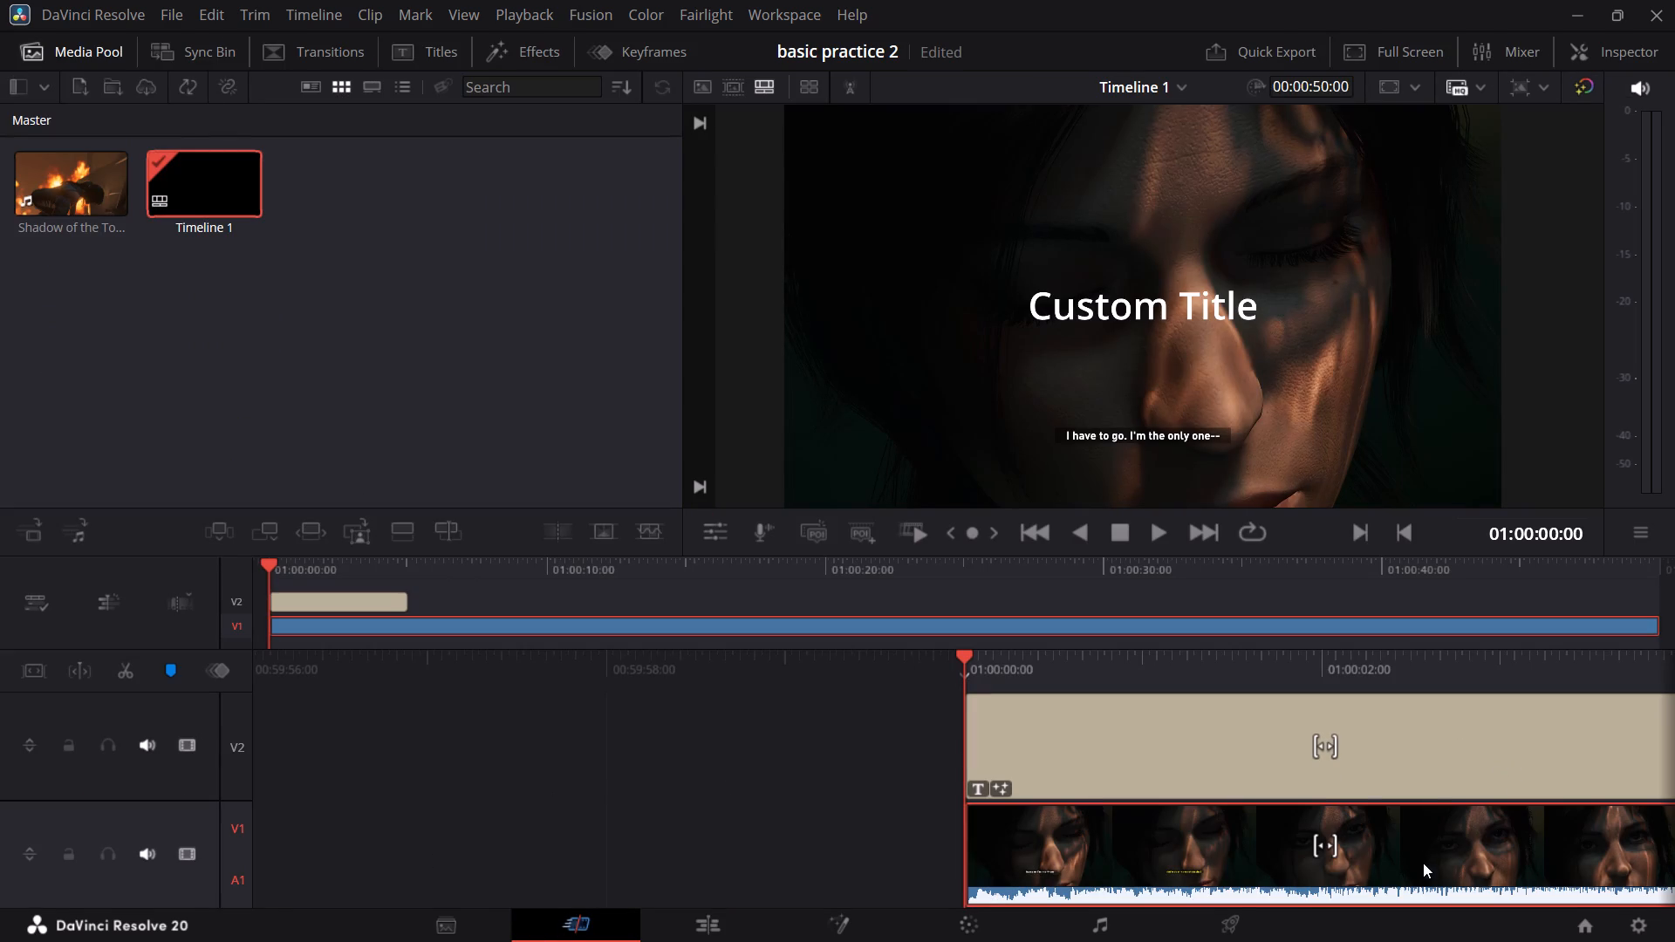
{"action": "left_click", "coordinate": [1269, 862]}
{"action": "left_click", "coordinate": [1187, 843]}
{"action": "right_click", "coordinate": [1187, 843]}
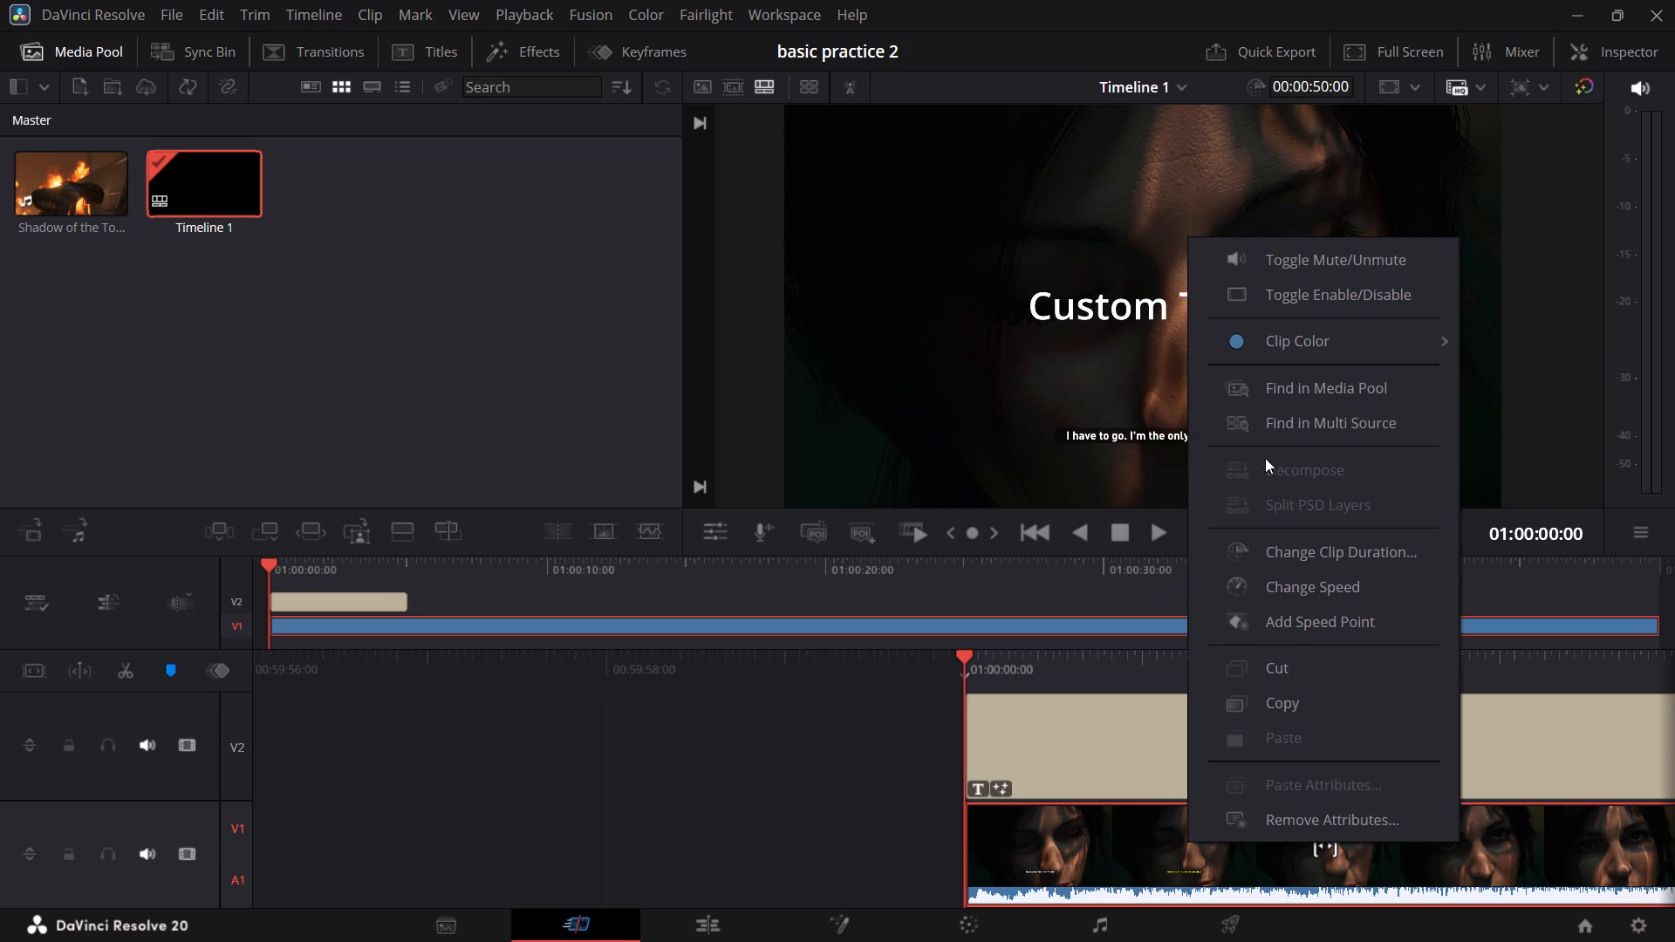
{"action": "left_click", "coordinate": [1610, 58]}
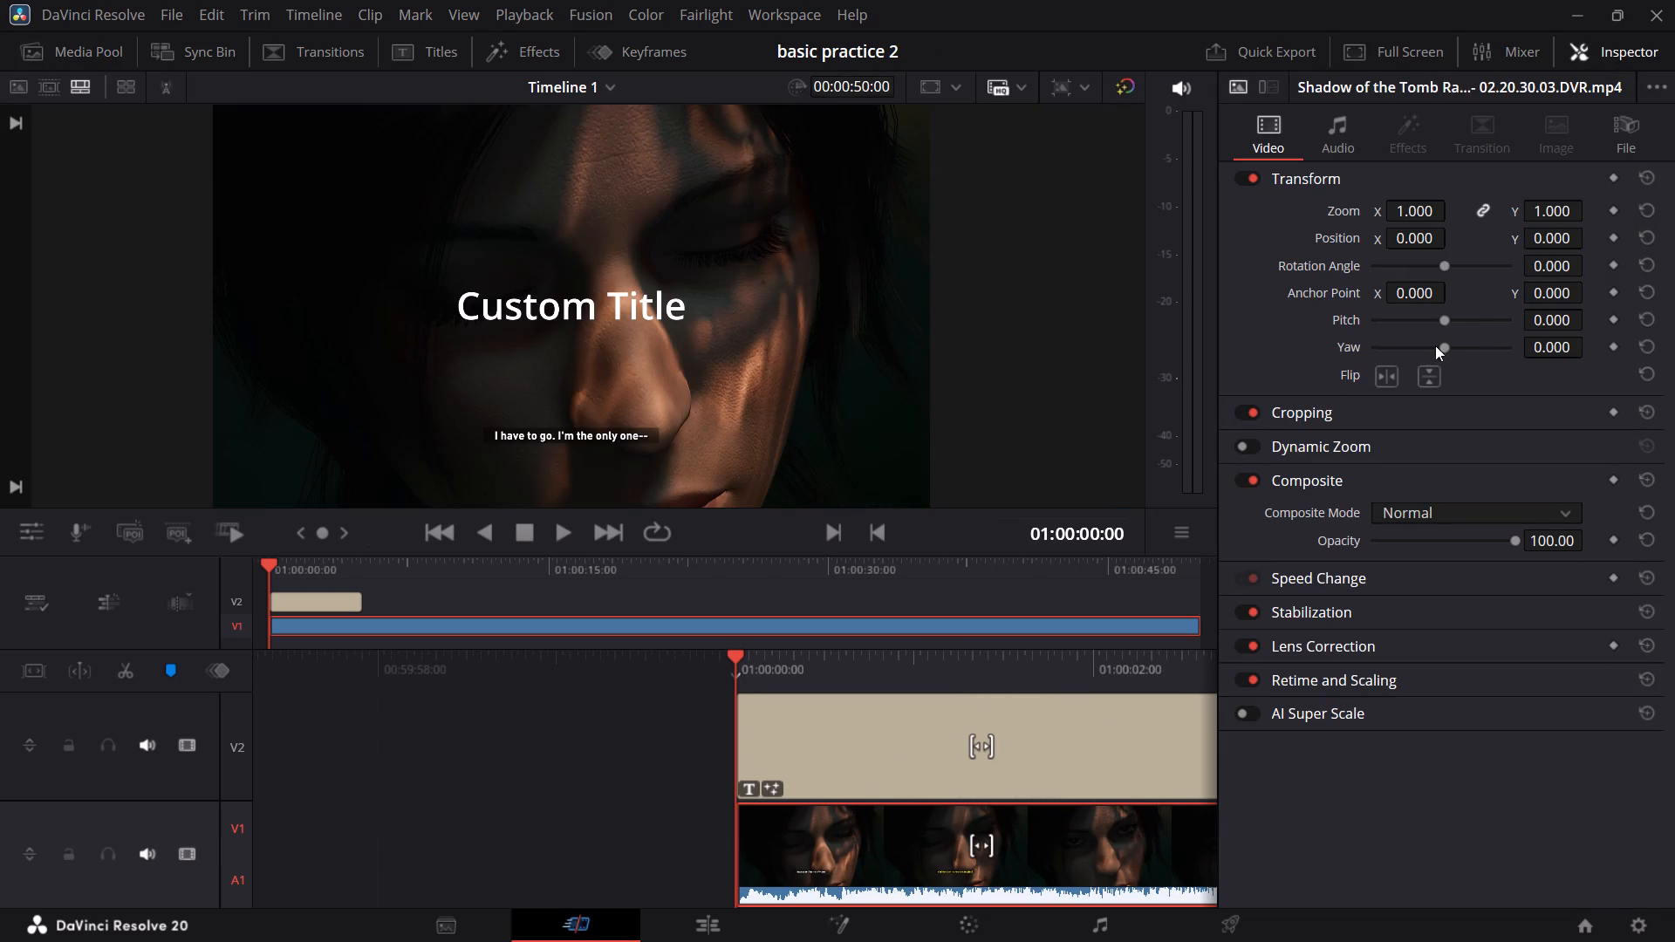
{"action": "left_click_drag", "start_coordinate": [1428, 212], "coordinate": [1446, 212]}
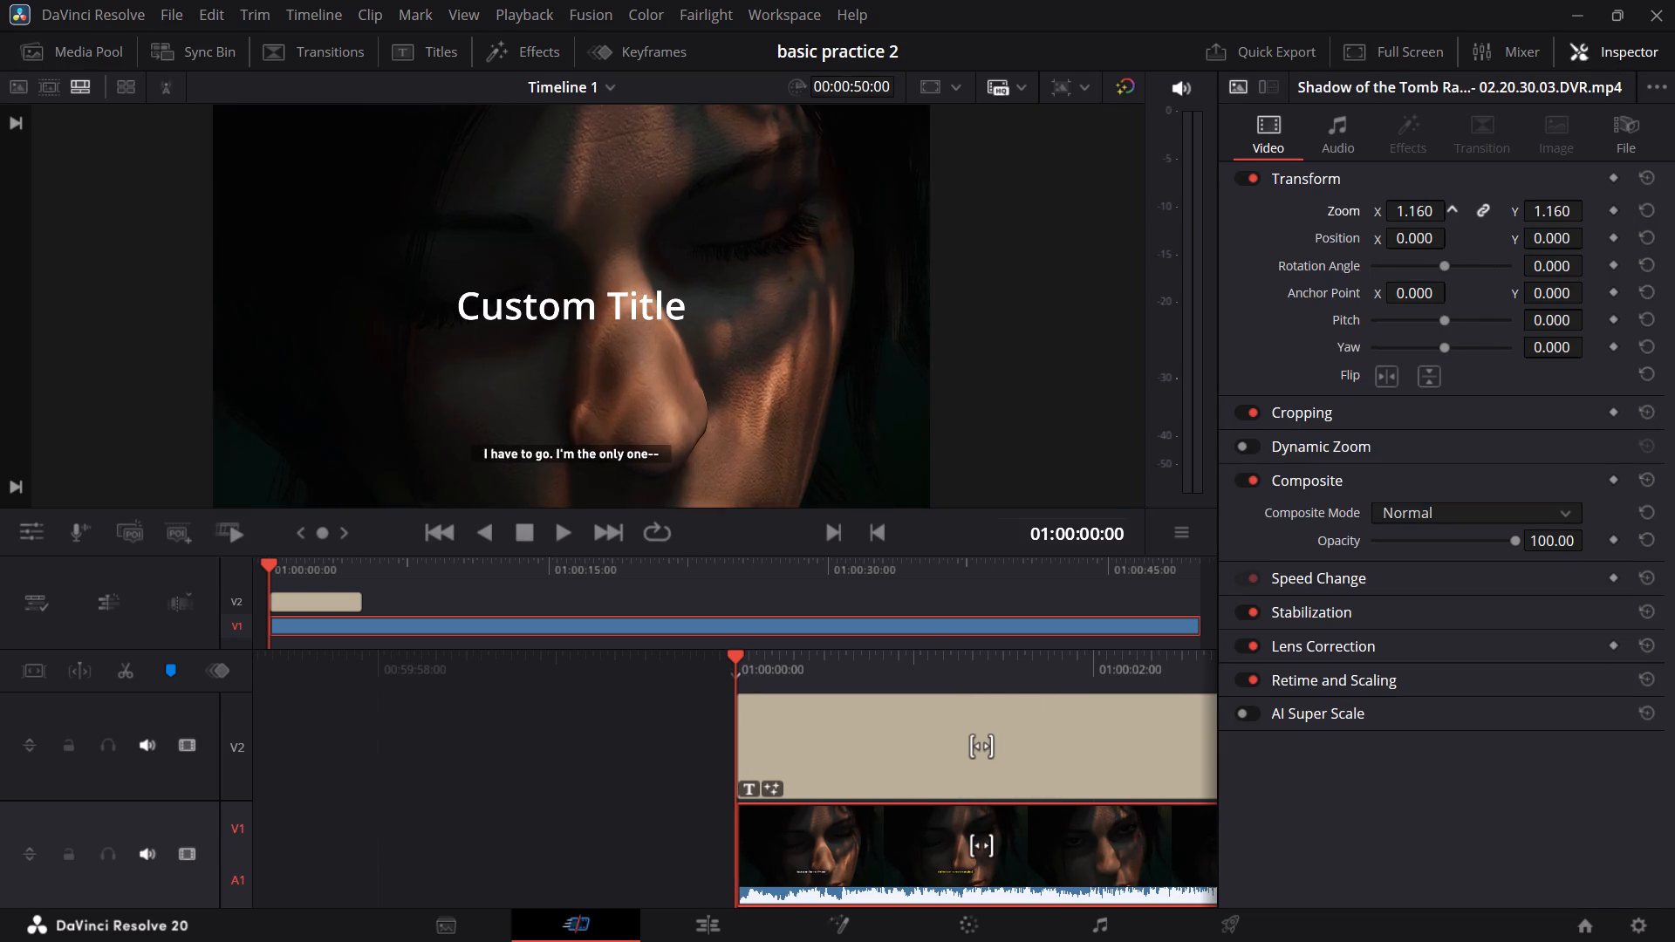
{"action": "left_click_drag", "start_coordinate": [1446, 212], "coordinate": [1516, 213]}
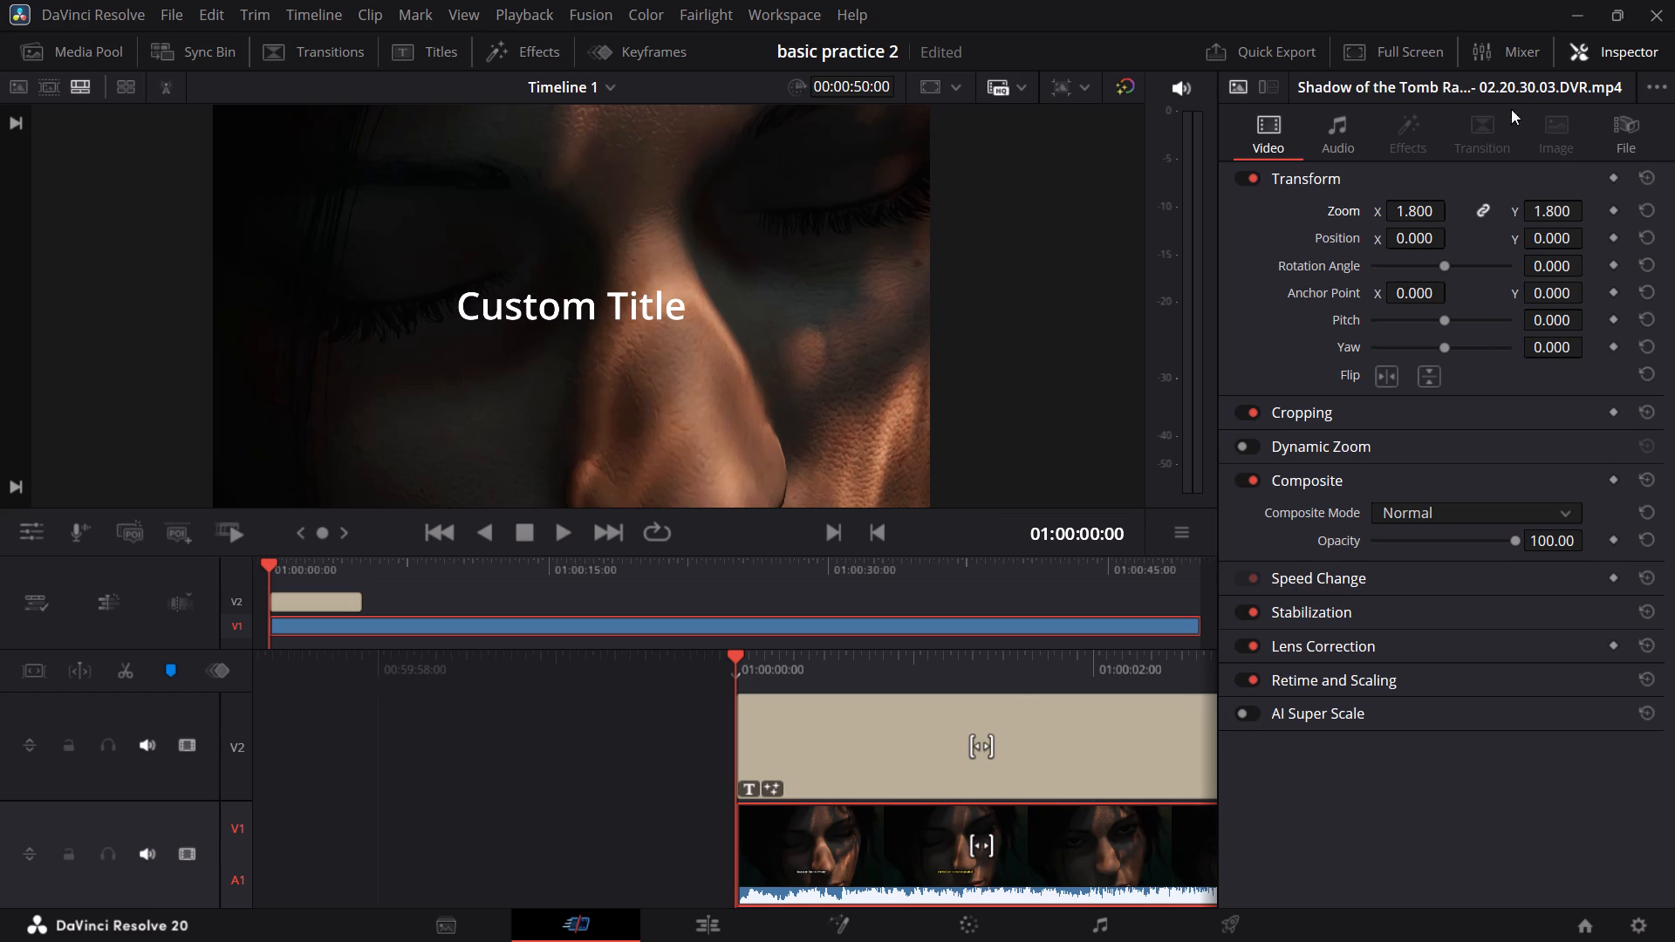
{"action": "left_click", "coordinate": [1598, 38]}
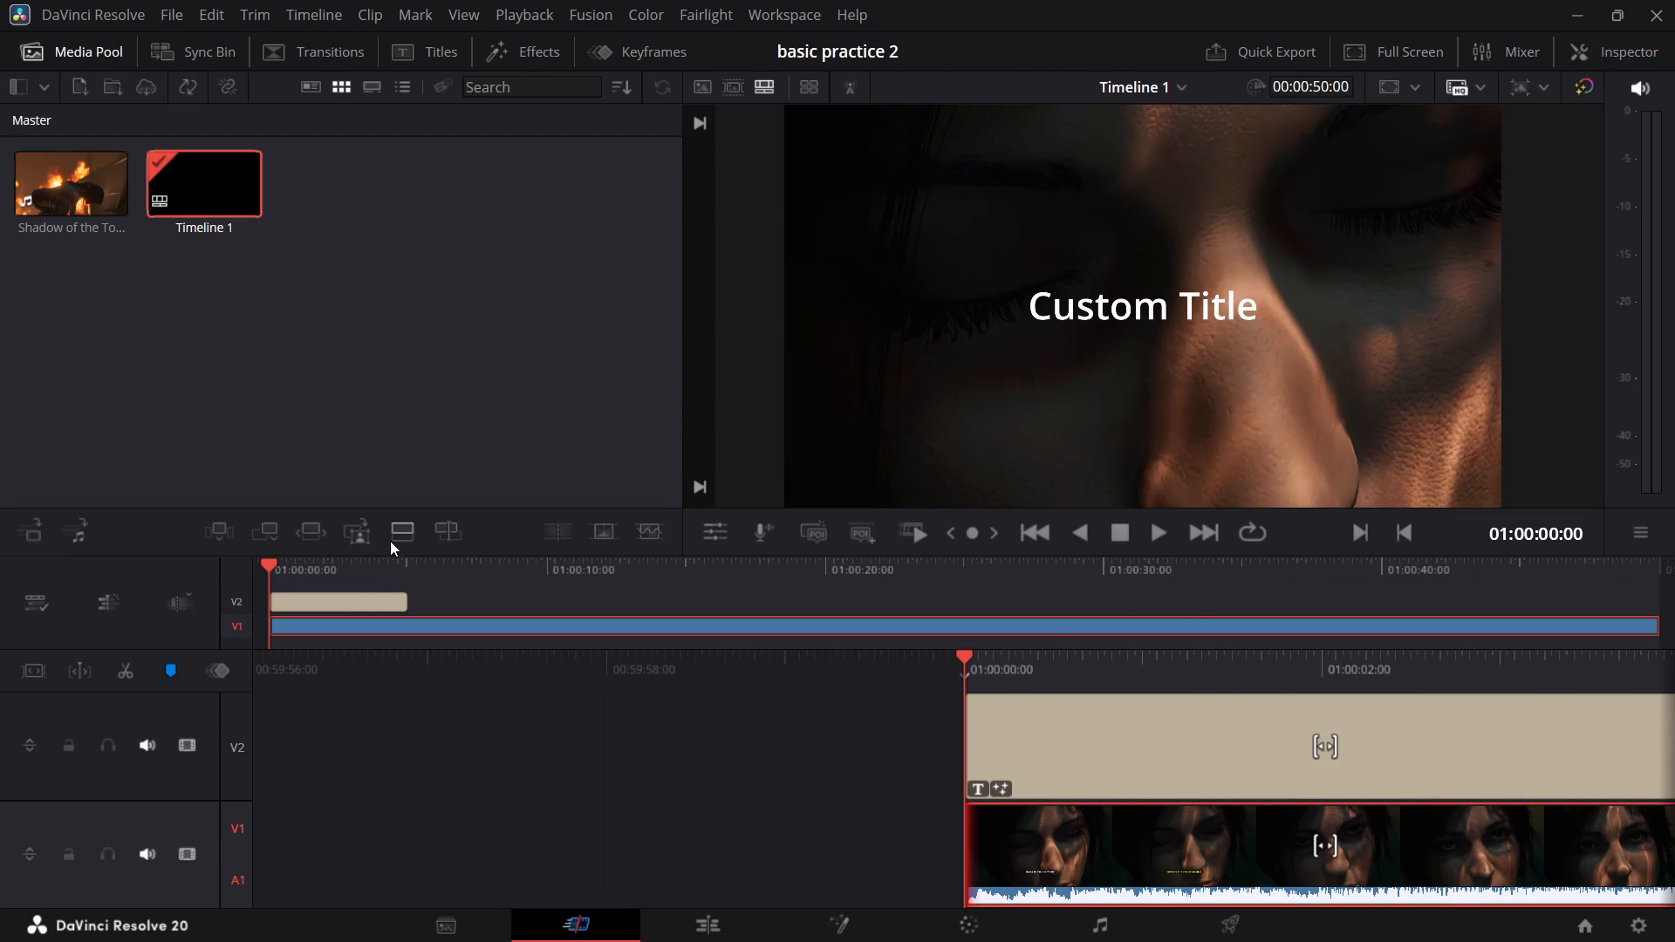
Split the Shadow of the Tomb Raider clip at 01:00:12:04 and delete the part after the cut.
{"action": "scroll", "coordinate": [422, 638], "scroll_direction": "down", "scroll_amount": 7, "text": "ctrl"}
{"action": "scroll", "coordinate": [1084, 703], "scroll_direction": "left", "scroll_amount": 2}
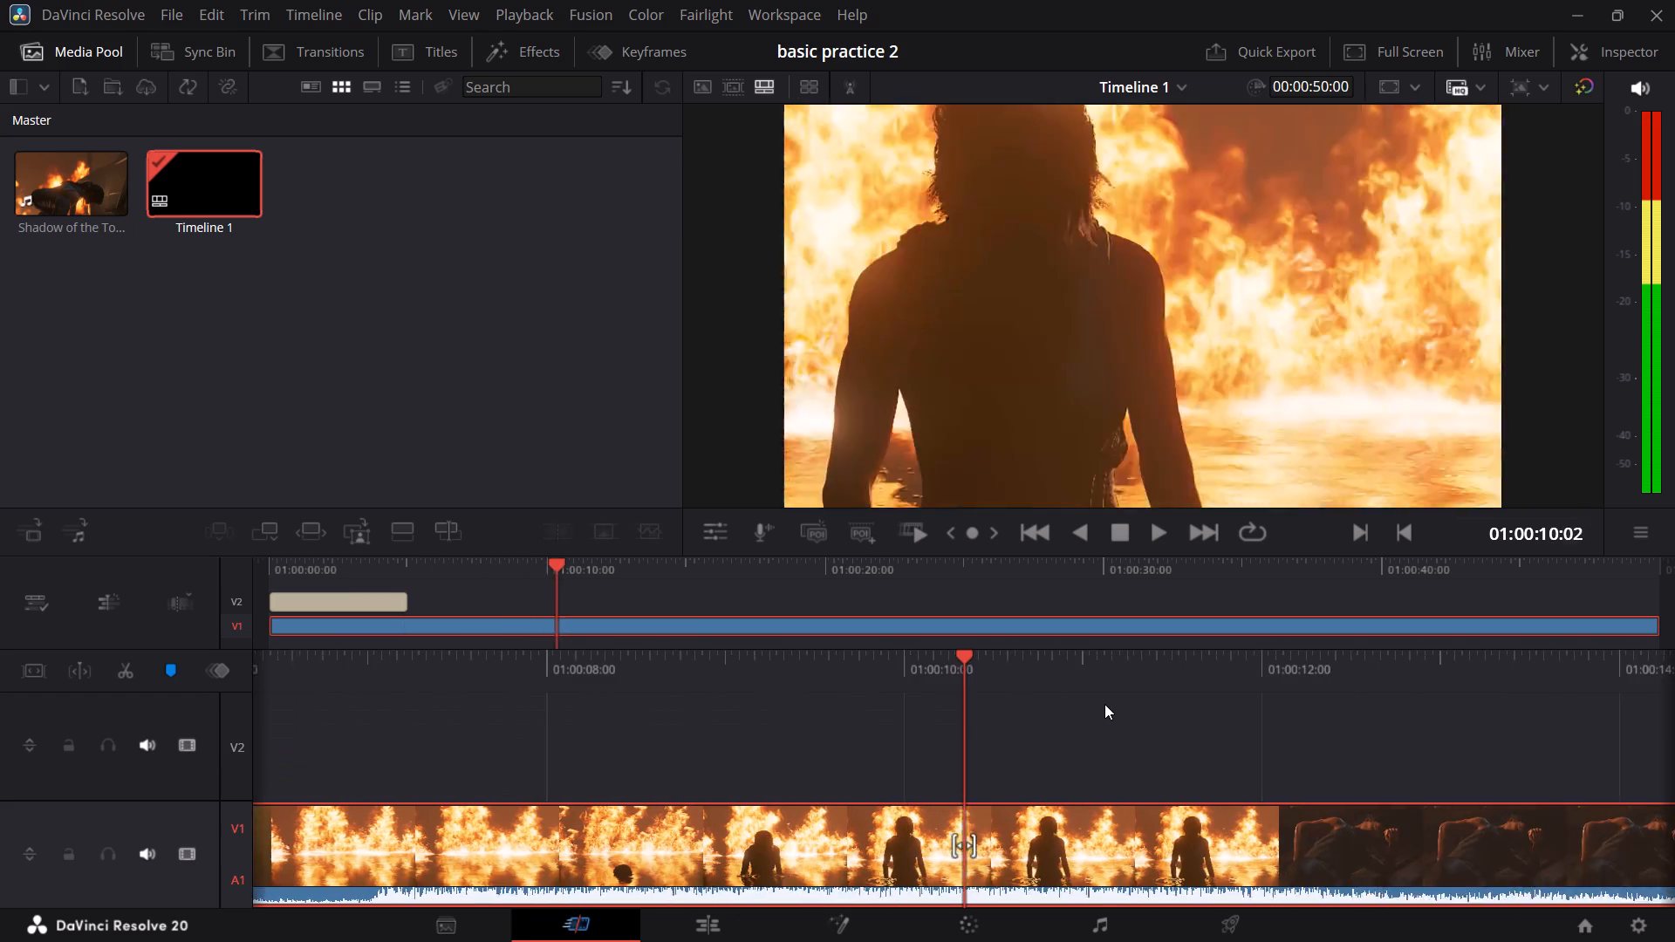
{"action": "scroll", "coordinate": [1104, 704], "scroll_direction": "left", "scroll_amount": 5}
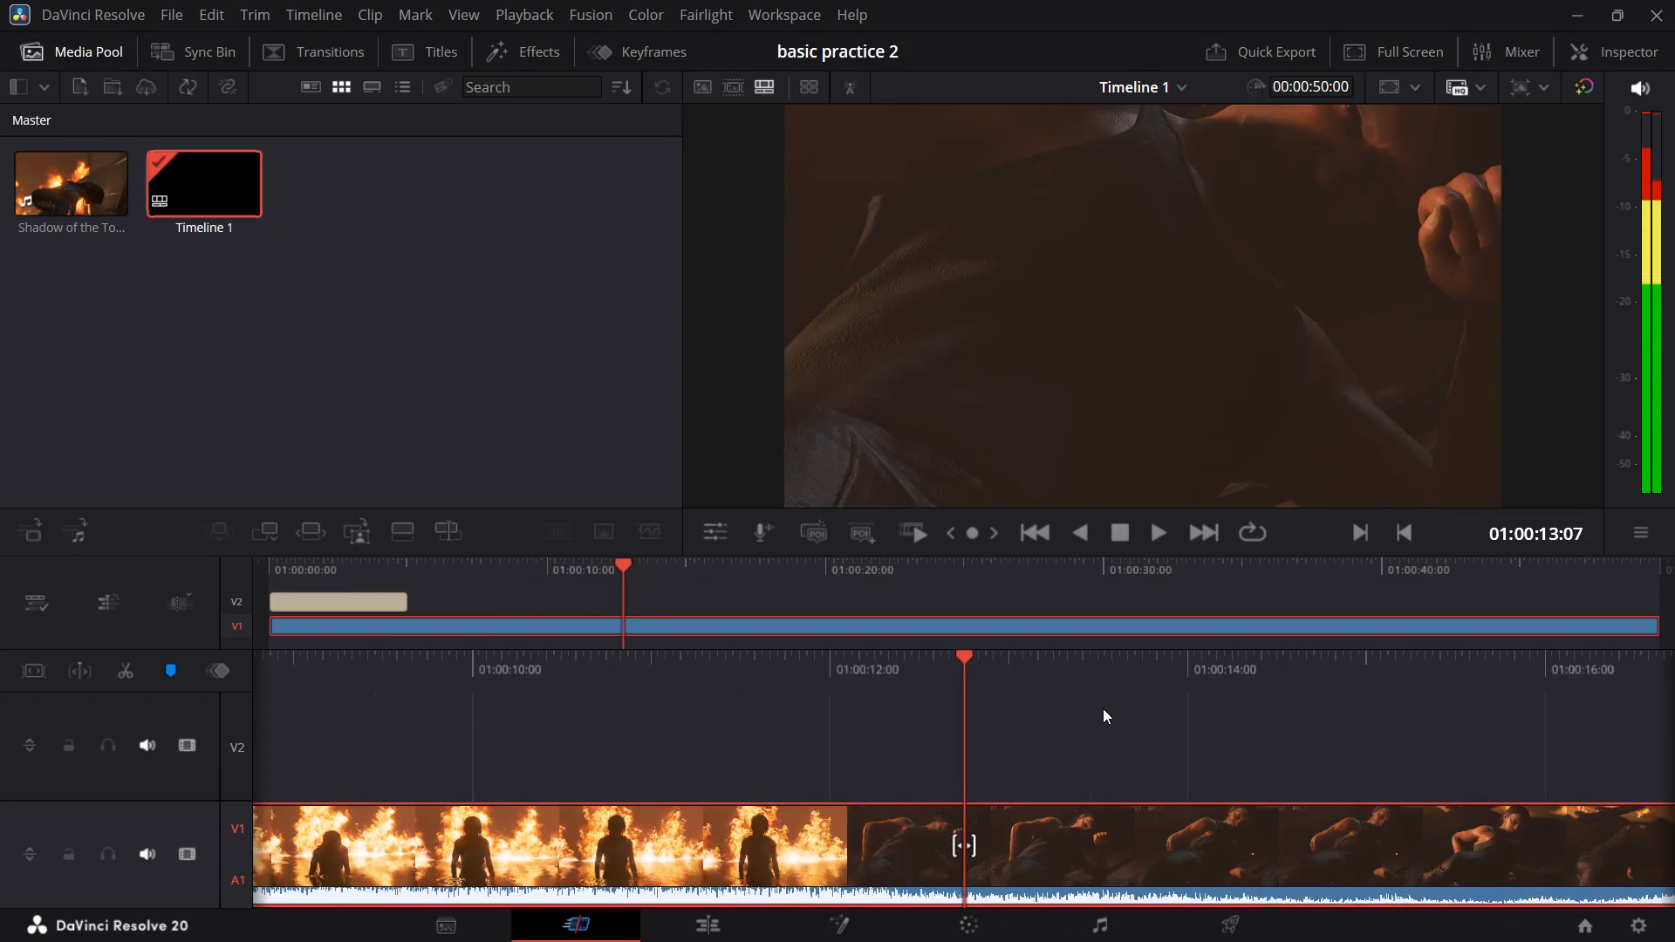
{"action": "scroll", "coordinate": [1103, 708], "scroll_direction": "left", "scroll_amount": 5}
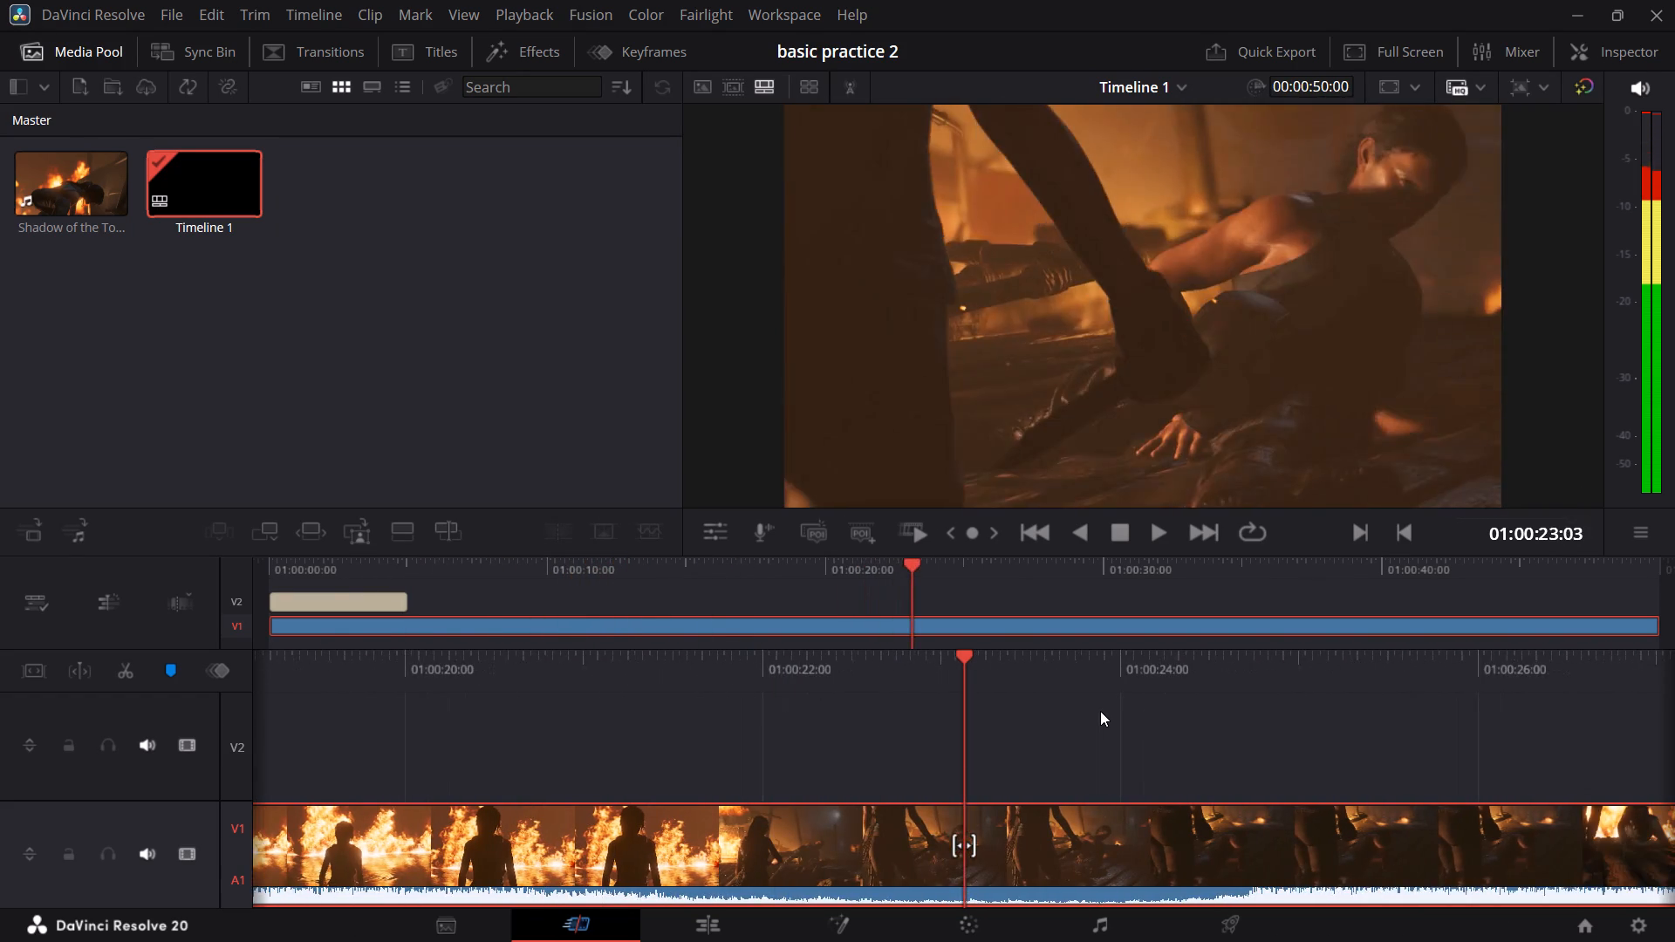
{"action": "scroll", "coordinate": [1100, 711], "scroll_direction": "left", "scroll_amount": 7}
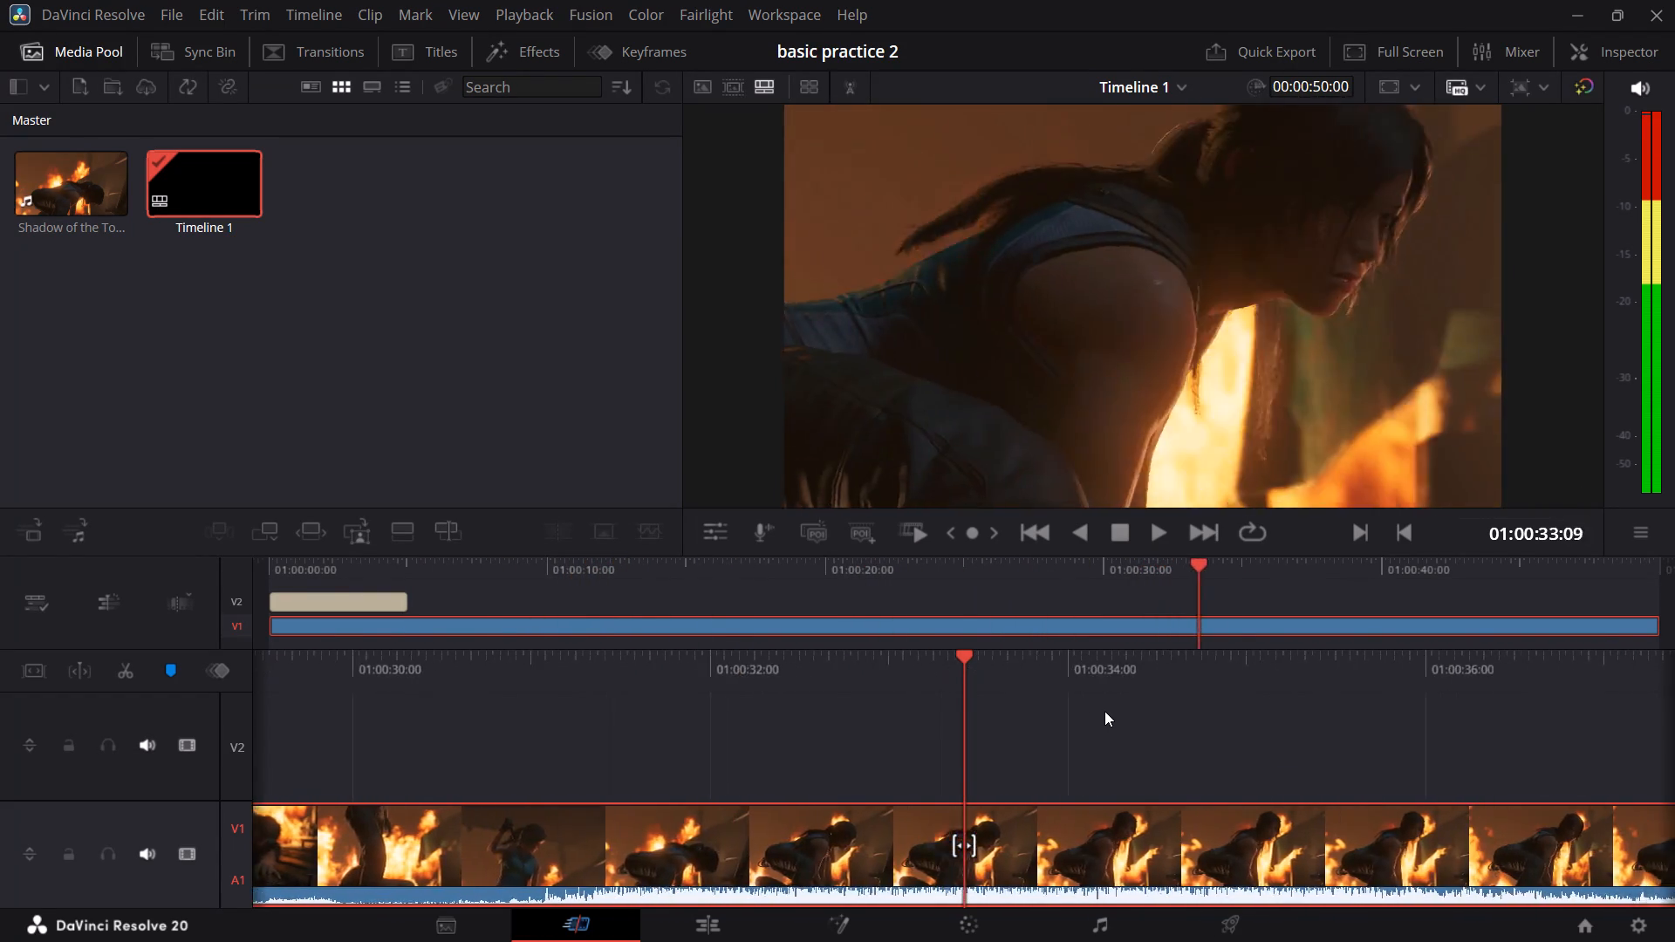
{"action": "scroll", "coordinate": [1104, 711], "scroll_direction": "left", "scroll_amount": 6}
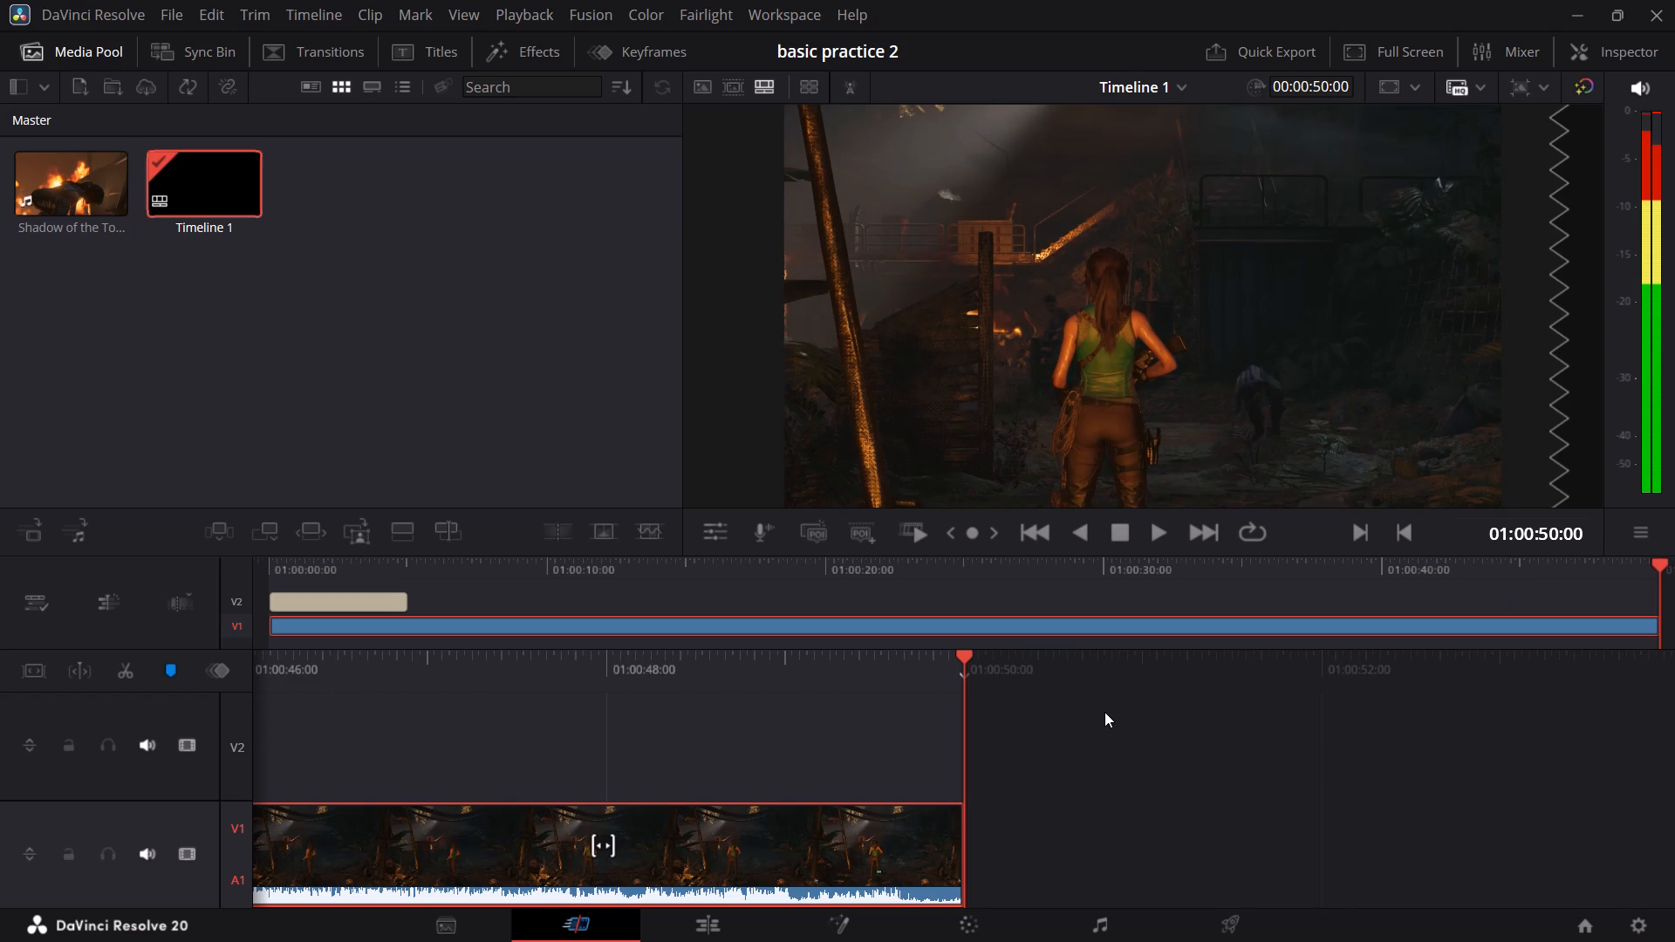
{"action": "scroll", "coordinate": [1104, 712], "scroll_direction": "left", "scroll_amount": 1}
{"action": "scroll", "coordinate": [1043, 721], "scroll_direction": "right", "scroll_amount": 10}
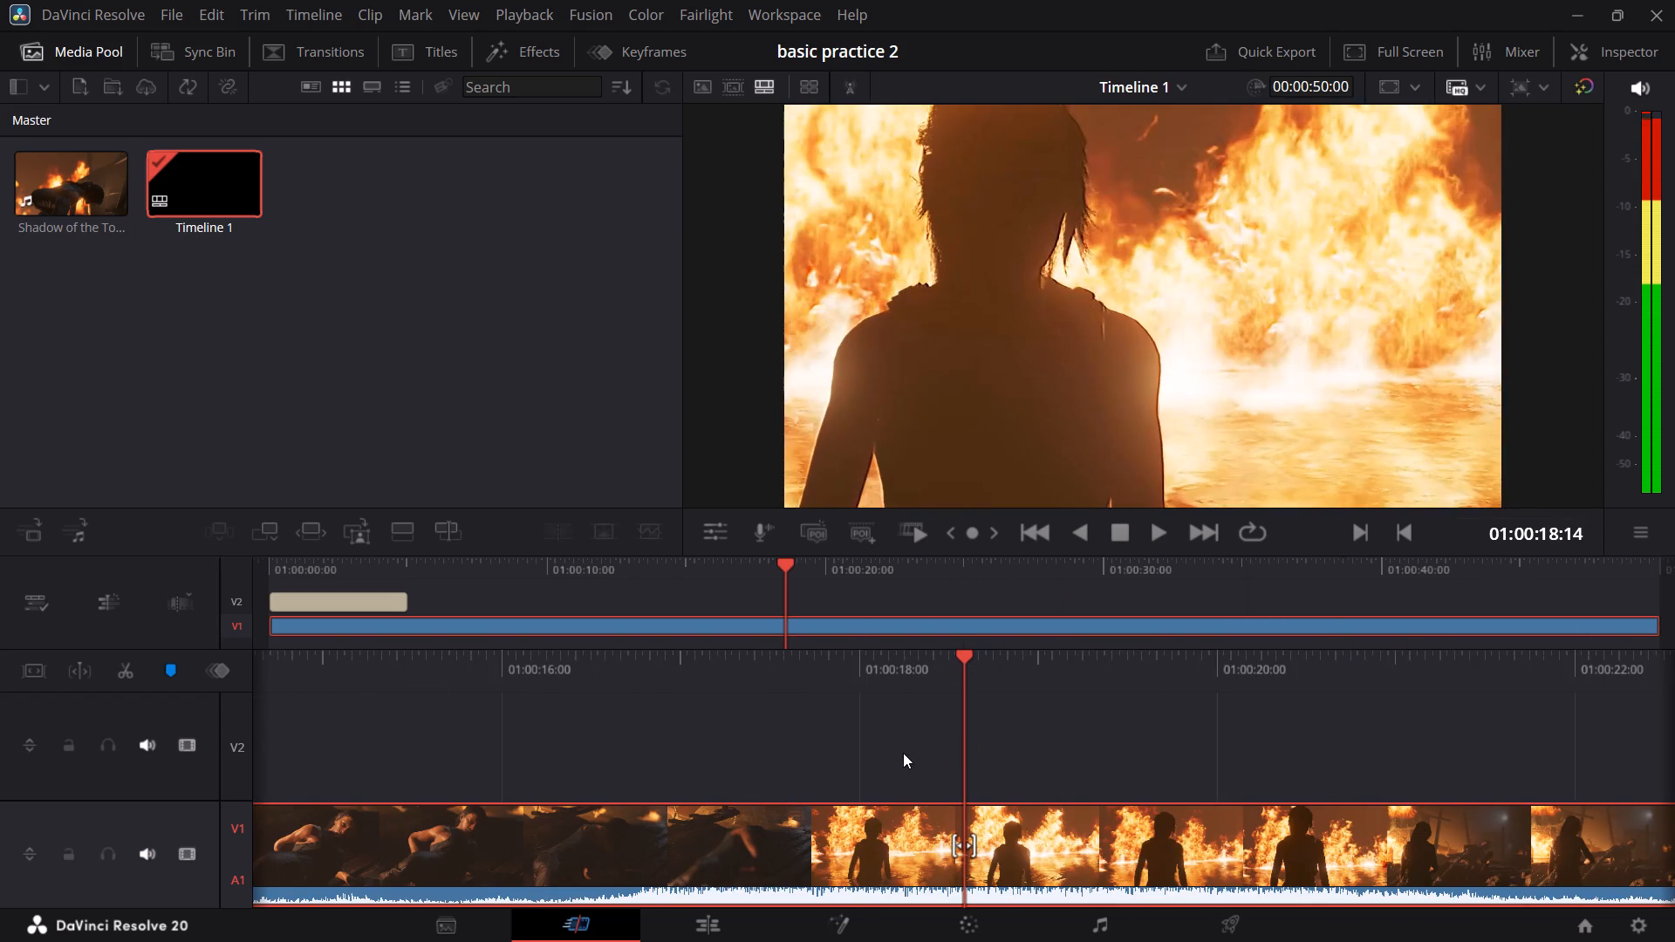
{"action": "scroll", "coordinate": [903, 753], "scroll_direction": "right", "scroll_amount": 5}
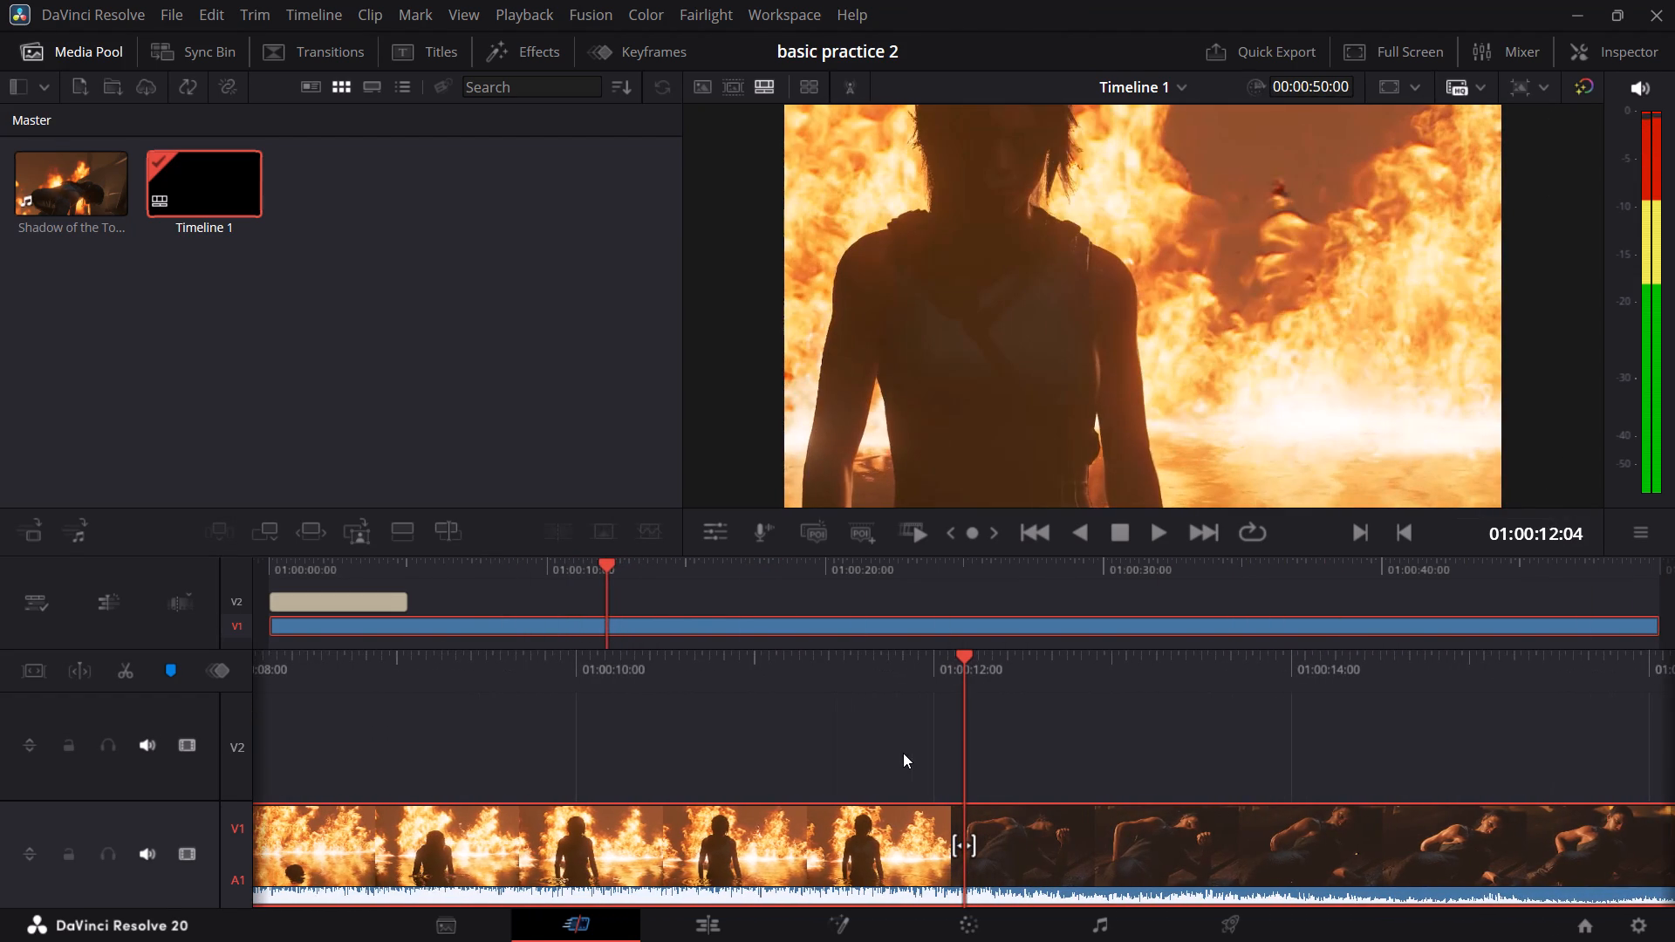
{"action": "left_click", "coordinate": [1169, 843]}
{"action": "key", "text": "ctrl+v"}
{"action": "key", "text": "ctrl+b"}
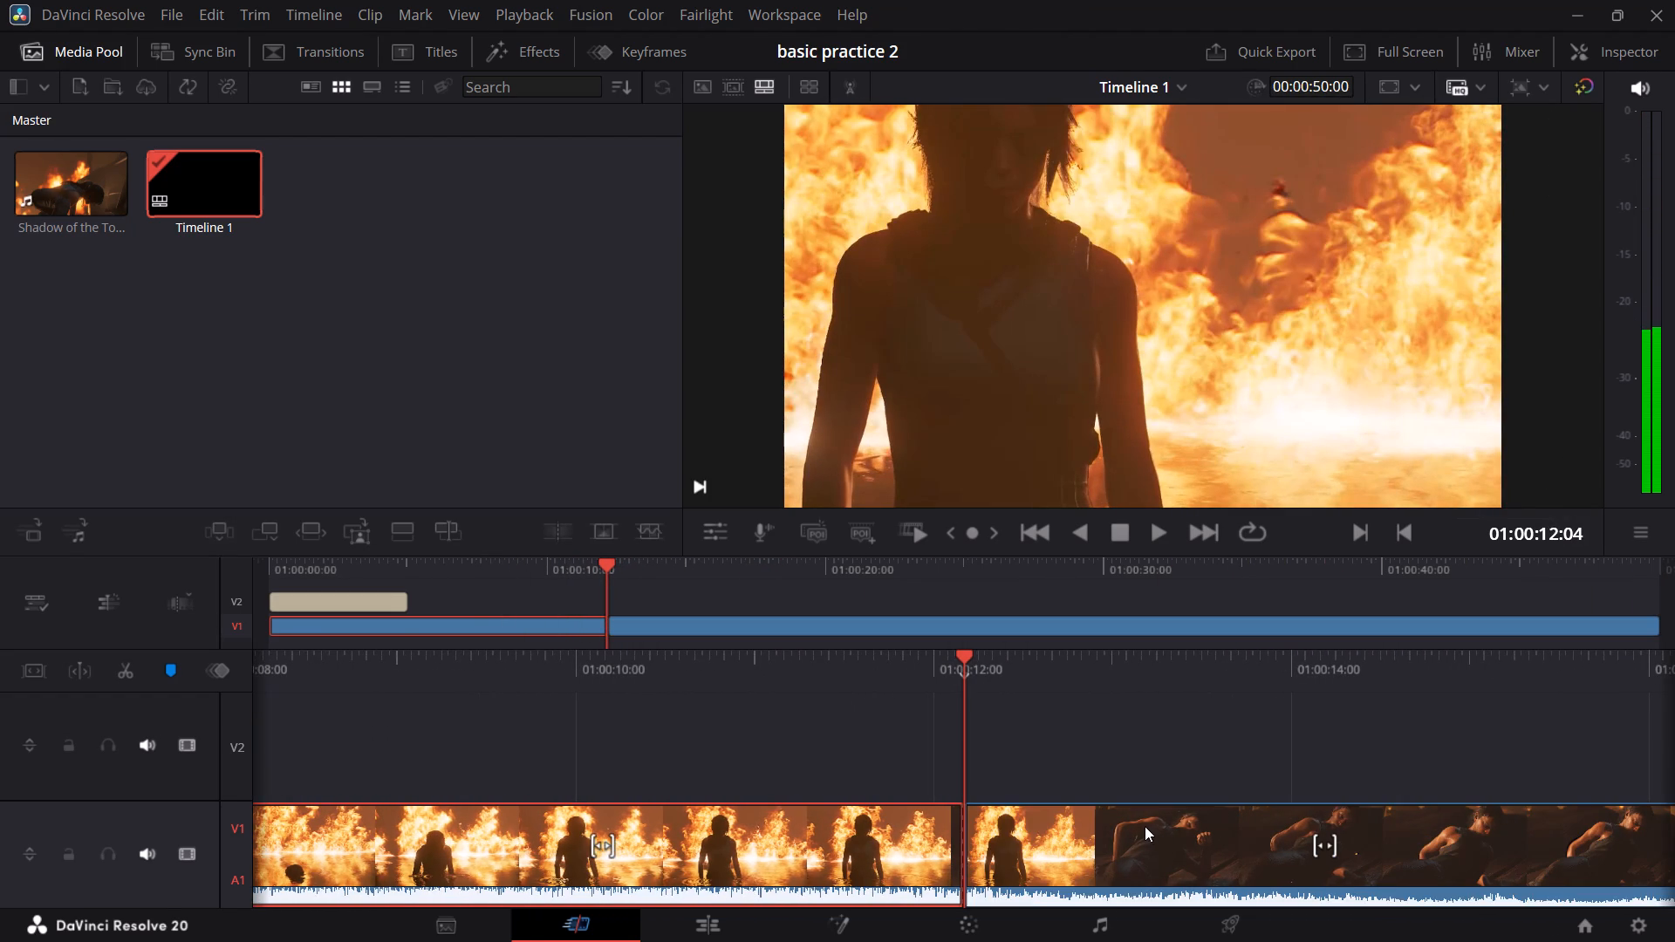
{"action": "left_click", "coordinate": [1185, 856]}
{"action": "key", "text": "Delete"}
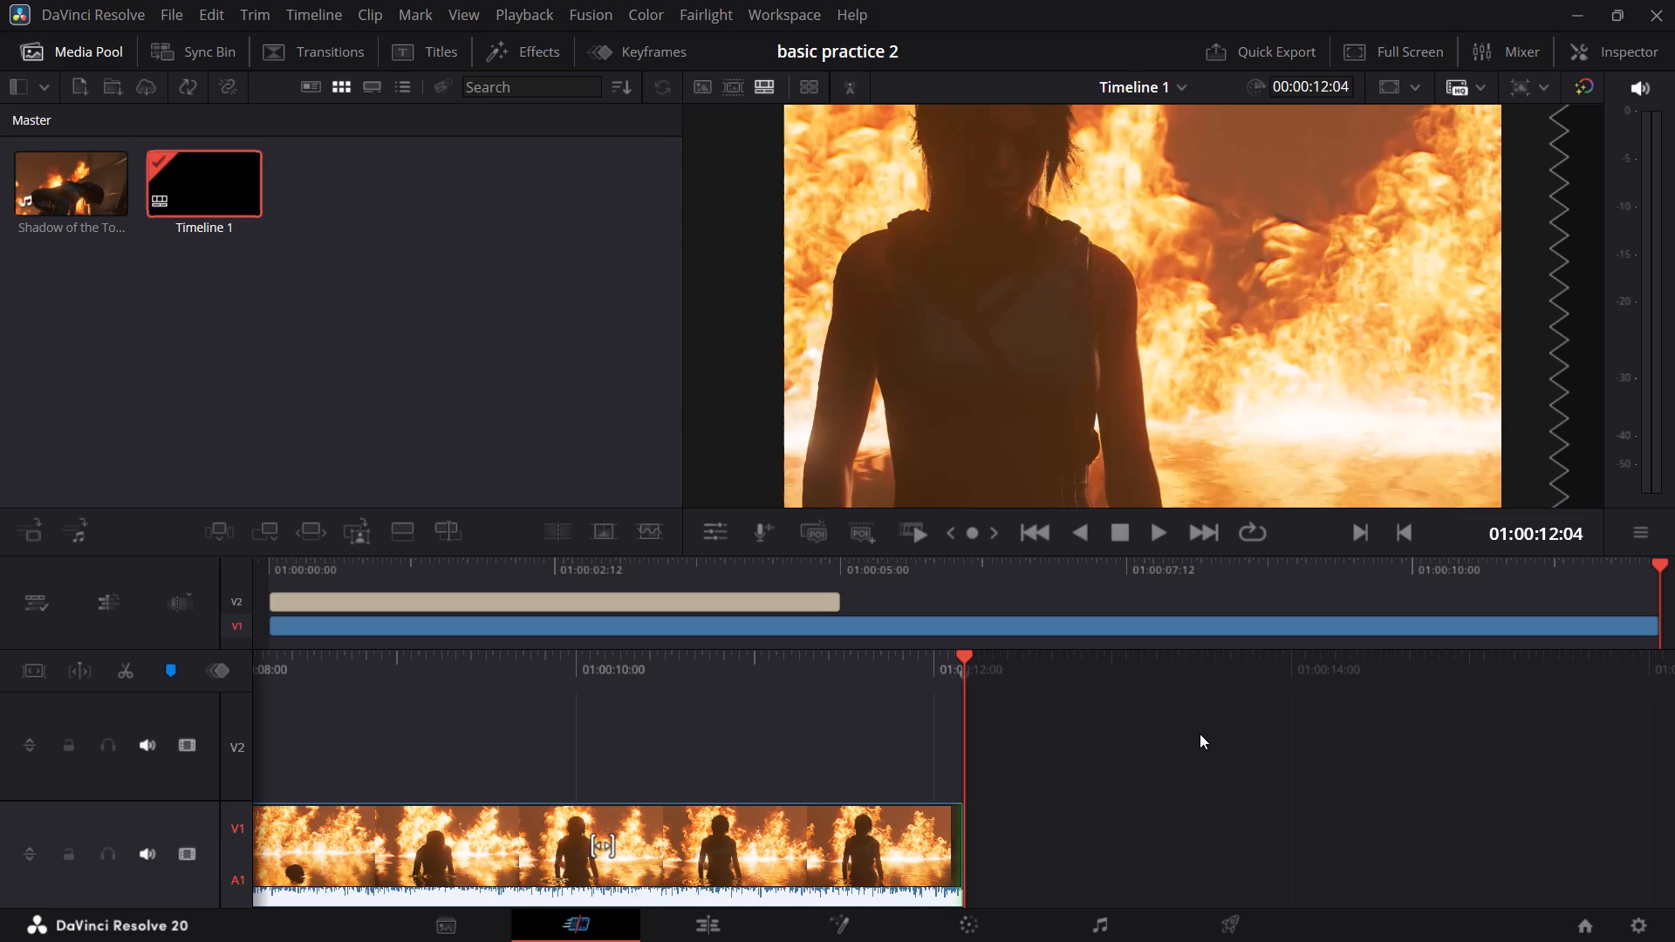
Close DaVinci Resolve and relaunch it to reach the project manager.
{"action": "left_click", "coordinate": [1674, 0]}
{"action": "left_click", "coordinate": [817, 923]}
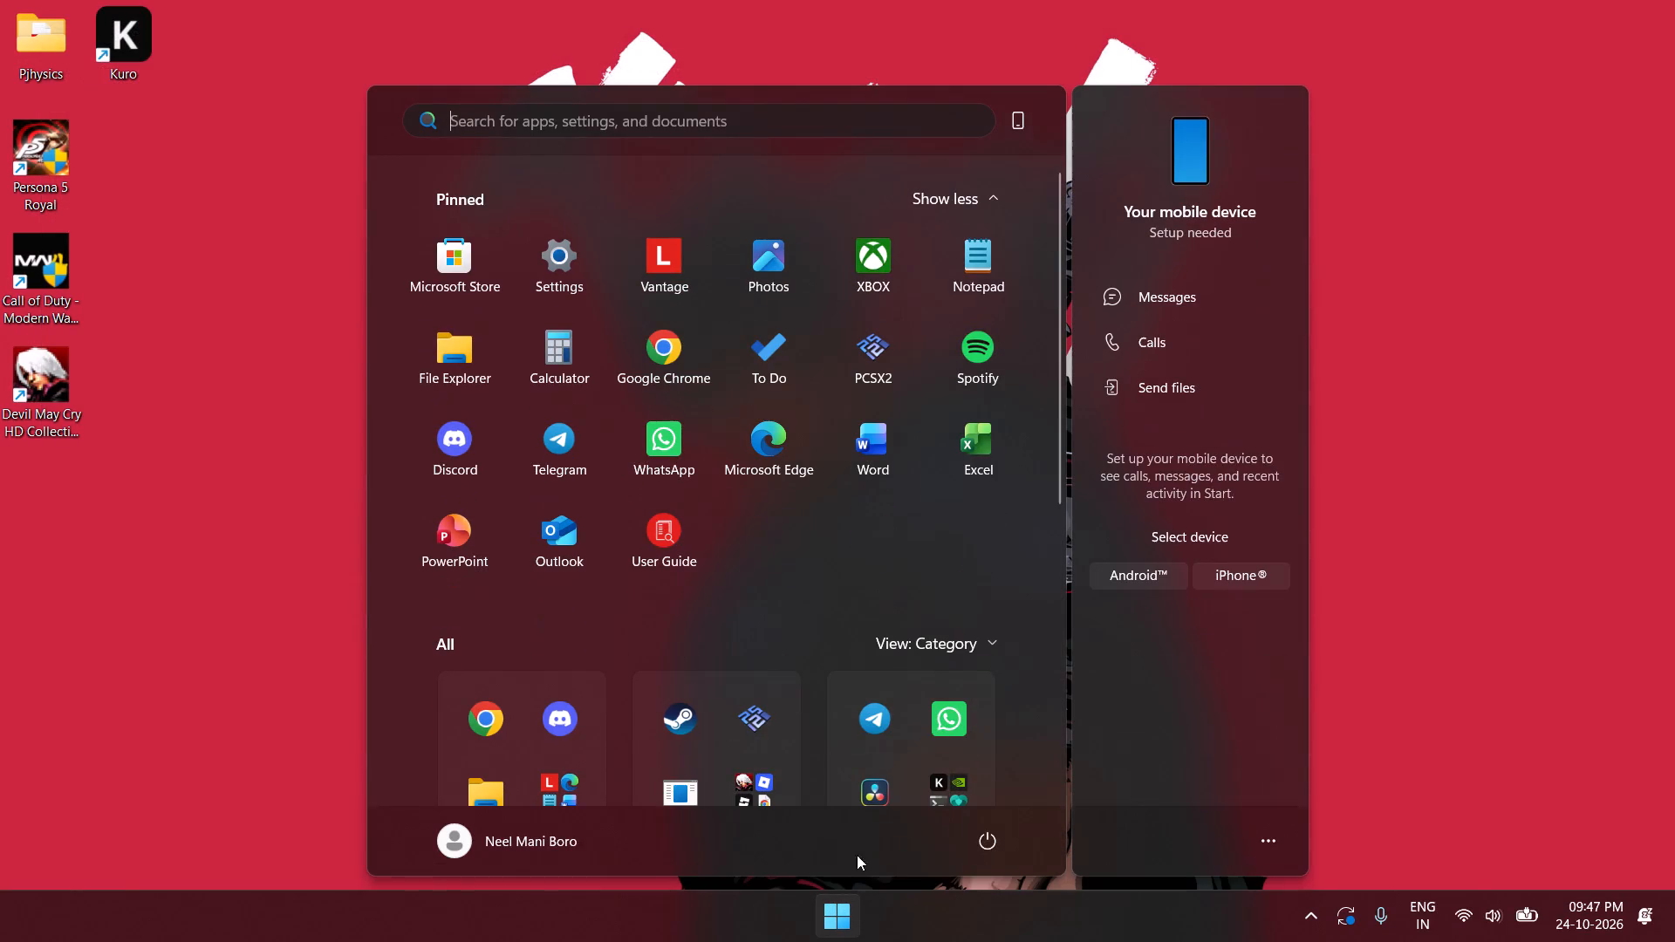
{"action": "scroll", "coordinate": [890, 770], "scroll_direction": "down", "scroll_amount": 1}
{"action": "double_click", "coordinate": [892, 714]}
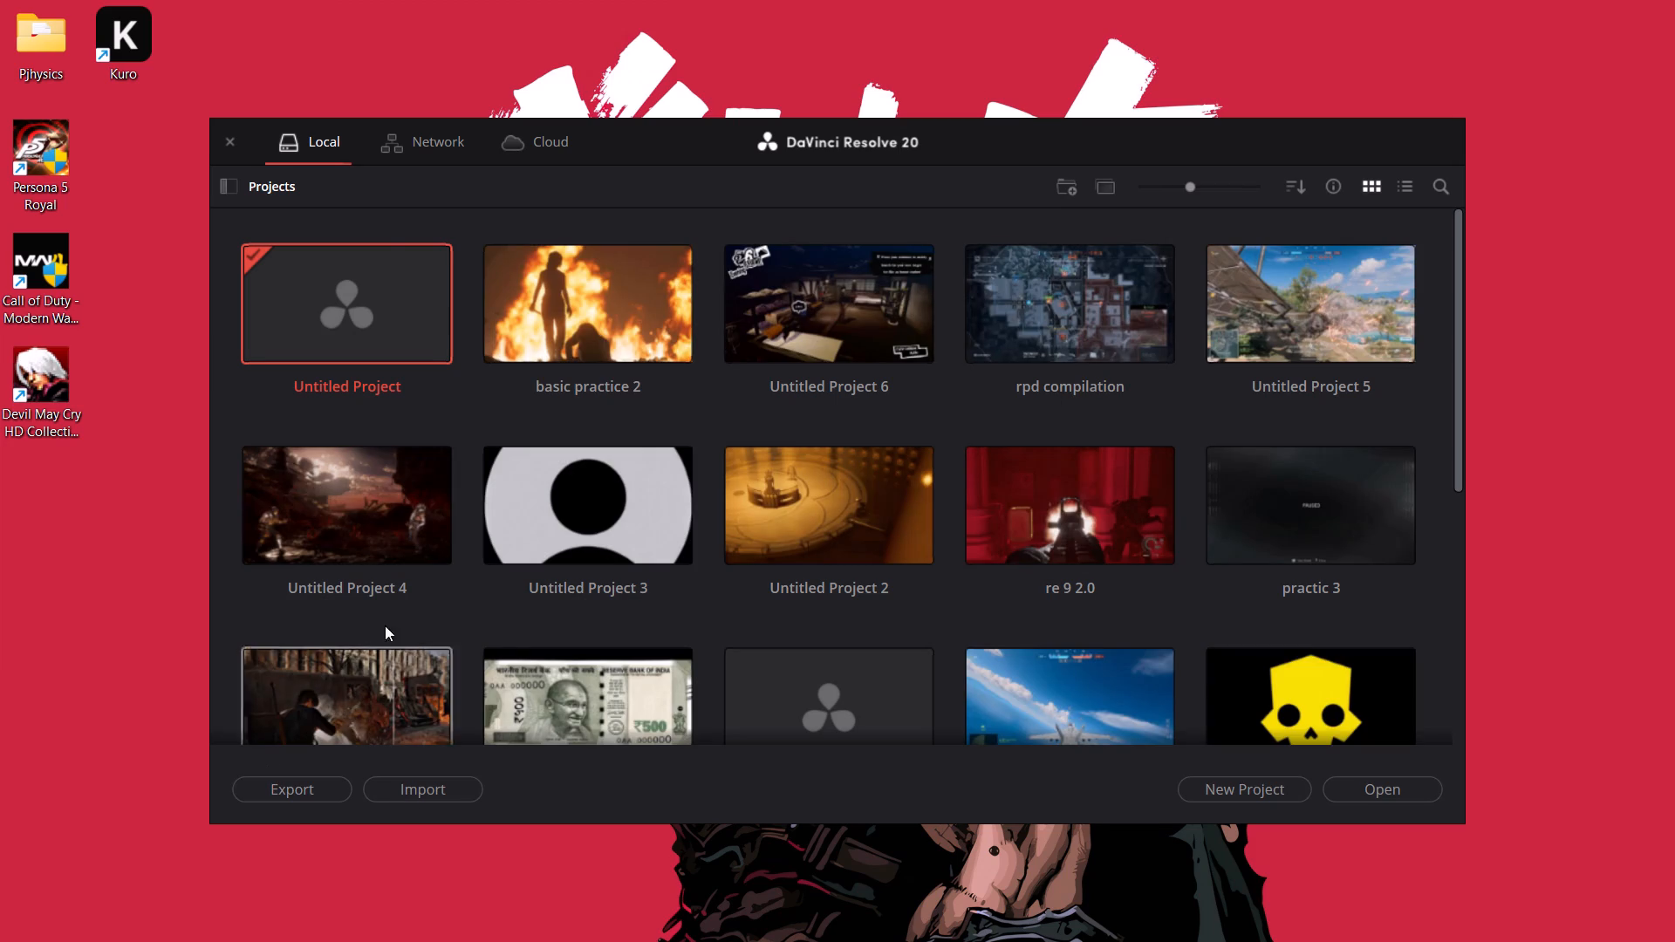
Create a new project named "number counter".
{"action": "double_click", "coordinate": [386, 331]}
{"action": "key", "text": "BackSpace"}
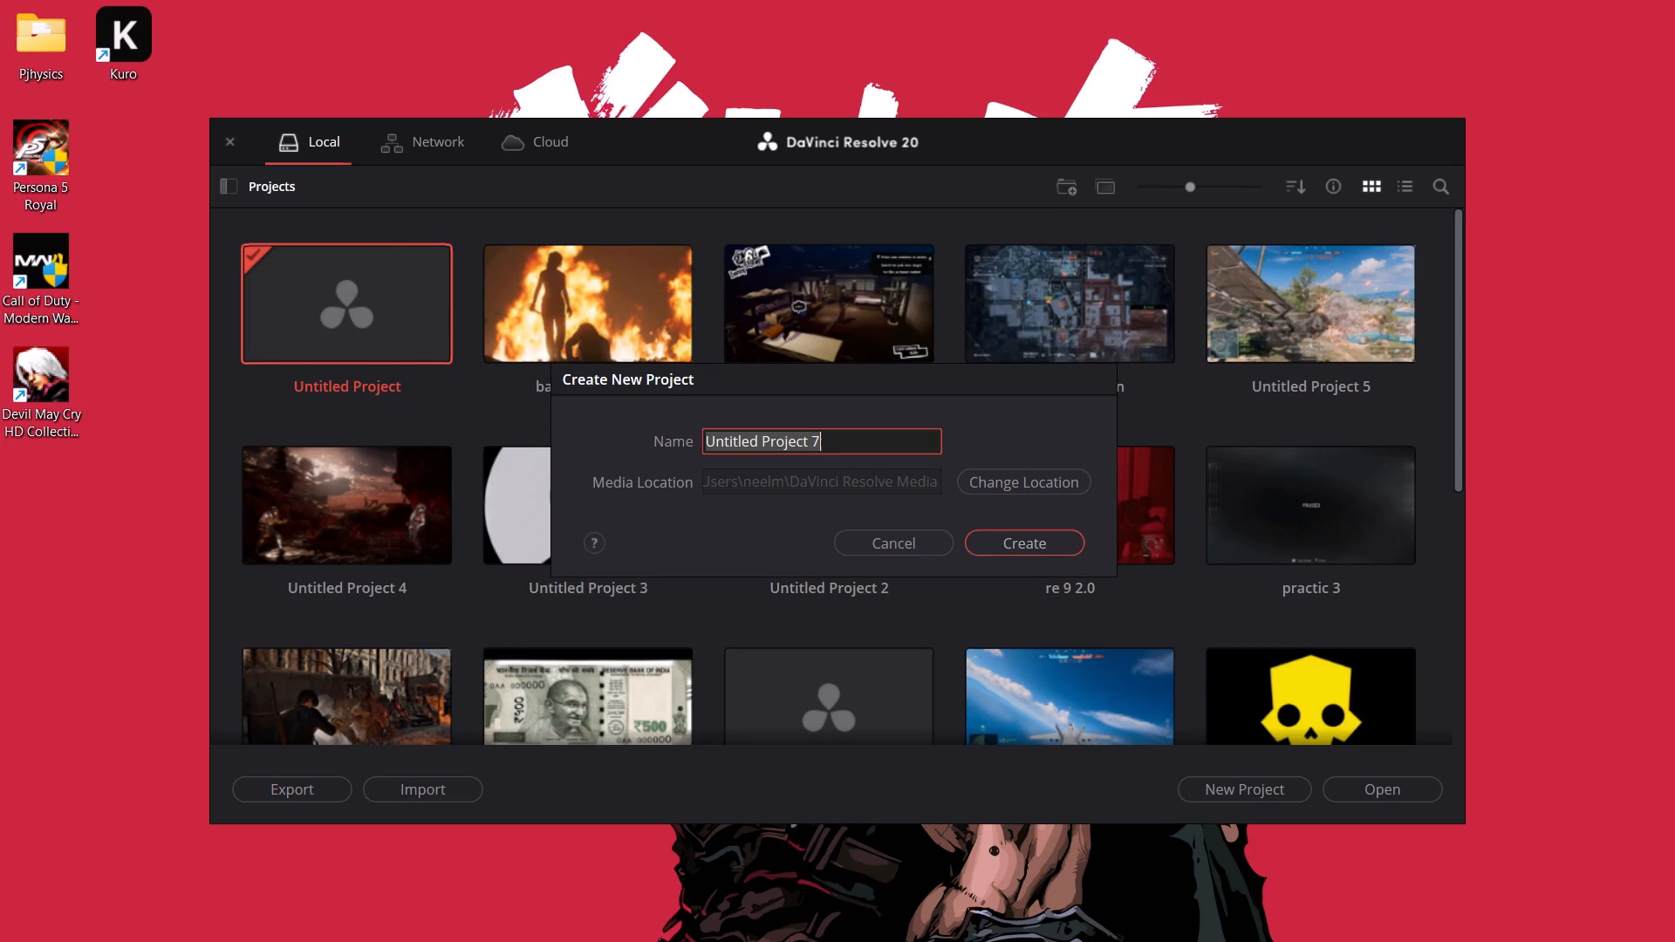
{"action": "type", "text": "number cop"}
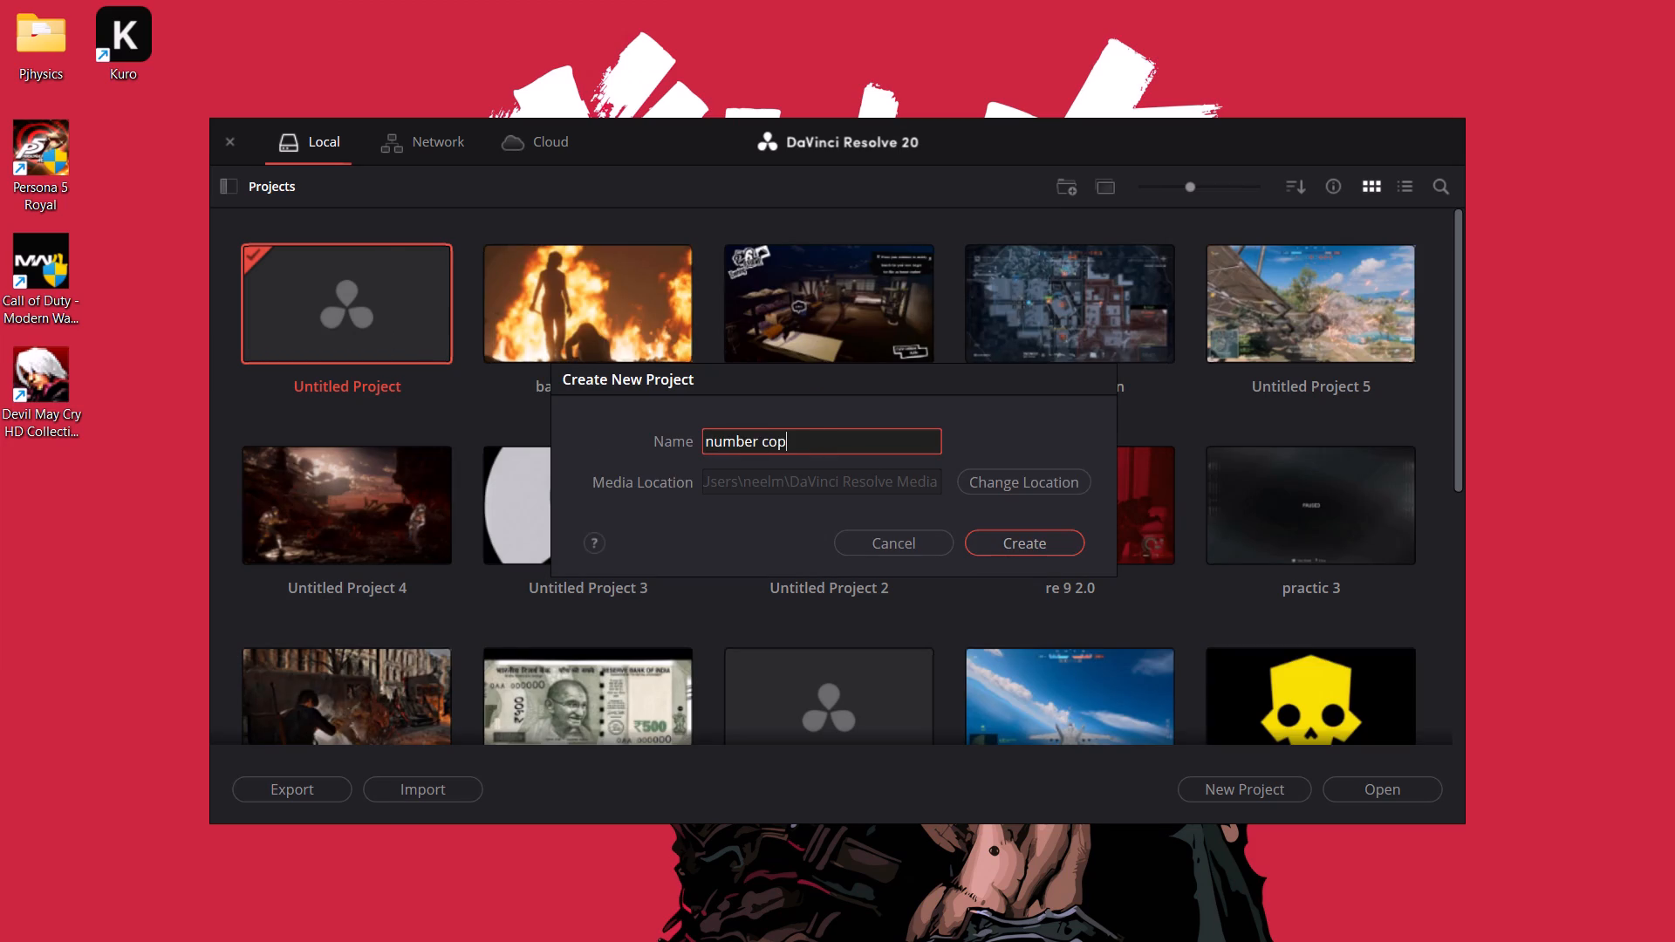
{"action": "key", "text": "BackSpace"}
{"action": "key", "text": "BackSpace"}
{"action": "type", "text": "ounter"}
{"action": "key", "text": "Return"}
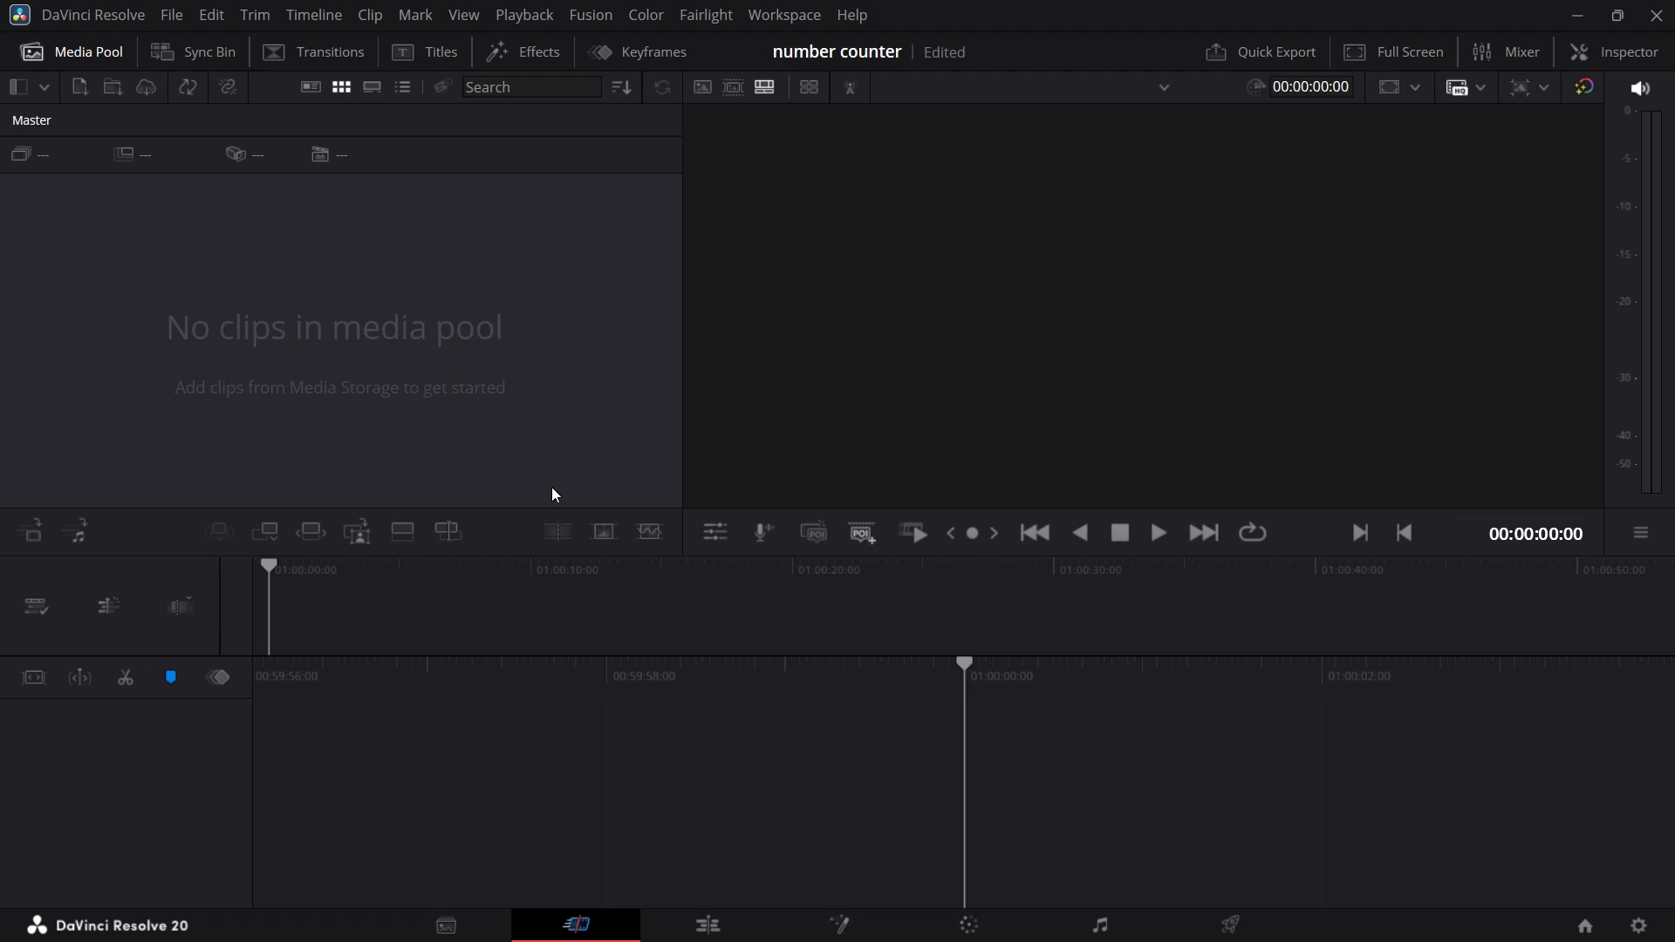
On the Edit page, place a Fusion Composition effect on a new timeline, starting at about 01:00:07:00.
{"action": "left_click", "coordinate": [741, 929]}
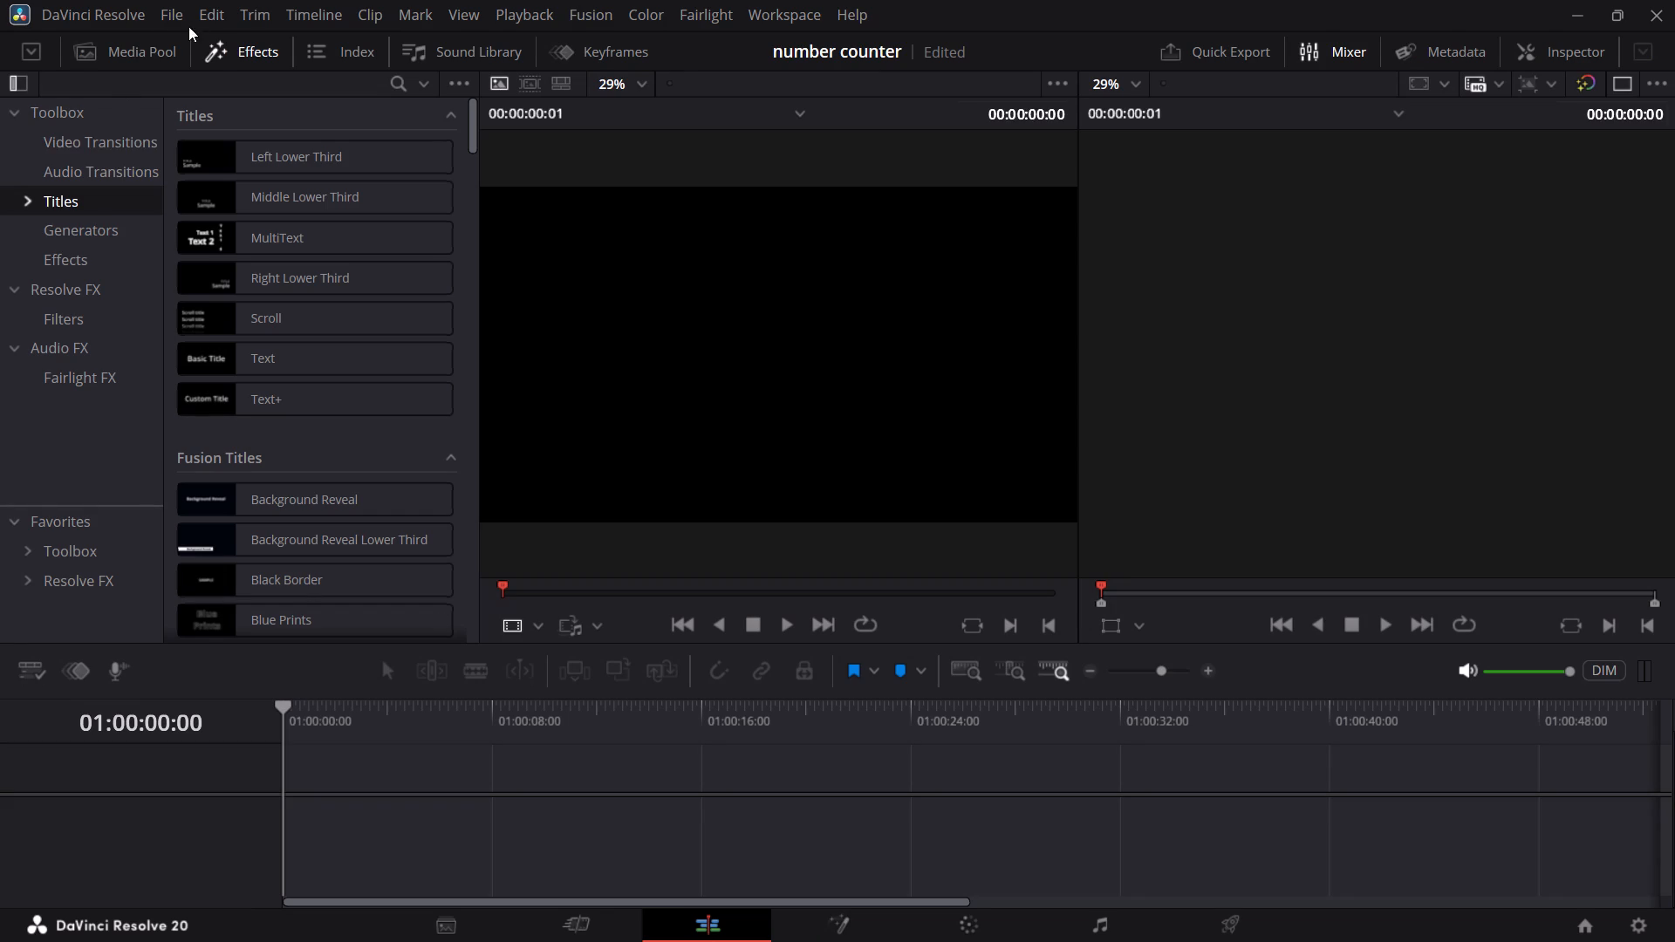
{"action": "left_click", "coordinate": [84, 344]}
{"action": "left_click", "coordinate": [79, 291]}
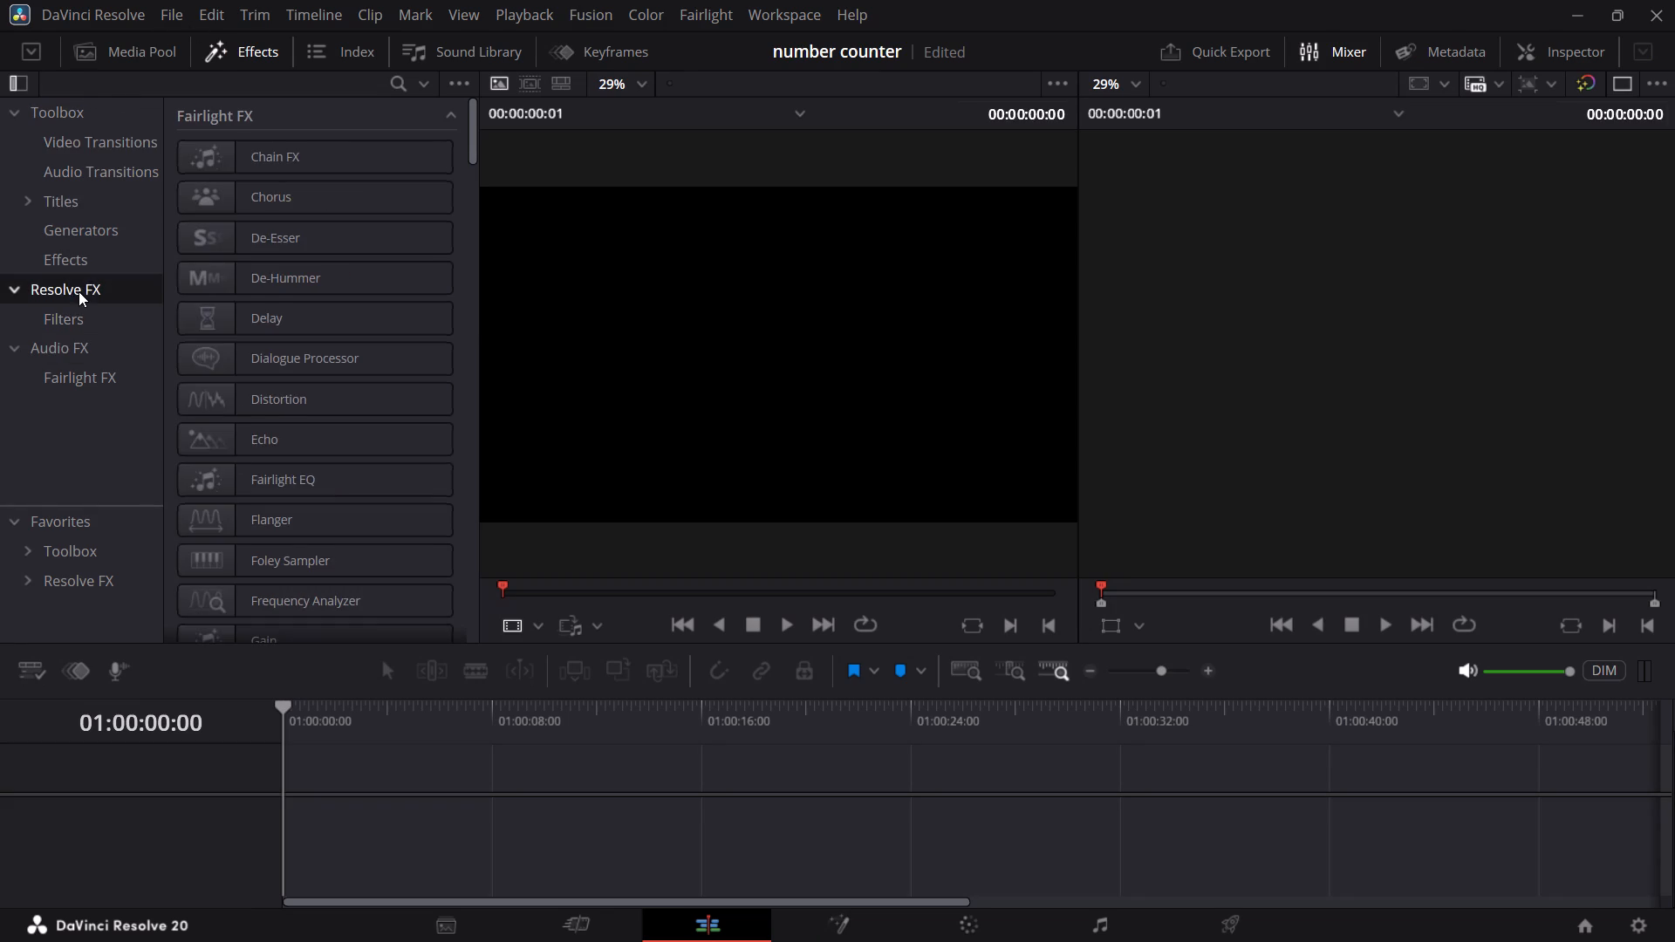
{"action": "left_click", "coordinate": [88, 338]}
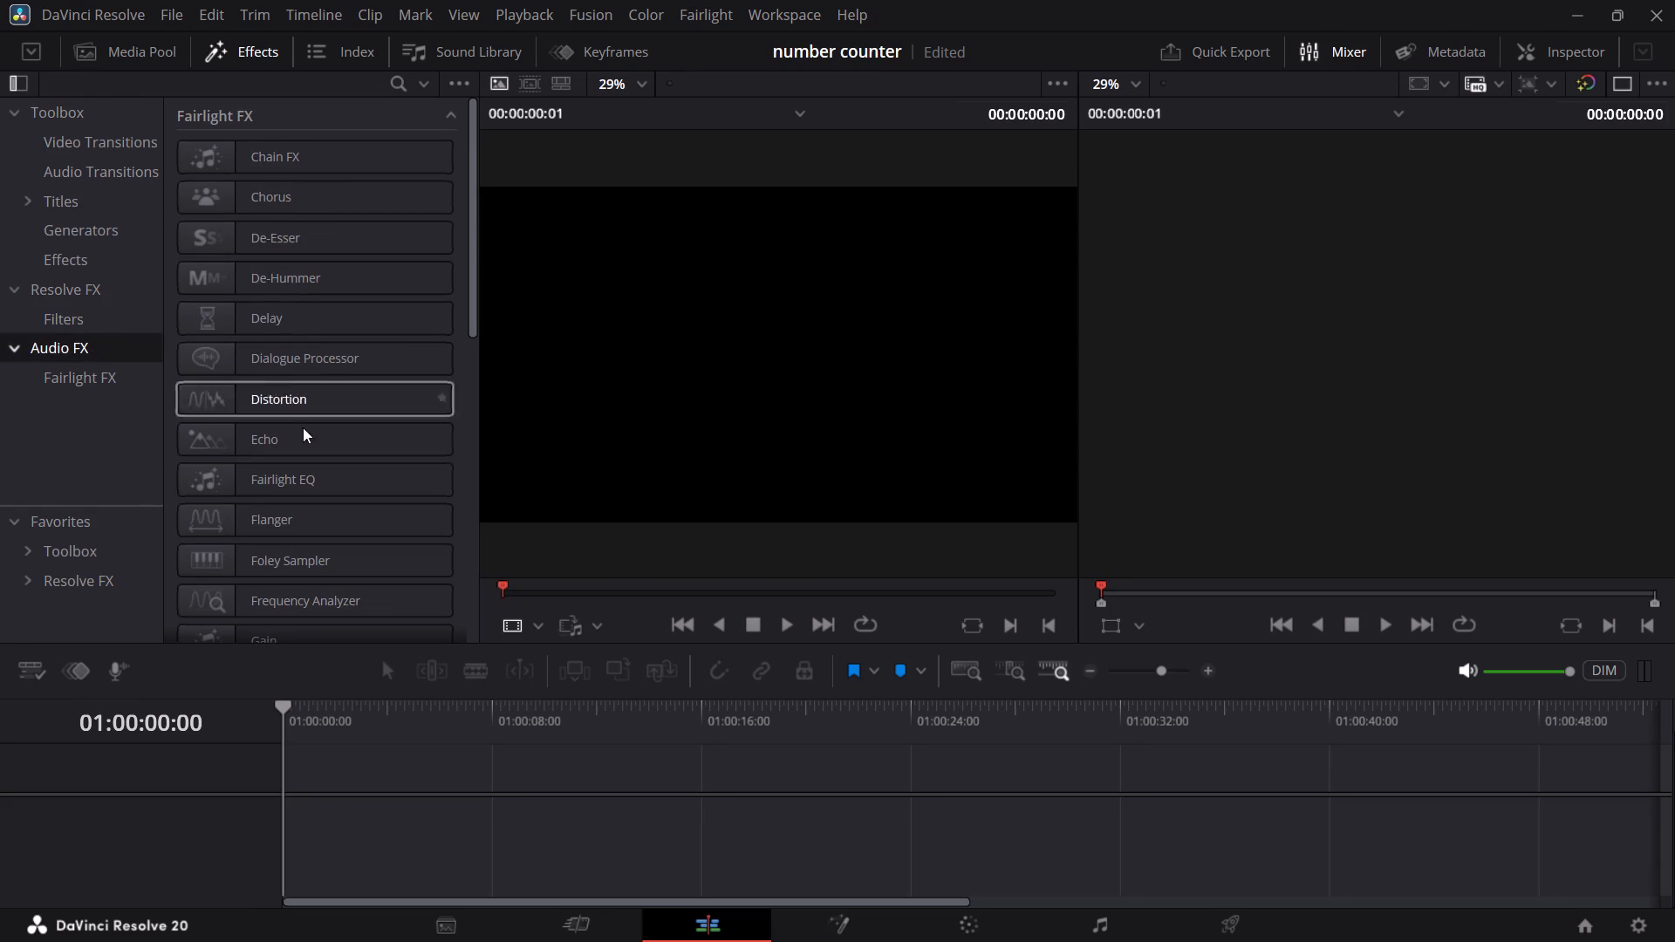
{"action": "left_click", "coordinate": [847, 919]}
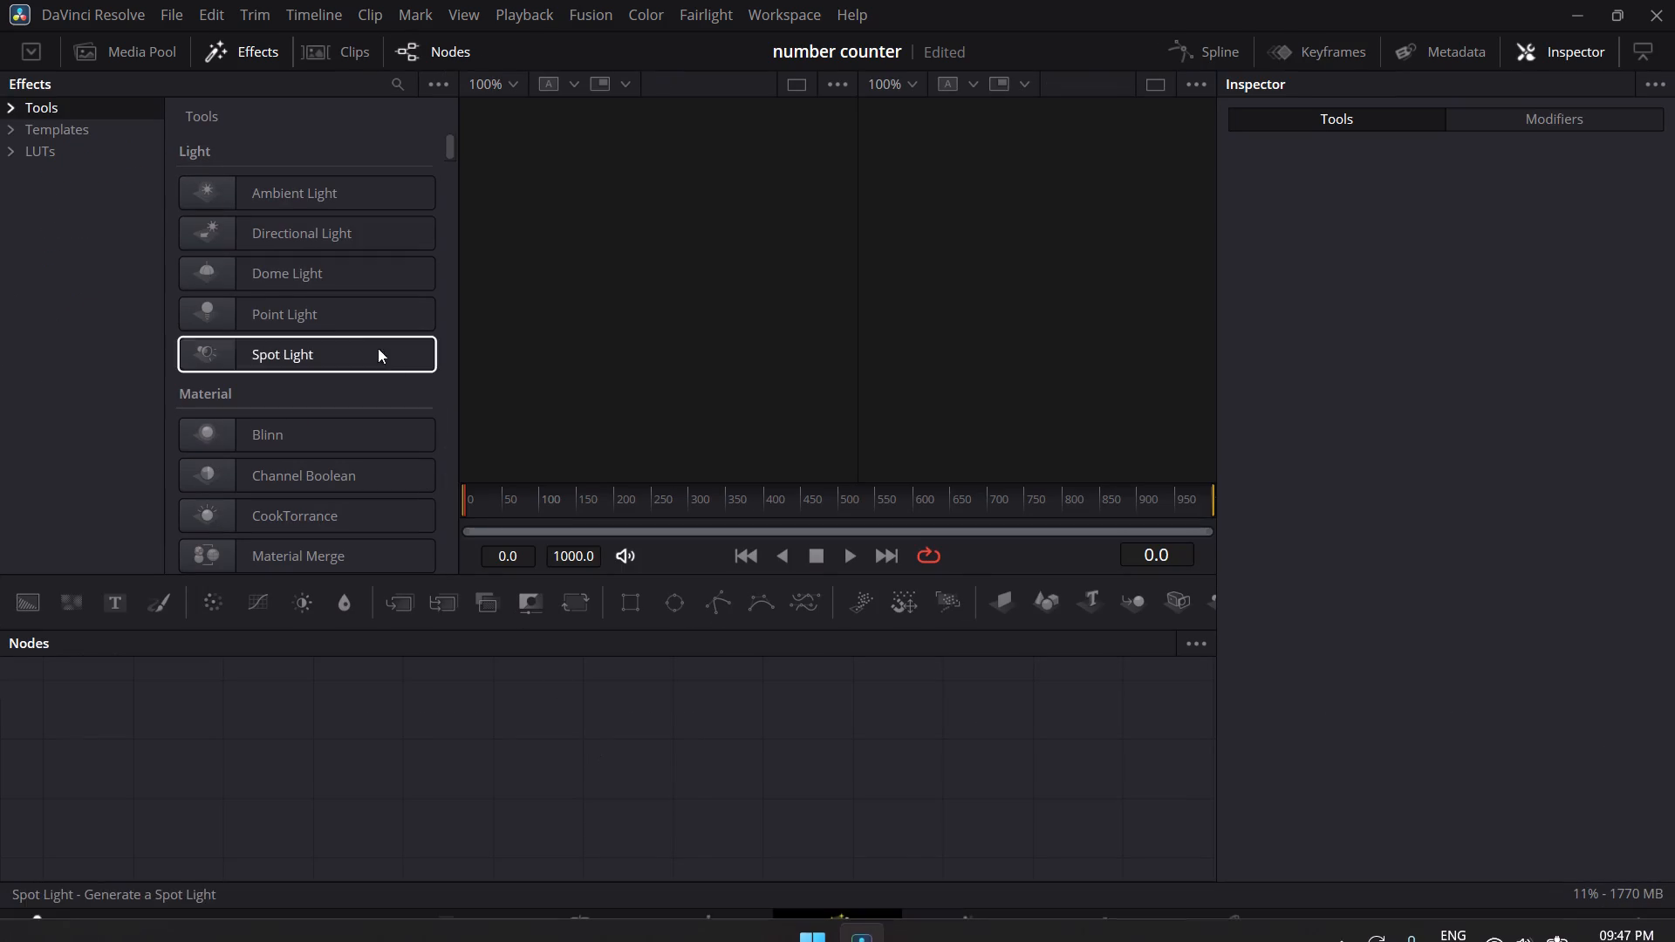
{"action": "left_click", "coordinate": [709, 918]}
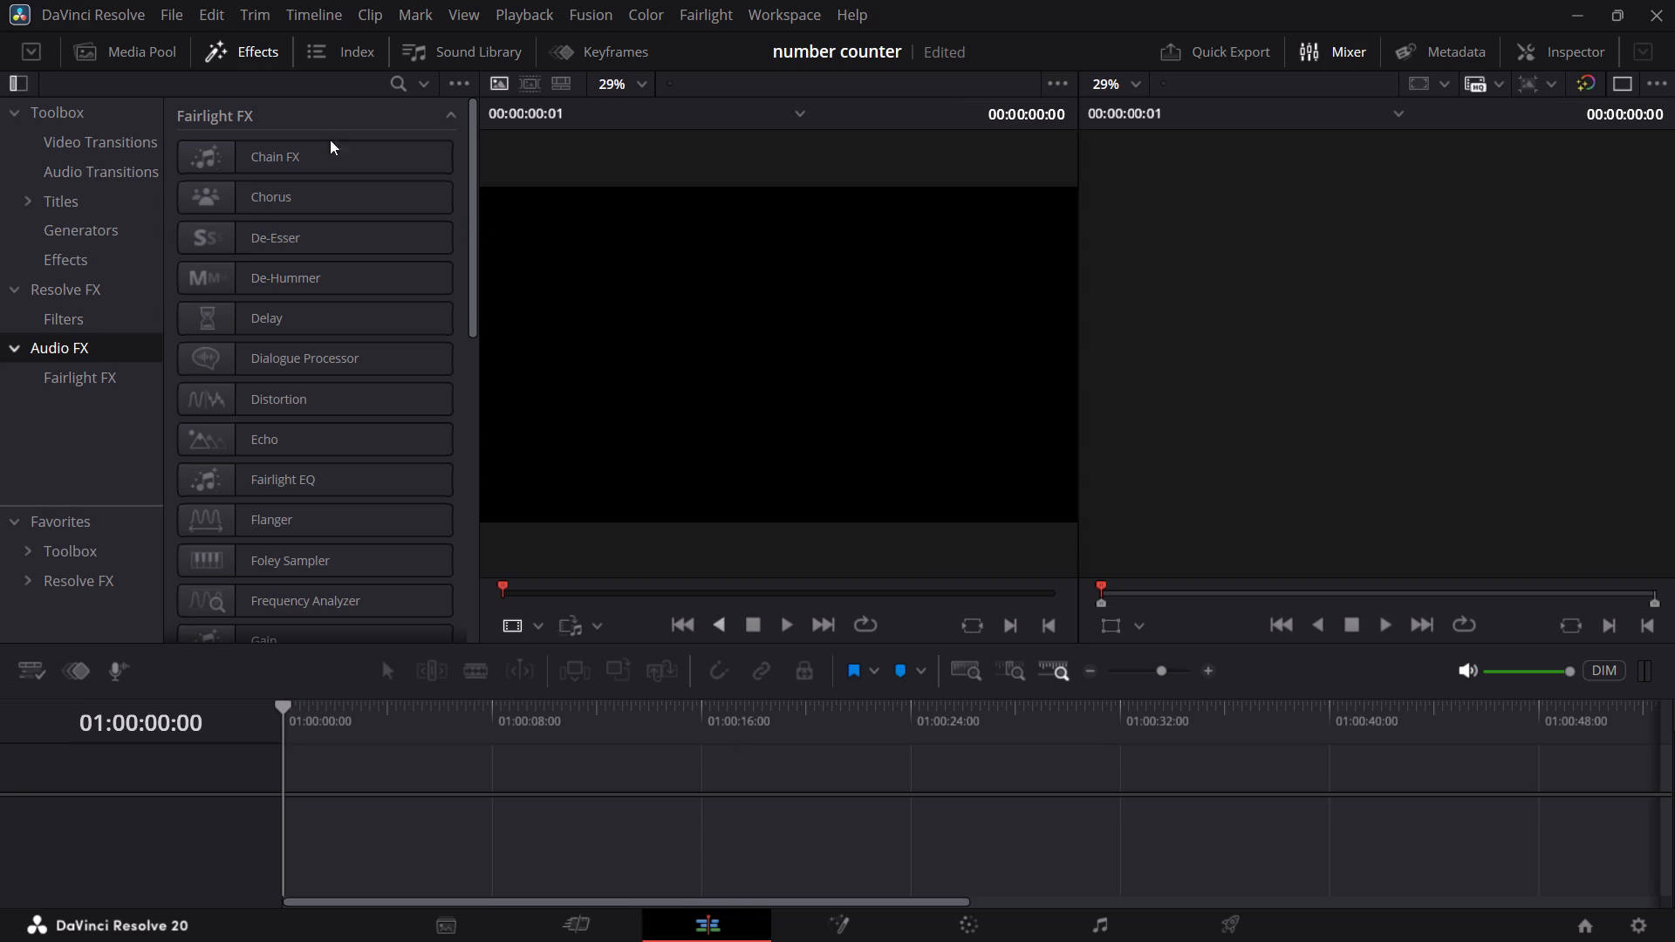
{"action": "left_click", "coordinate": [265, 51]}
{"action": "left_click", "coordinate": [261, 51]}
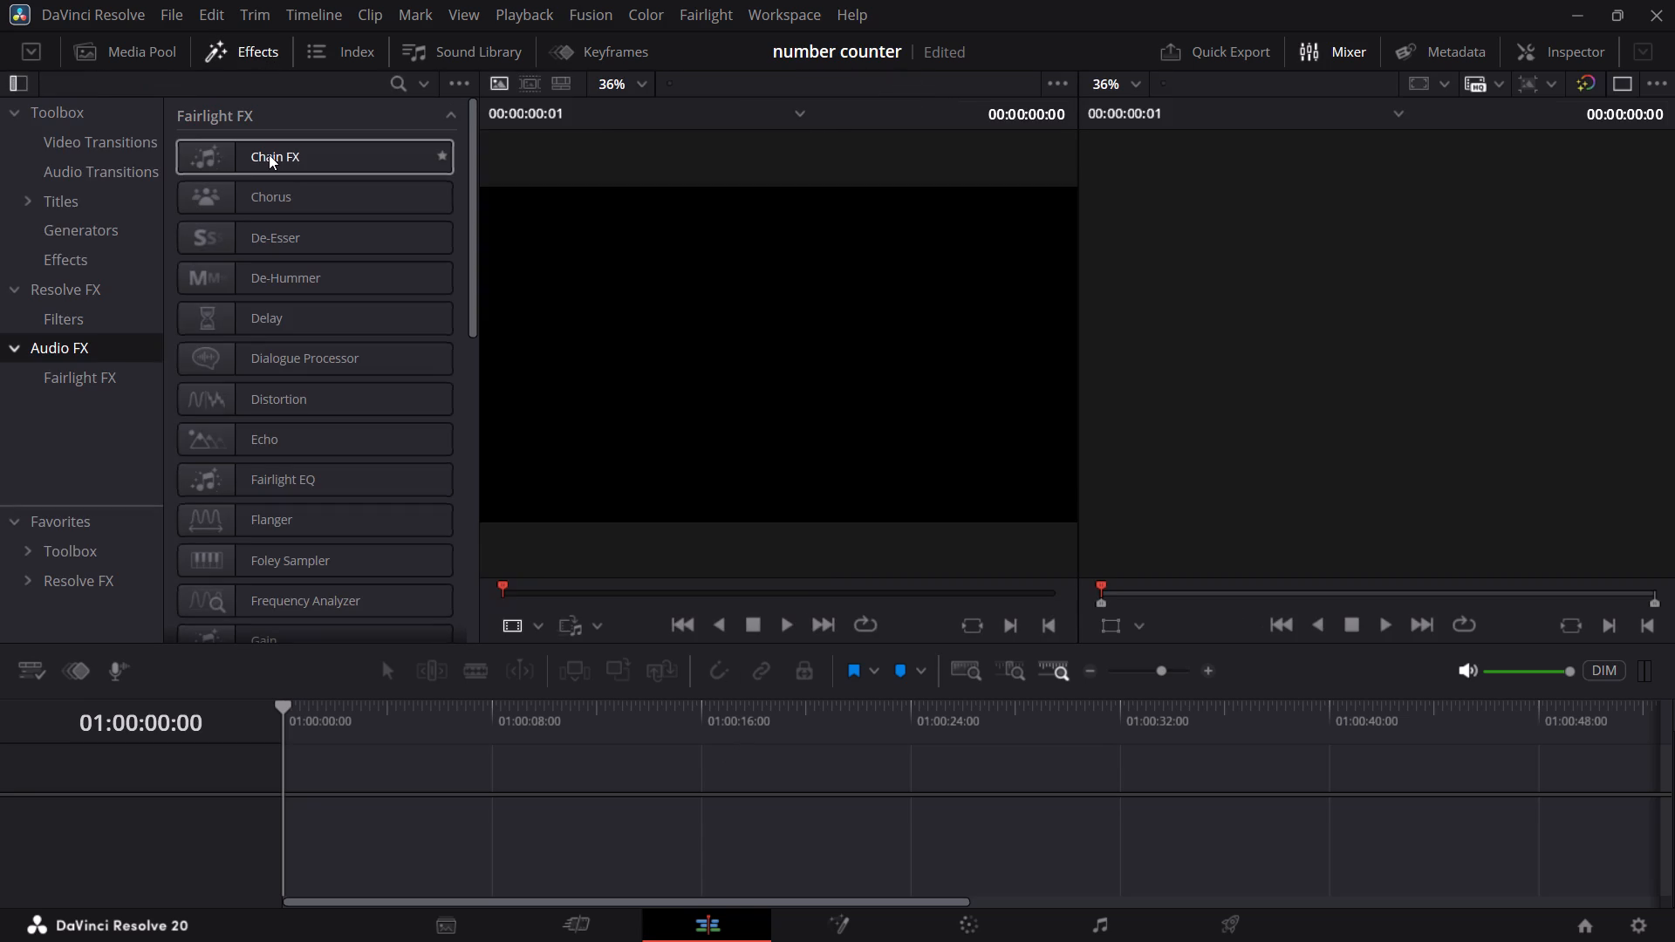
{"action": "left_click", "coordinate": [125, 152]}
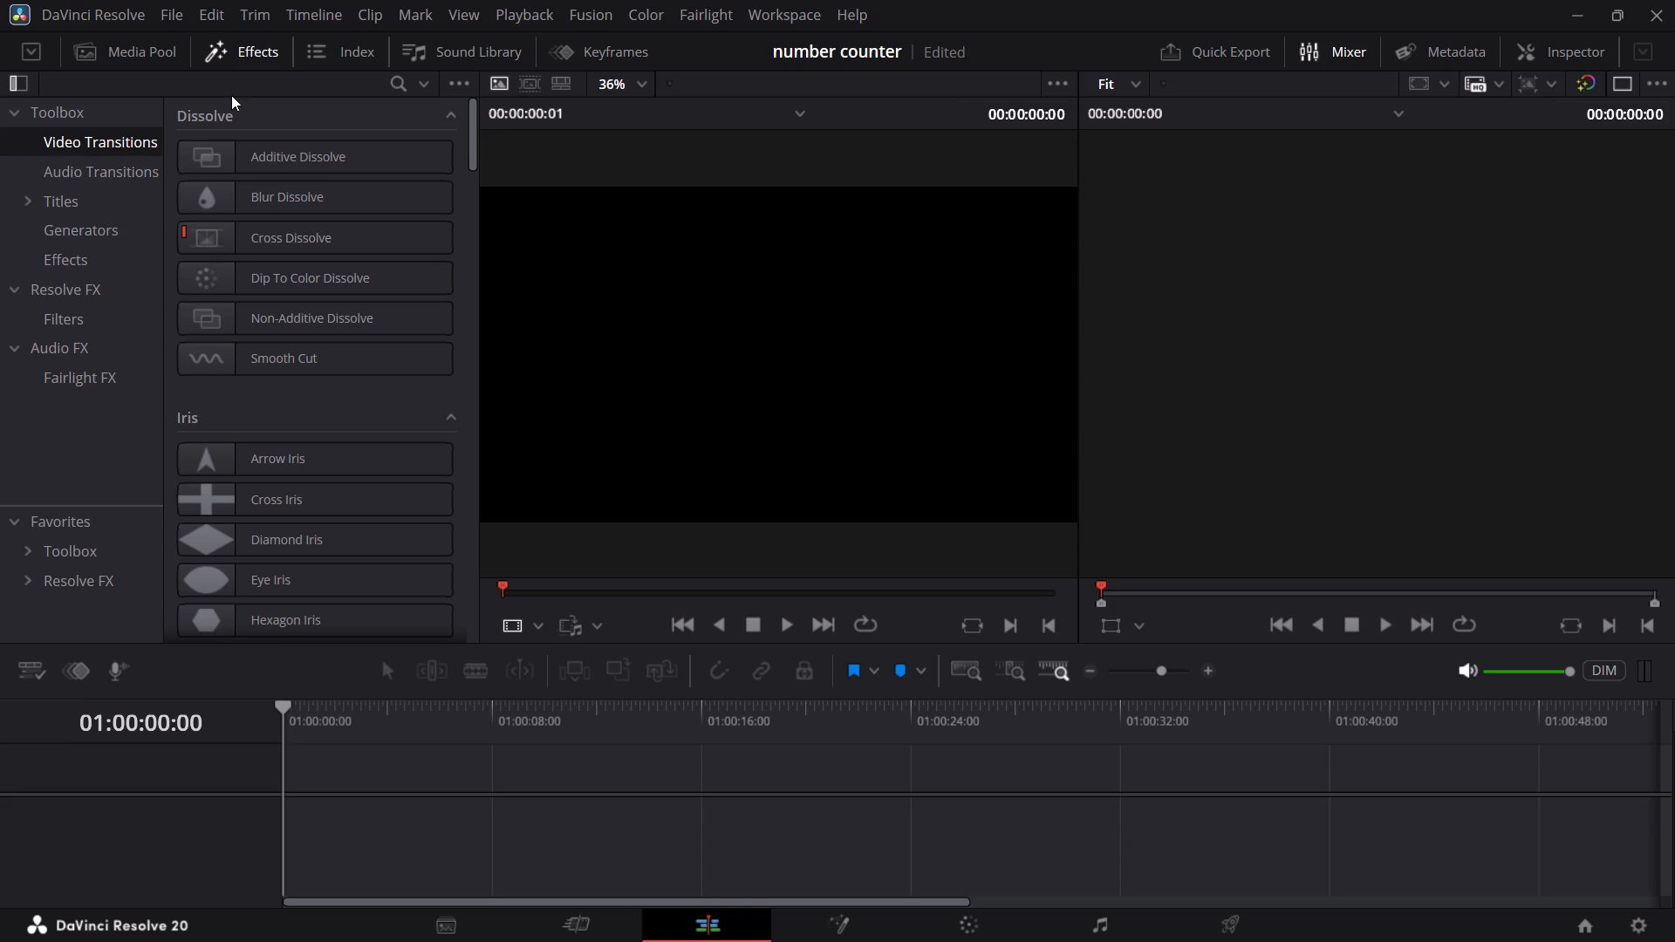
{"action": "left_click", "coordinate": [99, 251]}
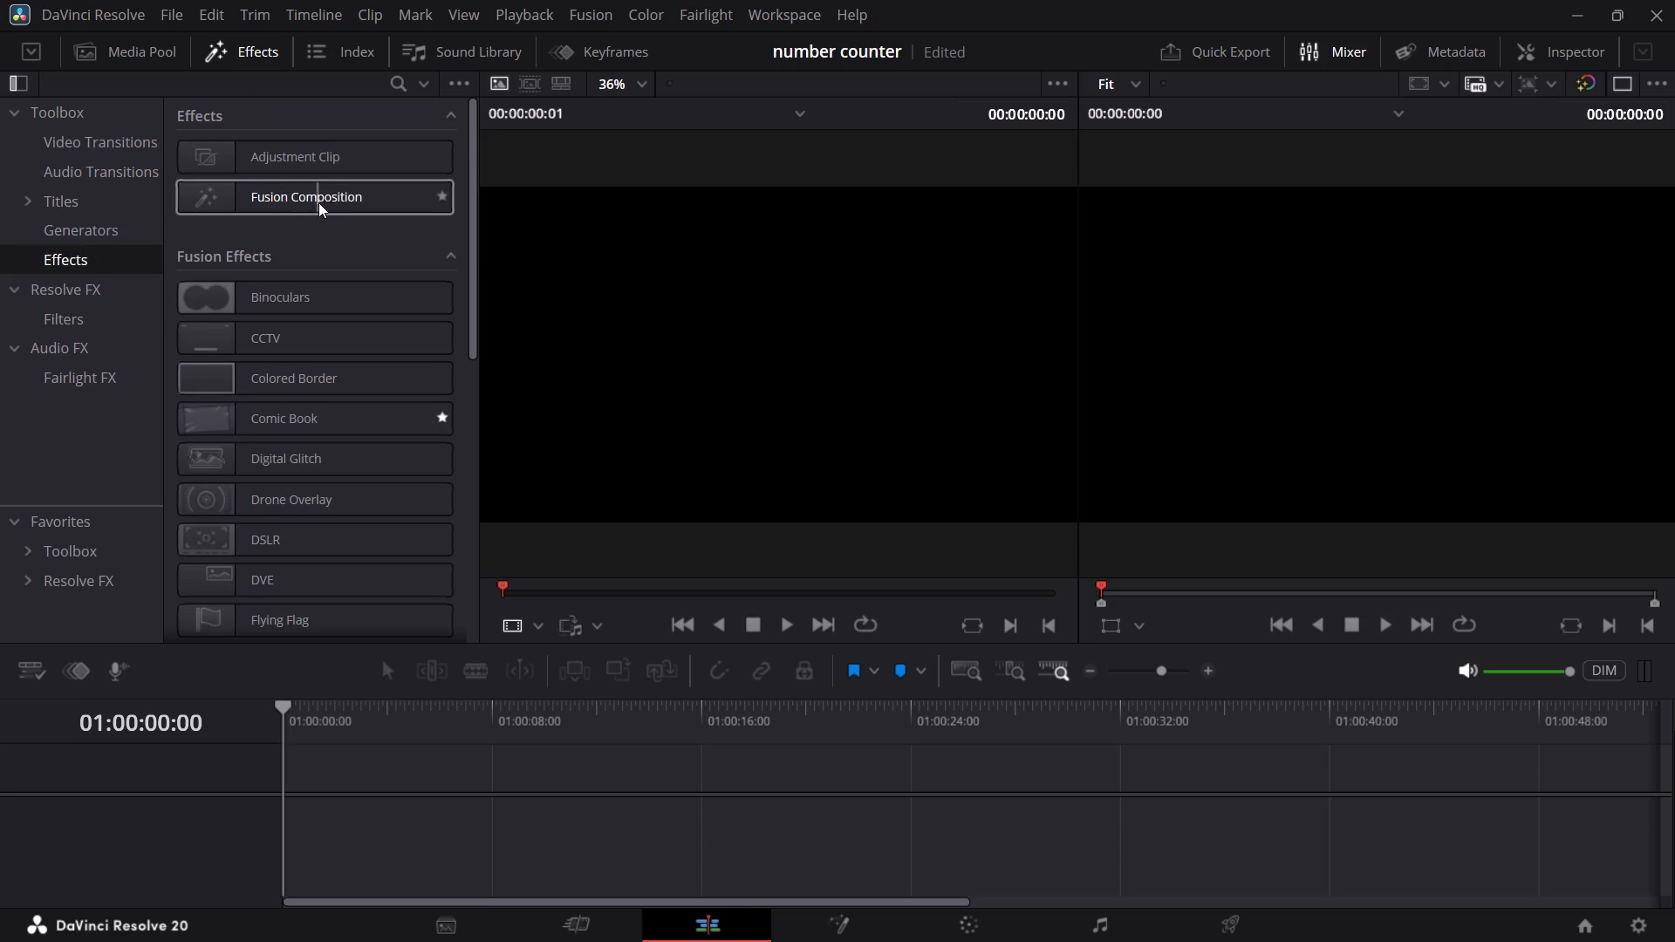
{"action": "left_click_drag", "start_coordinate": [335, 195], "coordinate": [786, 802]}
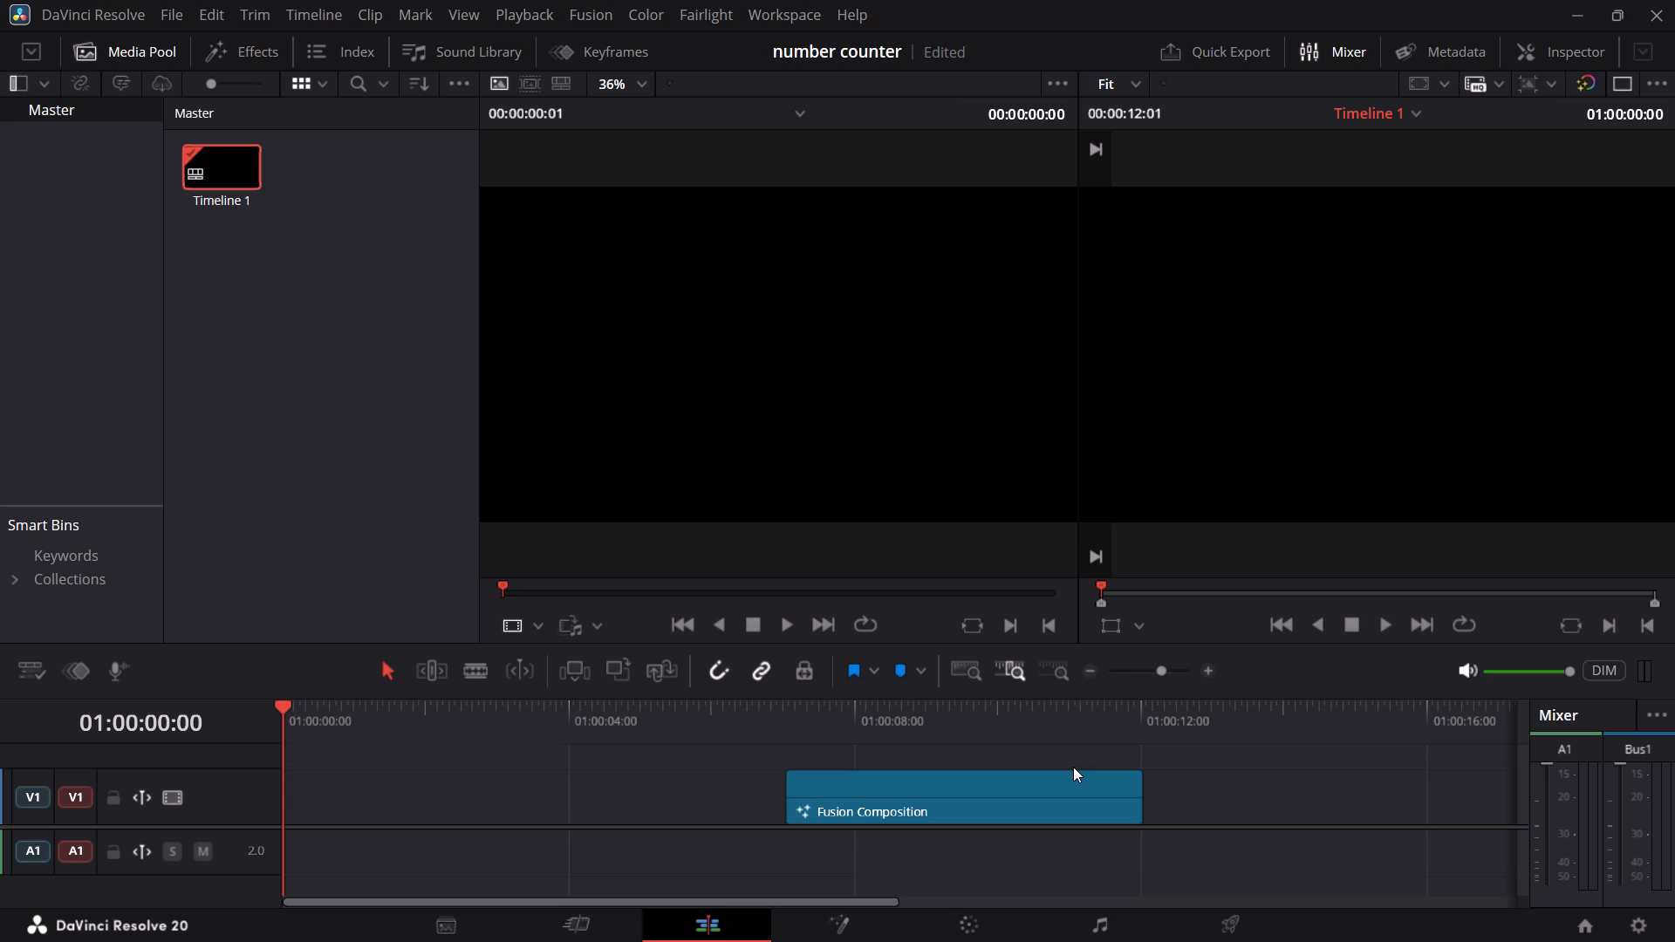
On the Fusion page, add a Background node and a Text+ node to the composition's node graph.
{"action": "left_click", "coordinate": [872, 922]}
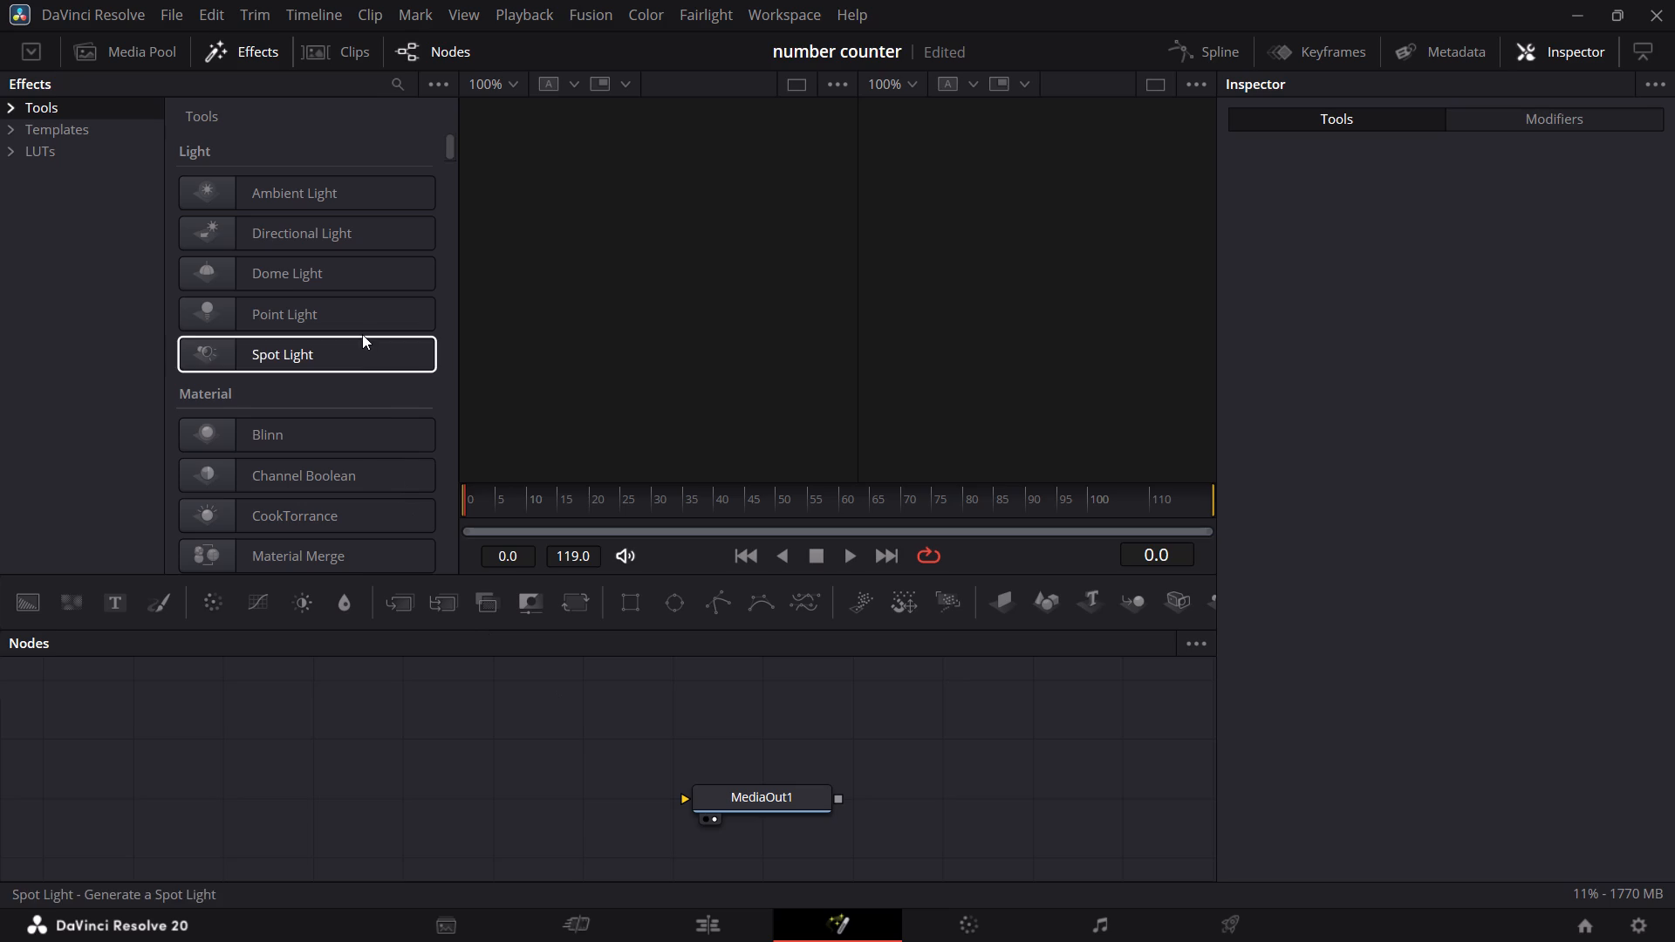
{"action": "scroll", "coordinate": [367, 509], "scroll_direction": "down", "scroll_amount": 3}
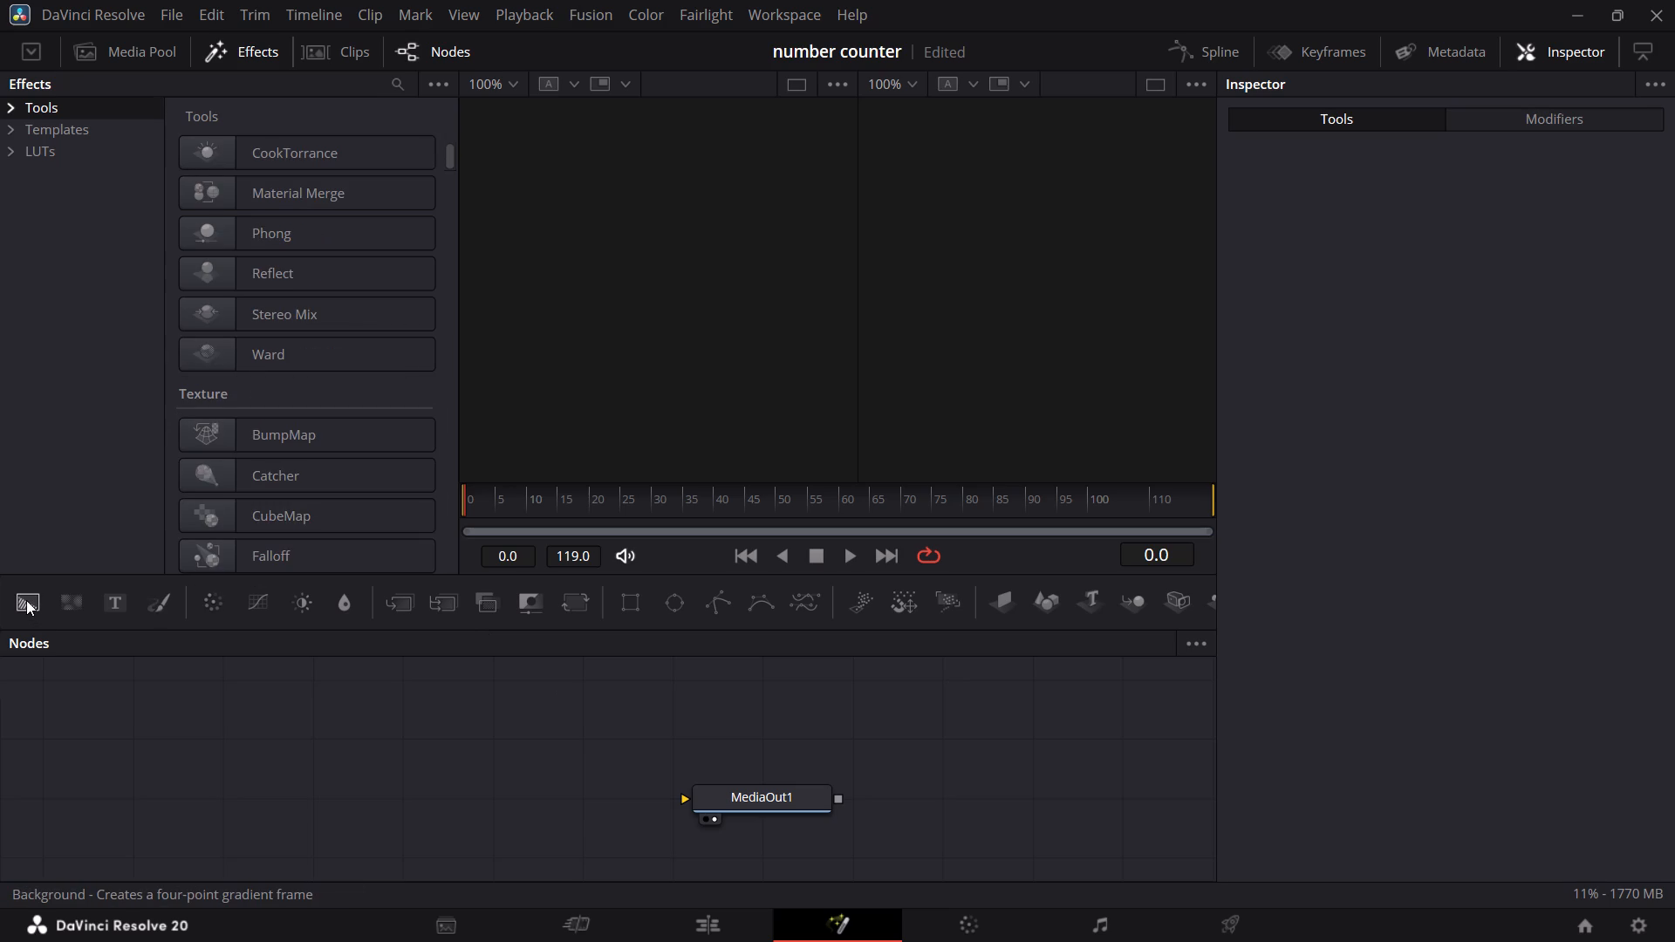
{"action": "left_click_drag", "start_coordinate": [26, 600], "coordinate": [439, 782]}
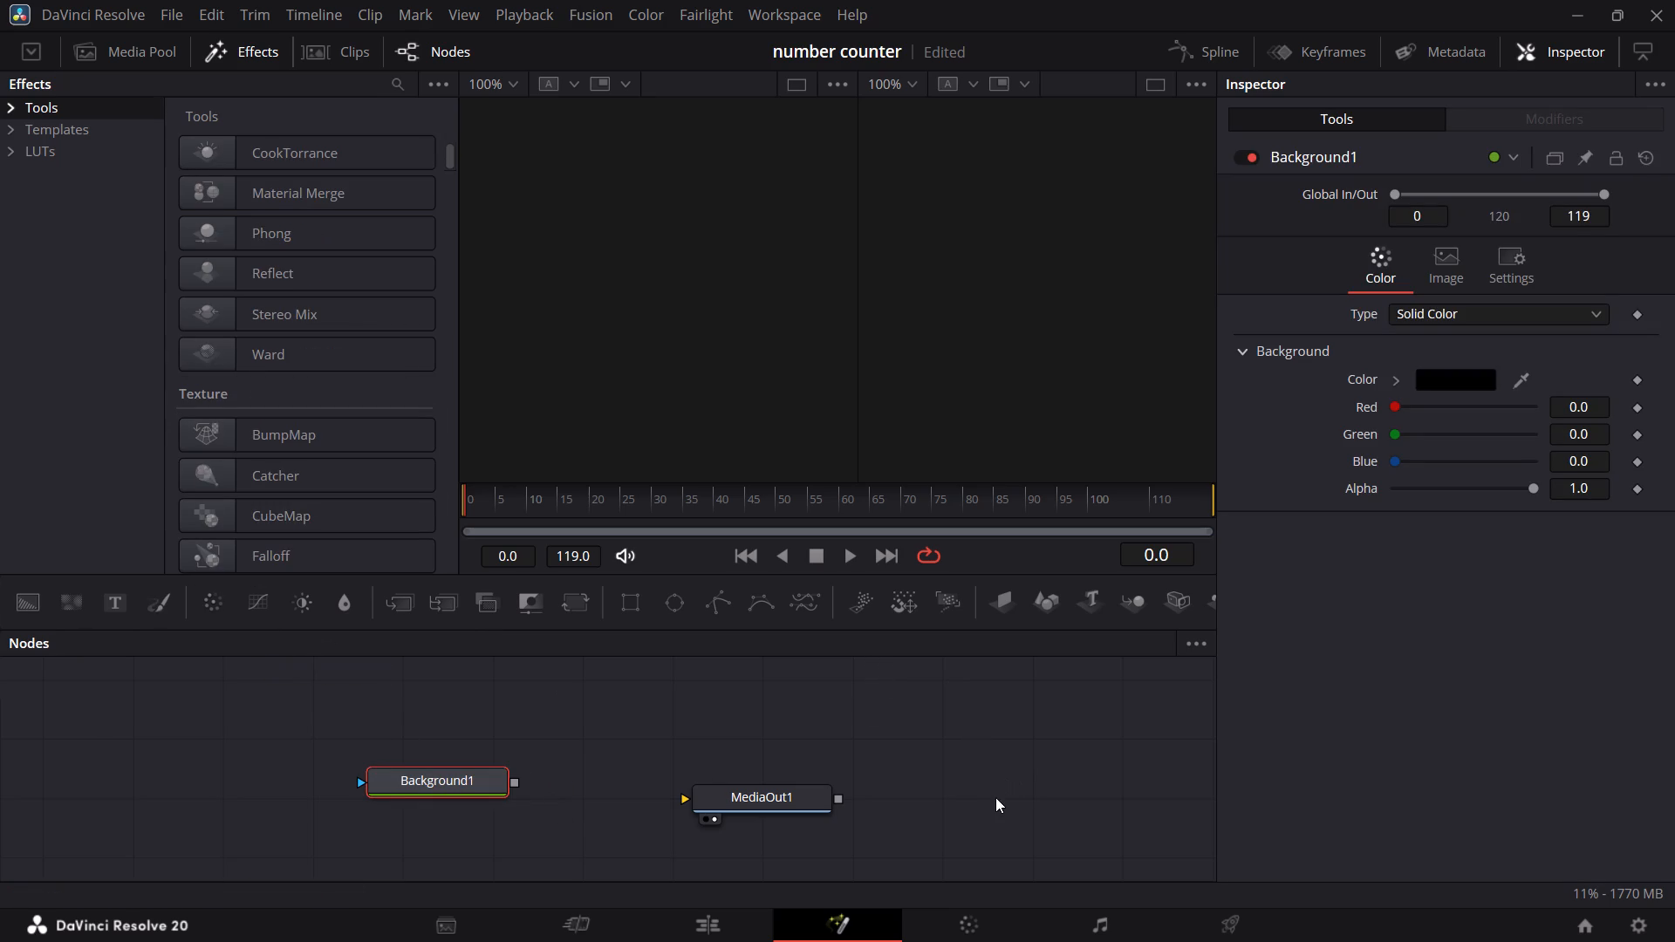
{"action": "left_click_drag", "start_coordinate": [117, 601], "coordinate": [523, 731]}
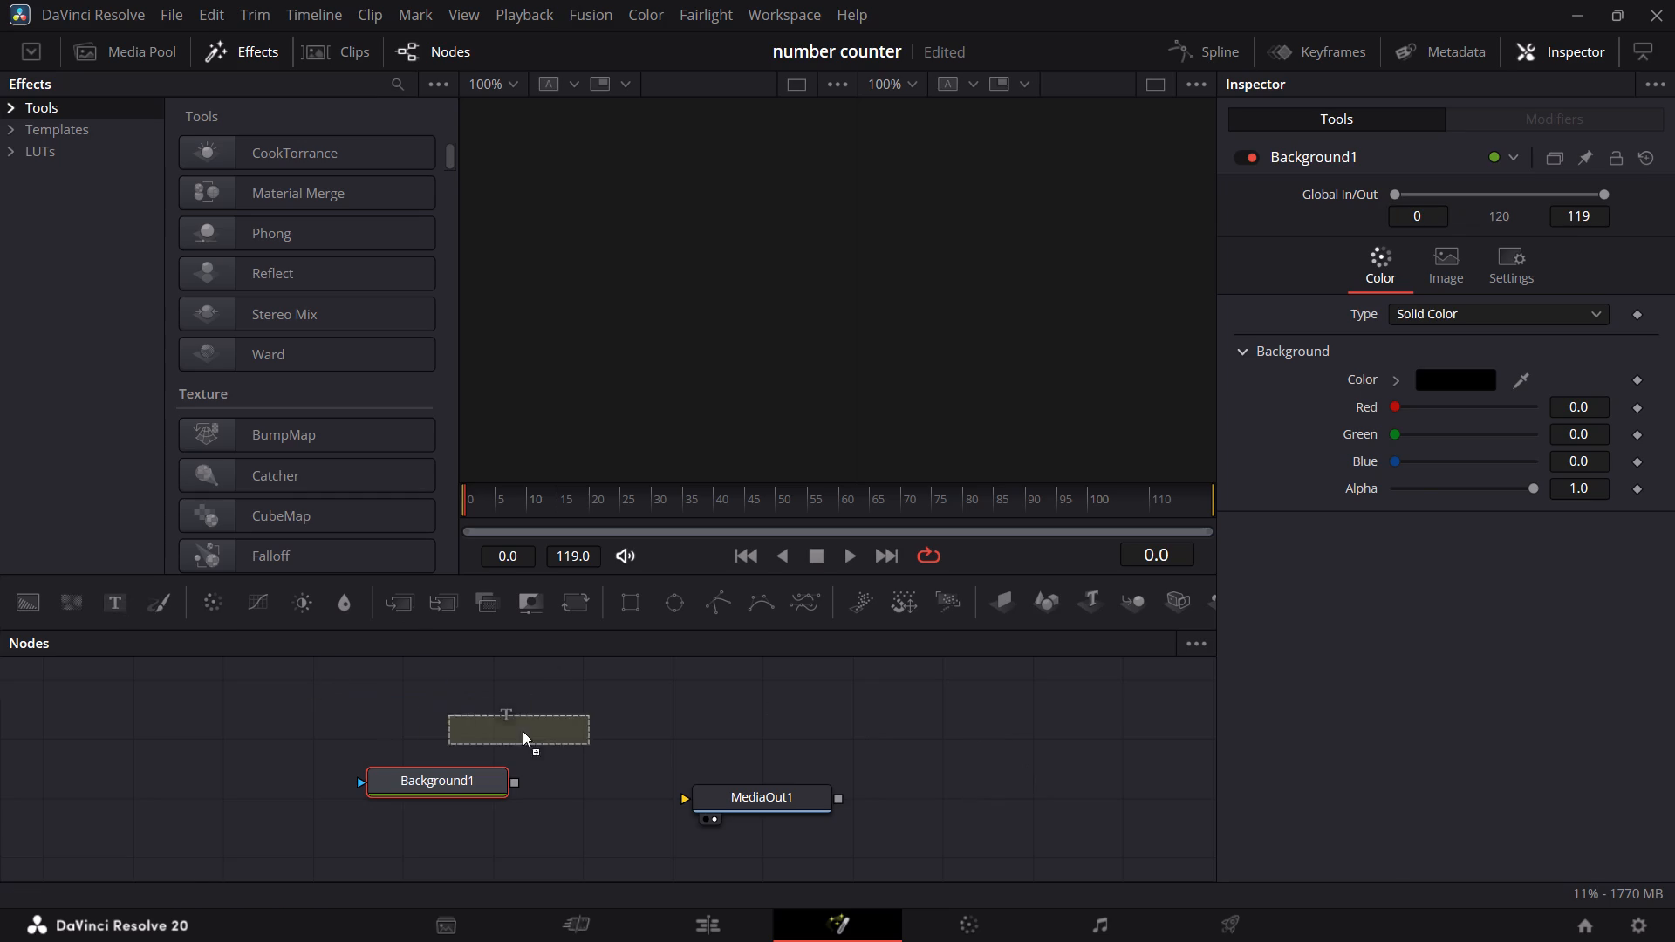
{"action": "left_click_drag", "start_coordinate": [523, 731], "coordinate": [528, 729]}
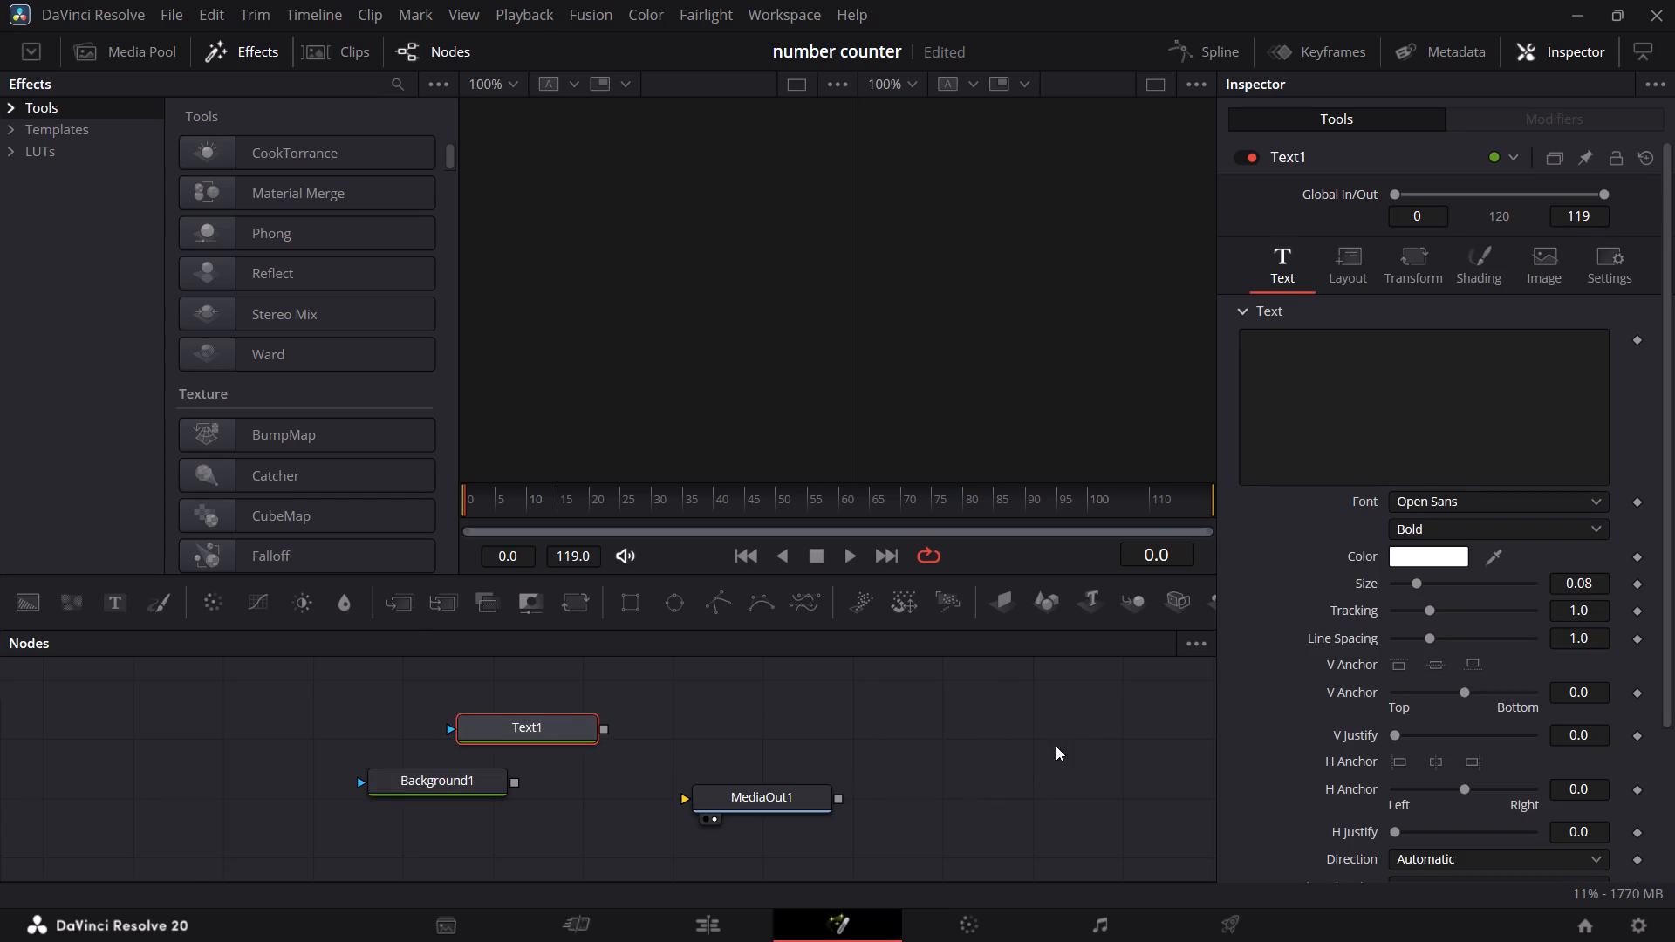
Merge the text node over the background, move MediaOut1 farther along the graph and connect the merge output to it.
{"action": "left_click_drag", "start_coordinate": [598, 721], "coordinate": [598, 729]}
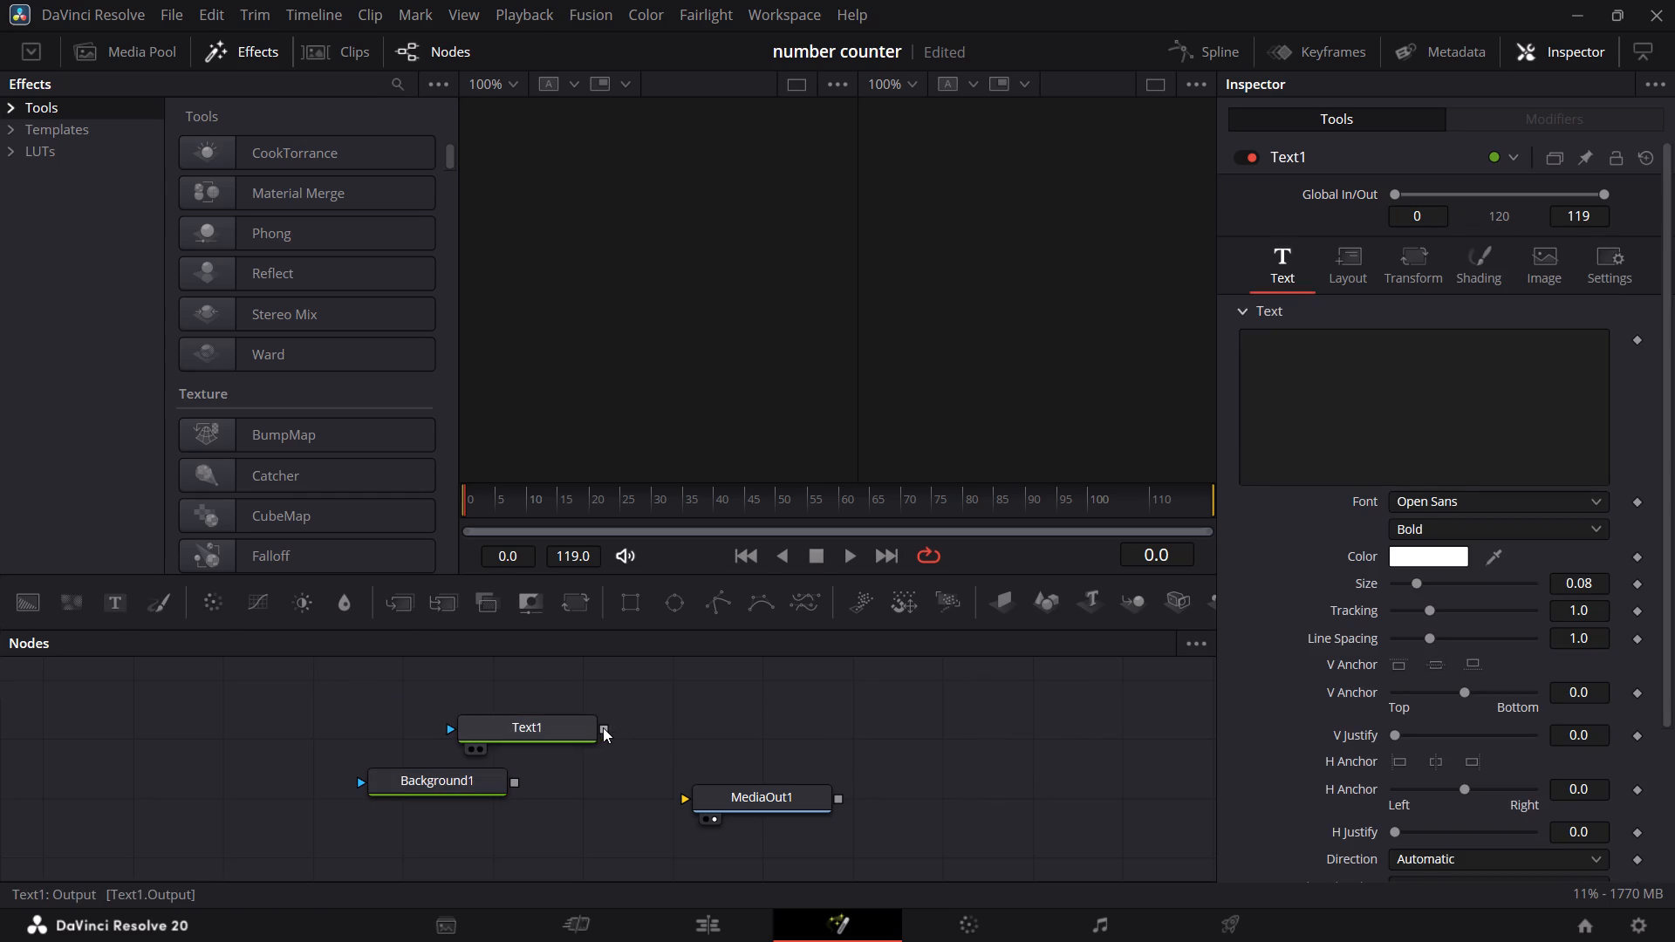
{"action": "left_click_drag", "start_coordinate": [604, 727], "coordinate": [512, 782]}
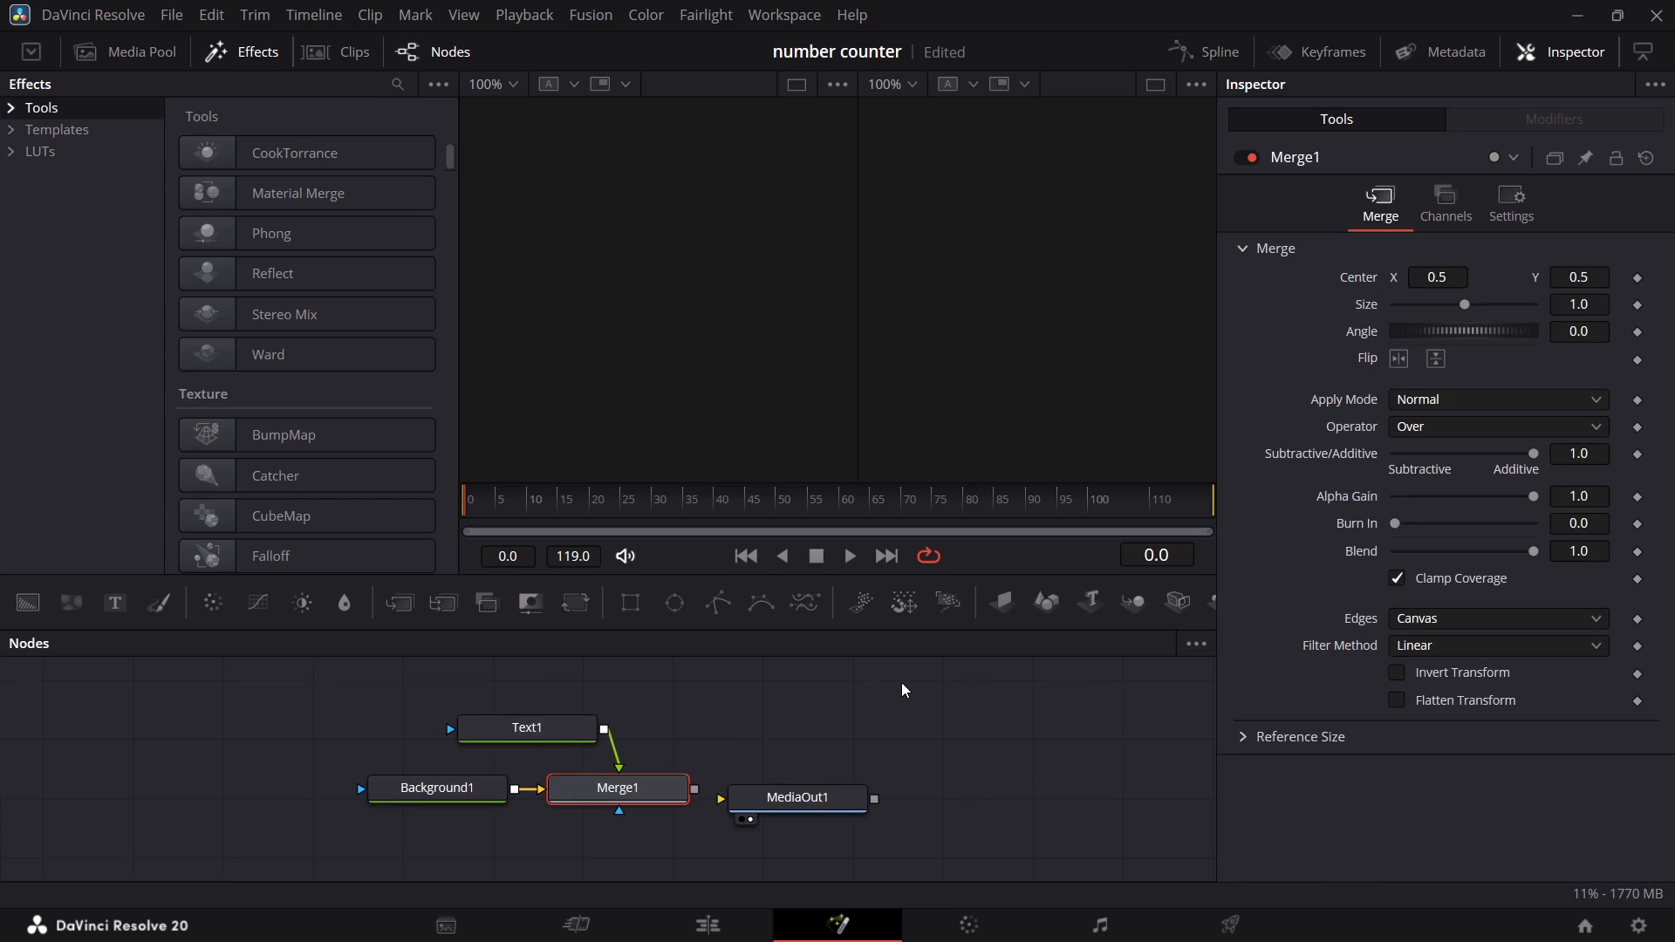
{"action": "left_click_drag", "start_coordinate": [825, 799], "coordinate": [858, 795]}
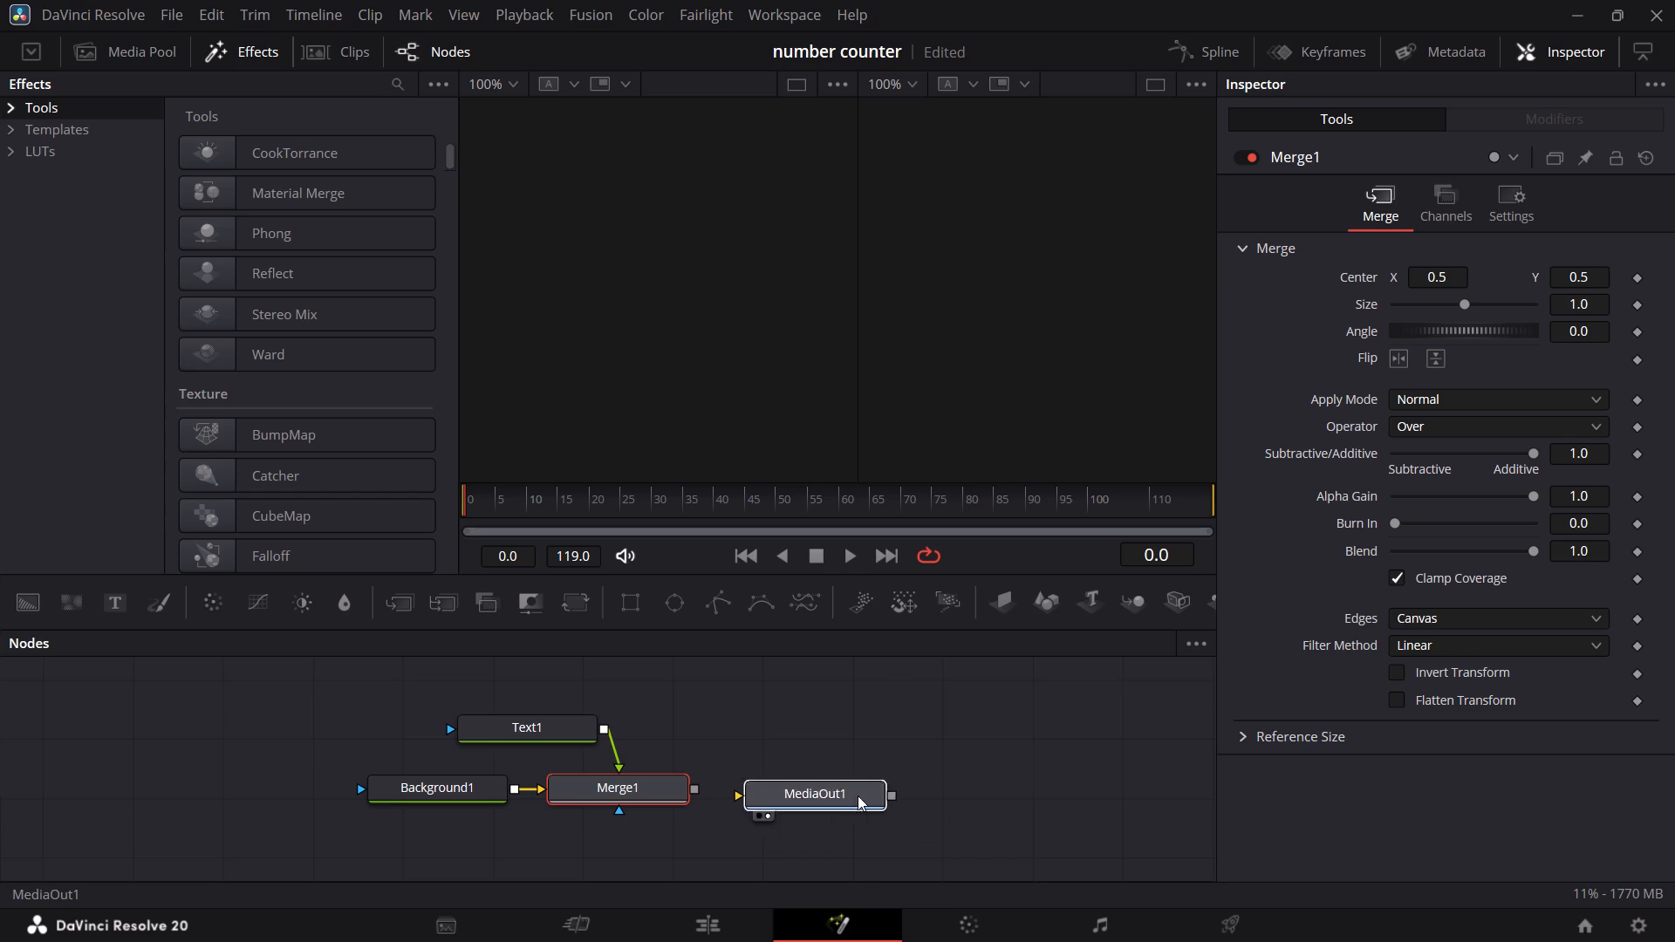
{"action": "left_click_drag", "start_coordinate": [858, 795], "coordinate": [922, 791]}
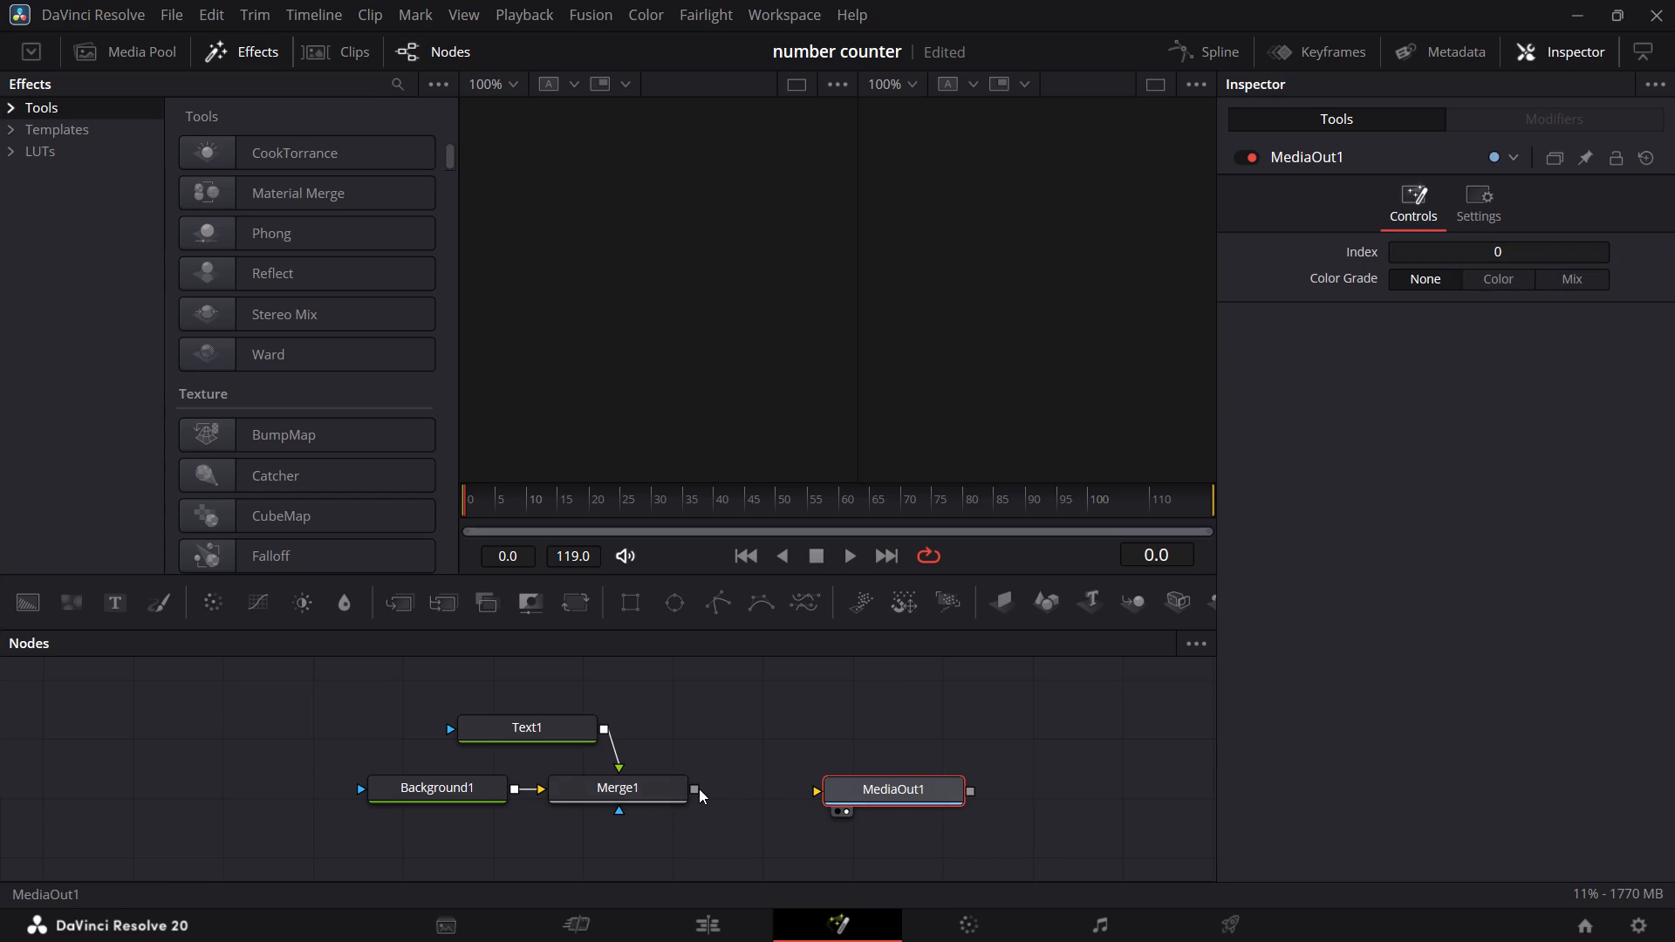
{"action": "left_click_drag", "start_coordinate": [695, 784], "coordinate": [823, 797]}
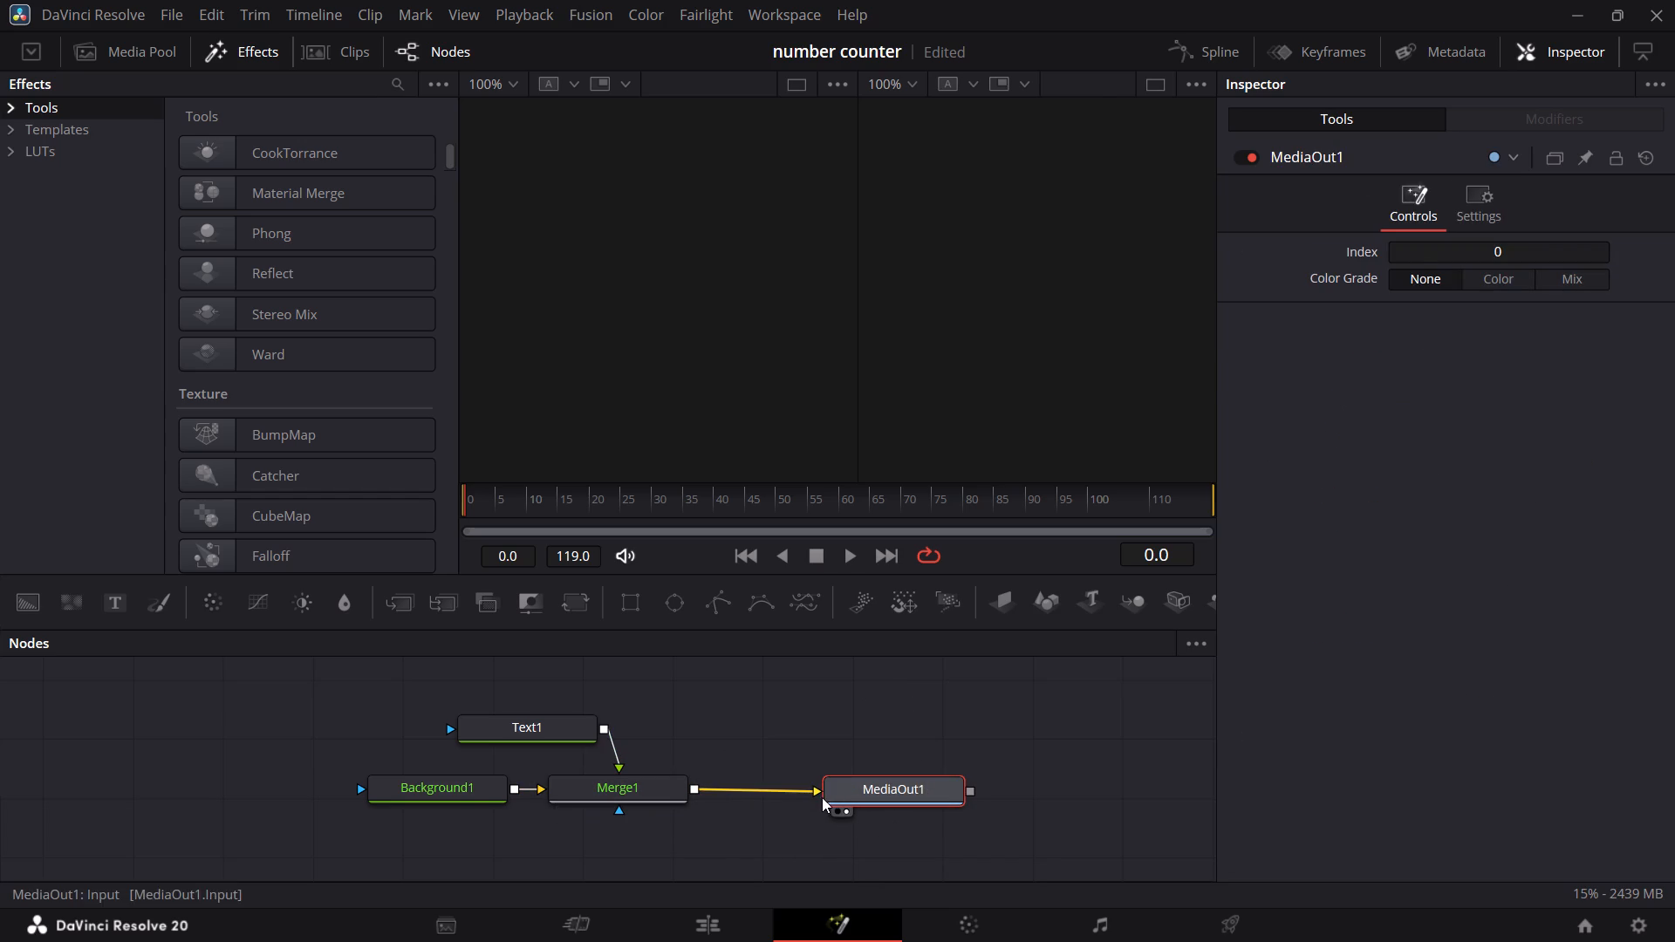
Set up a custom Number control named Counter for the Text1 node, on its Text page with a SliderControl input.
{"action": "right_click", "coordinate": [556, 734]}
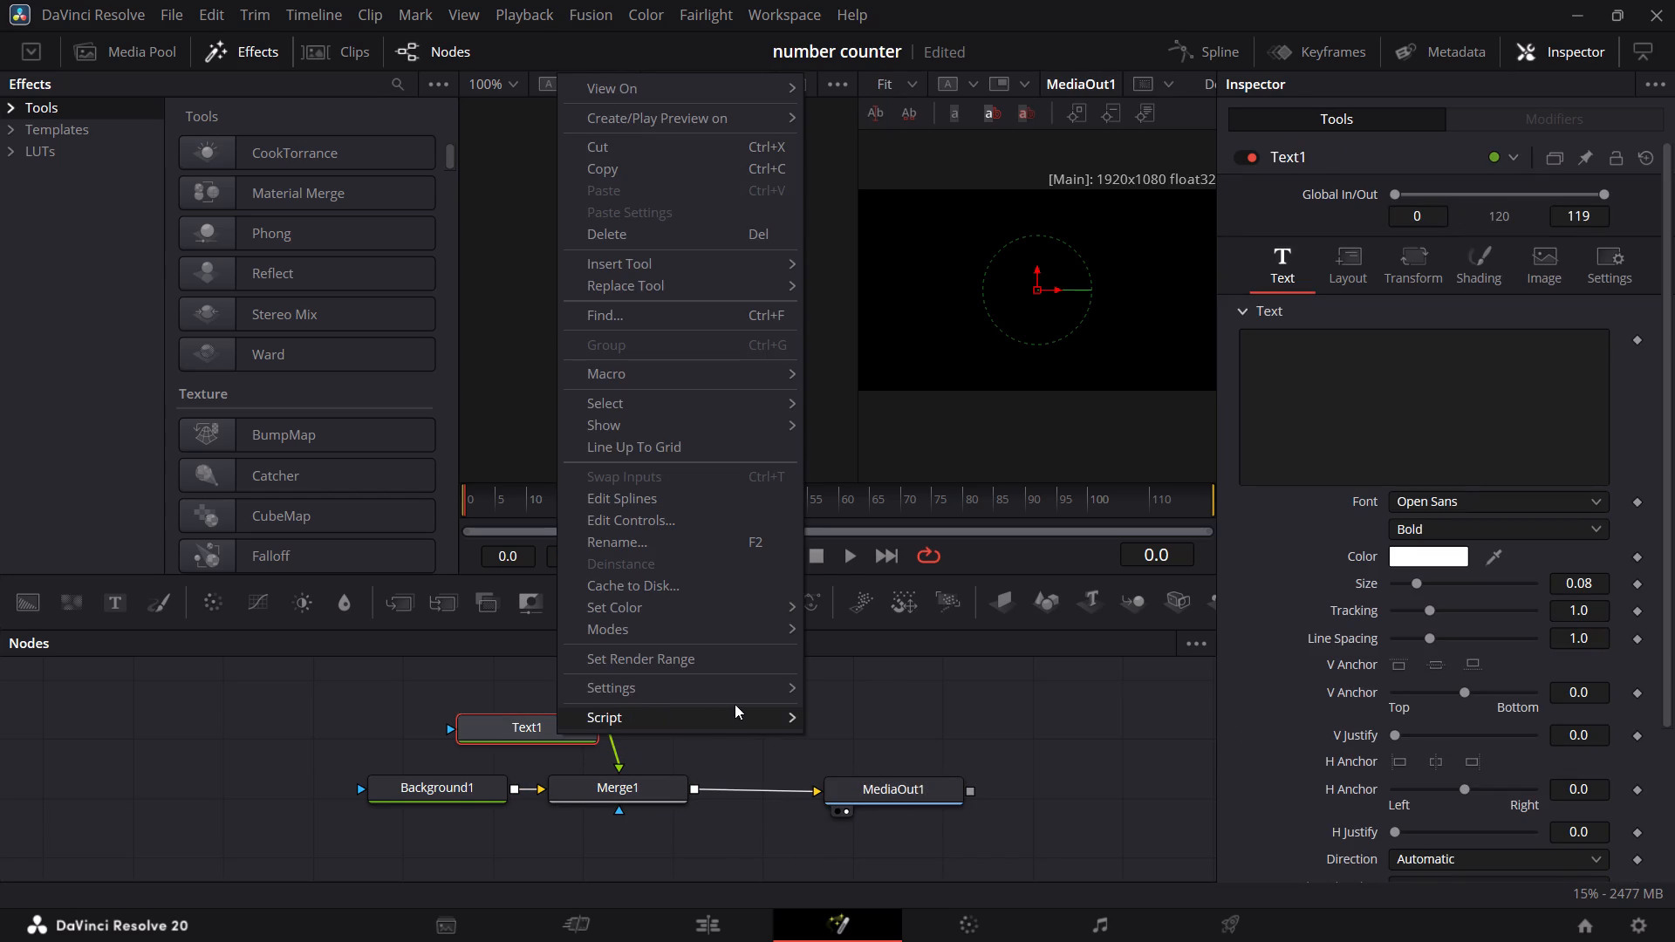
{"action": "left_click", "coordinate": [657, 526]}
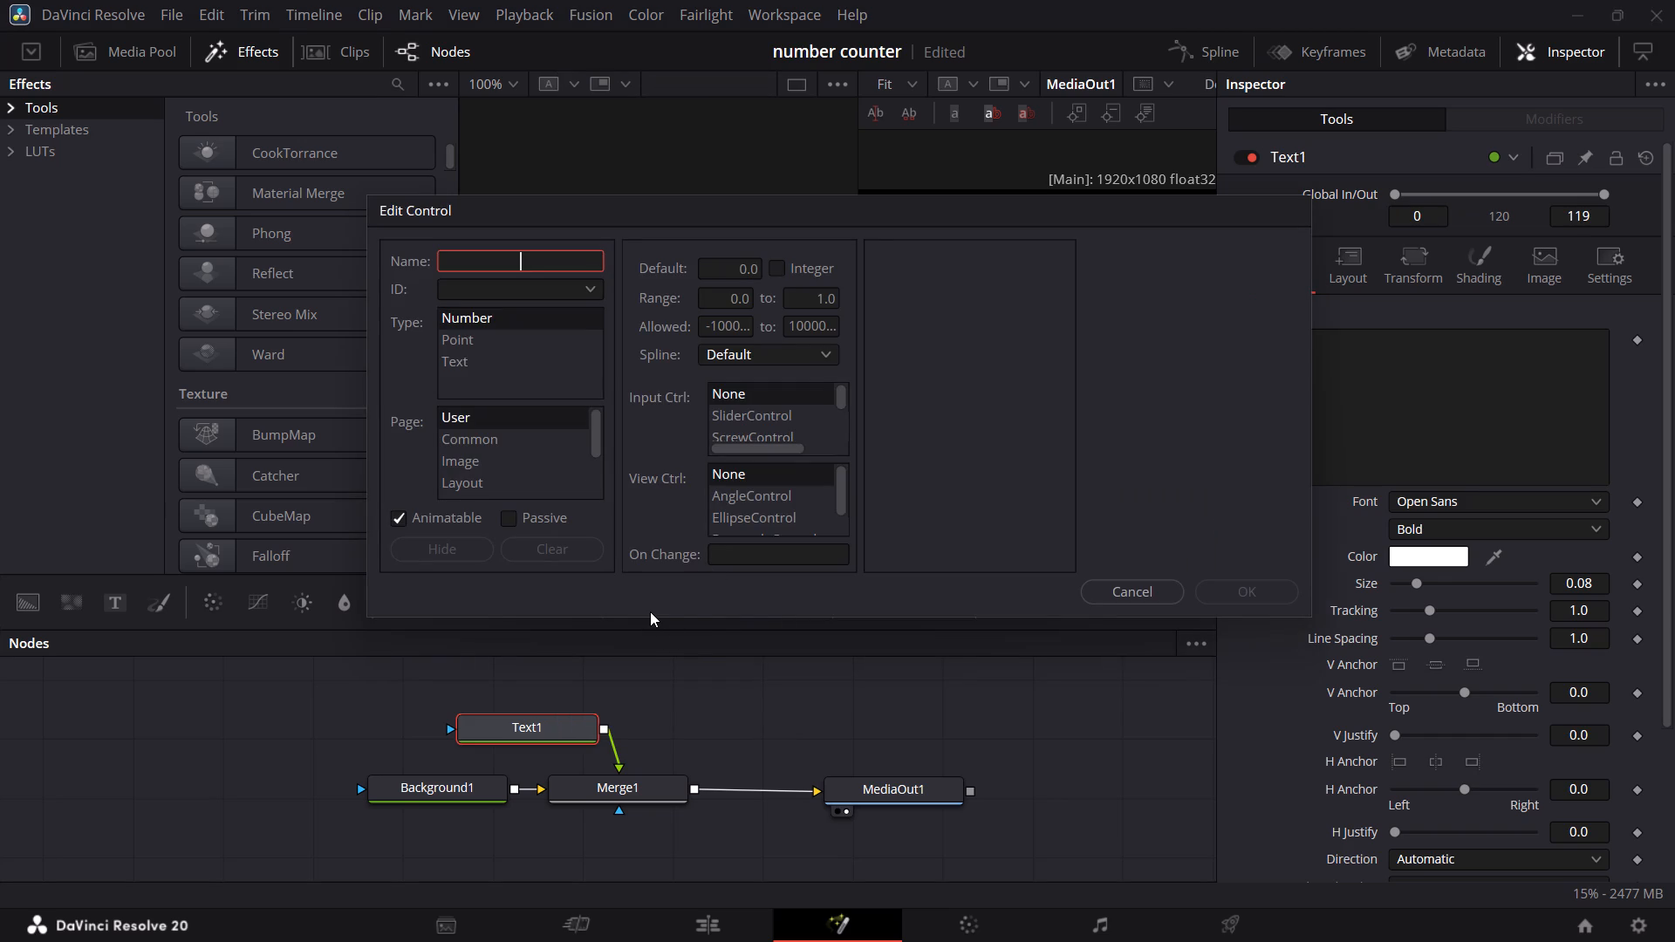
{"action": "key", "text": "c"}
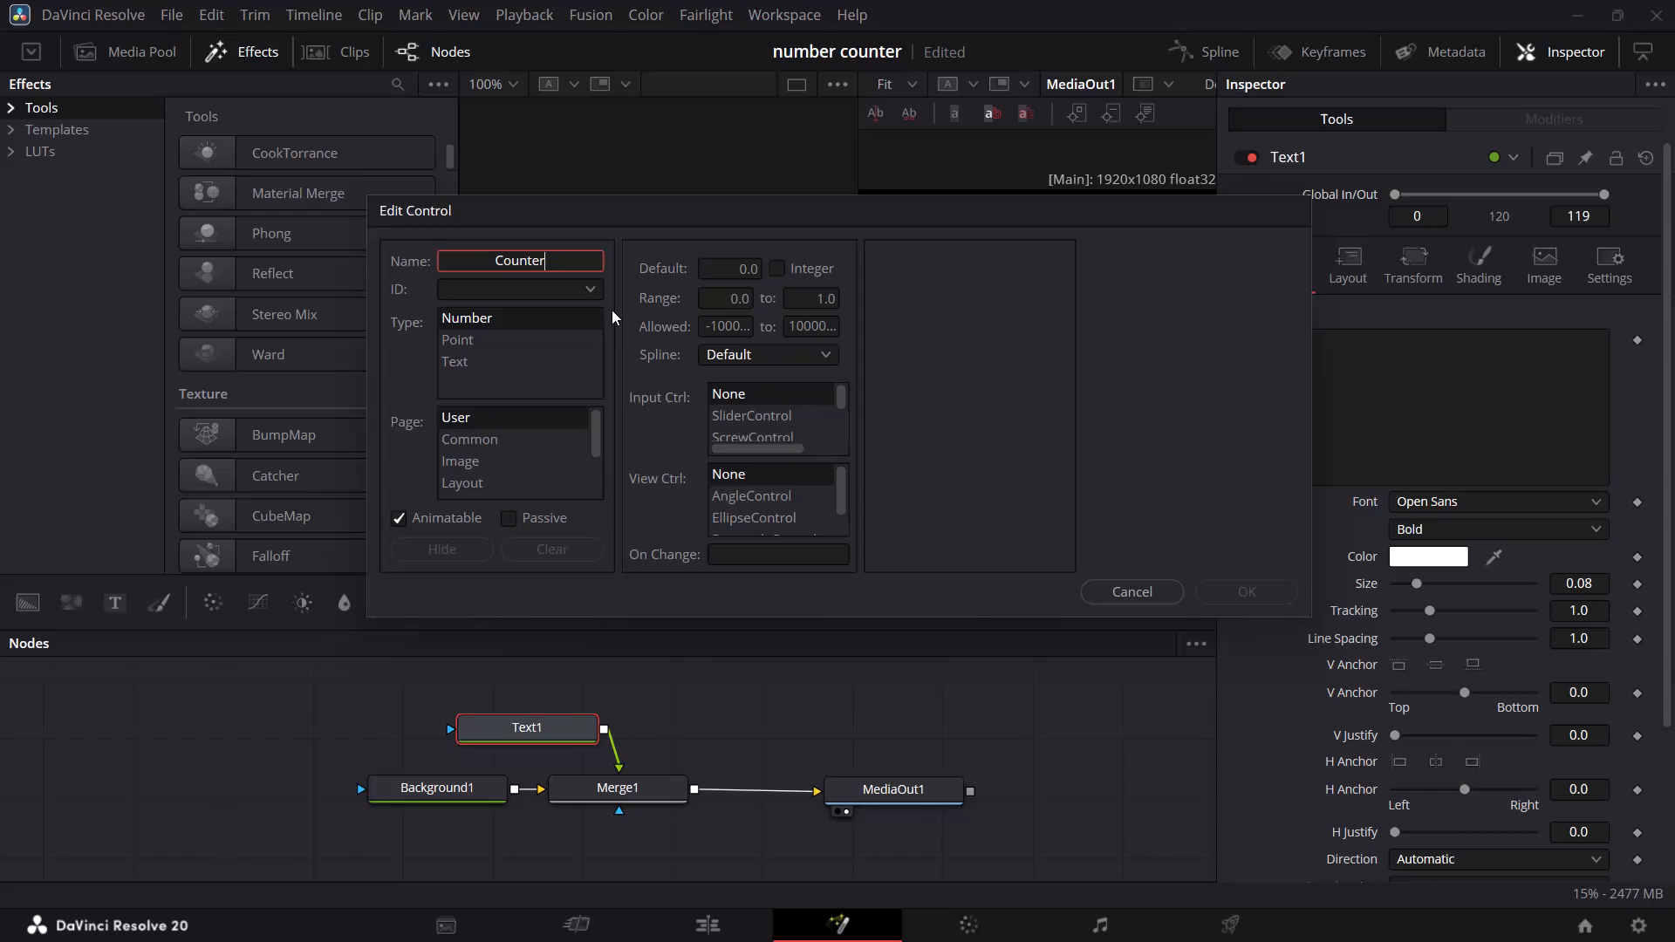
{"action": "left_click", "coordinate": [517, 317]}
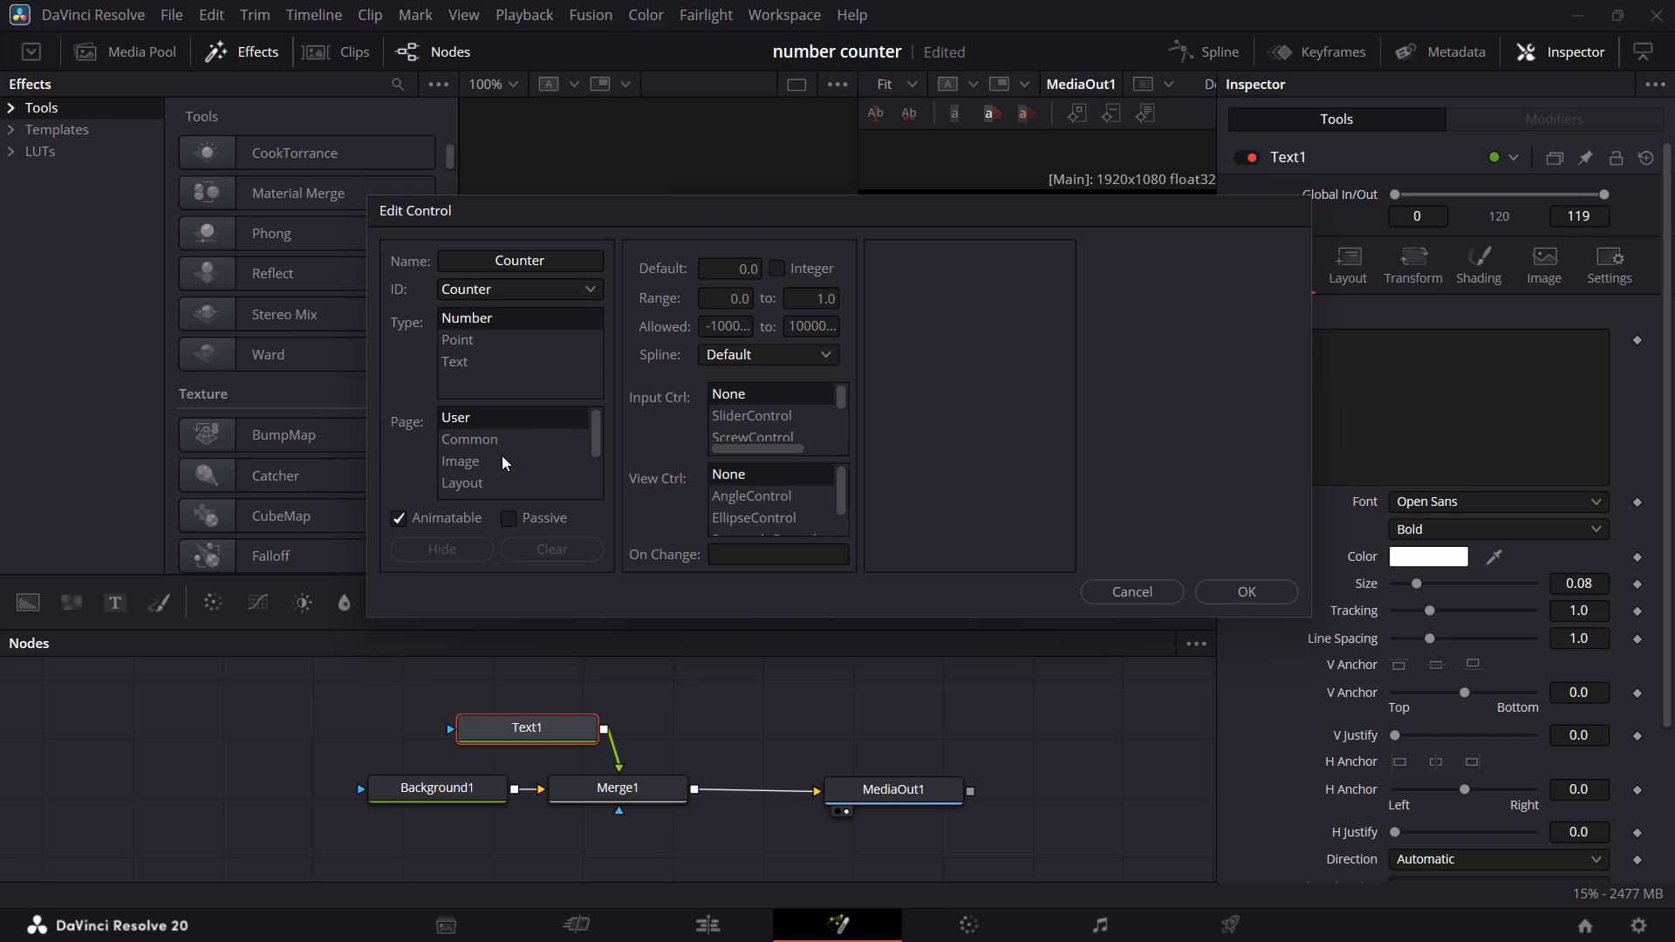
{"action": "scroll", "coordinate": [502, 455], "scroll_direction": "down", "scroll_amount": 4}
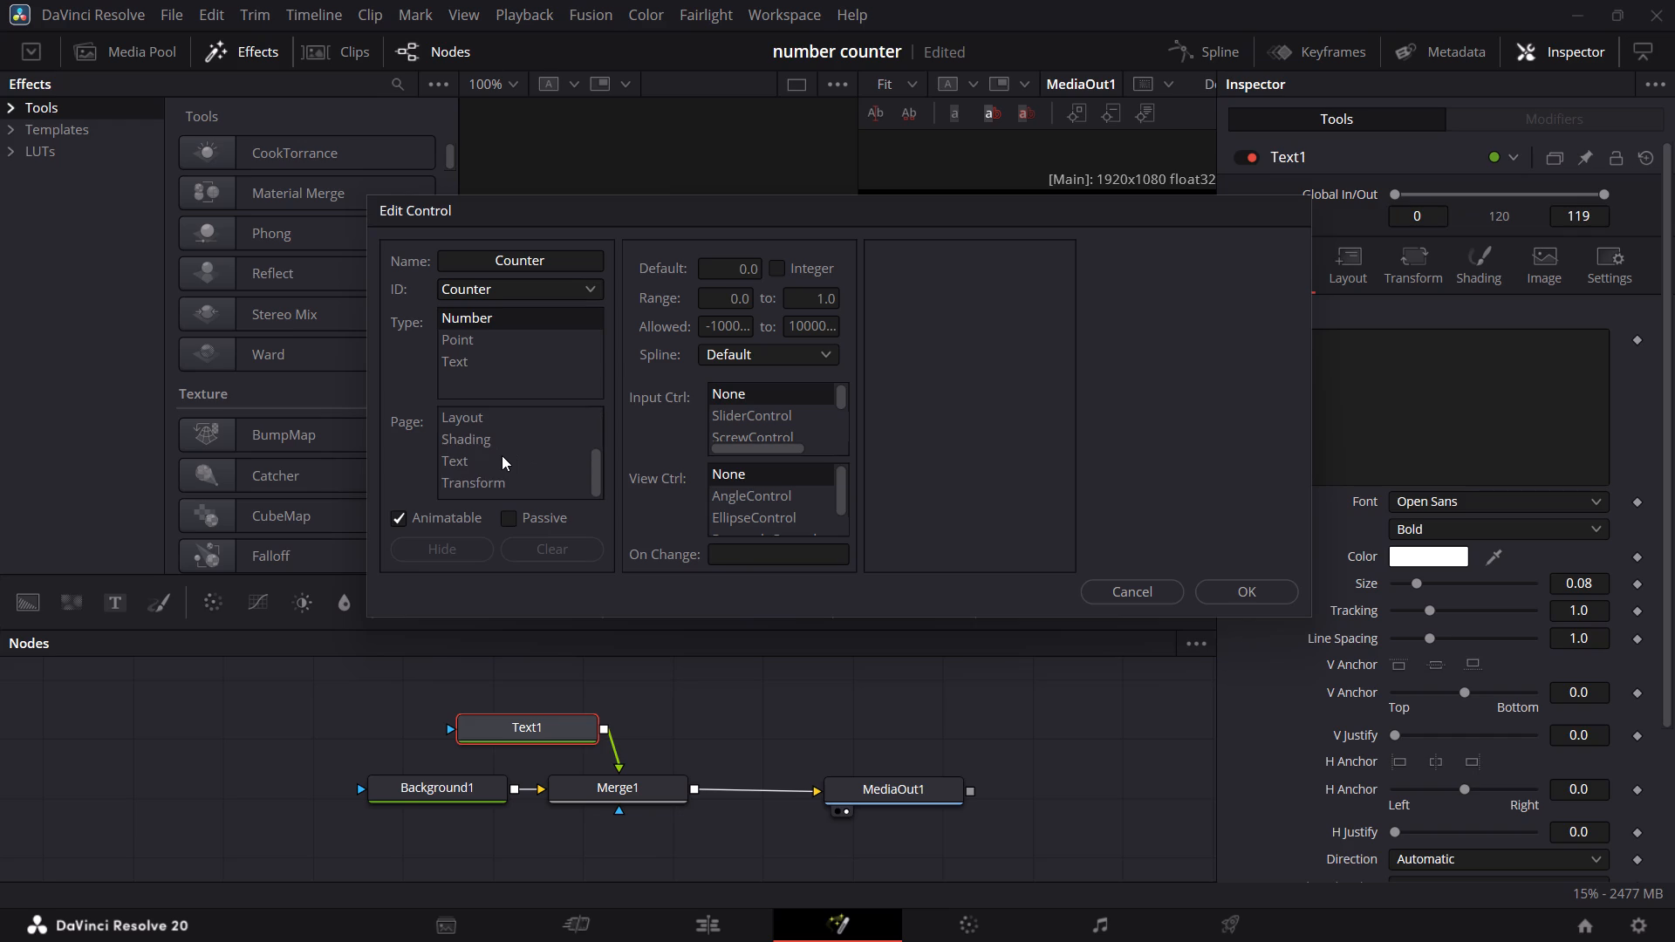
{"action": "left_click", "coordinate": [468, 457]}
{"action": "scroll", "coordinate": [767, 419], "scroll_direction": "down", "scroll_amount": 2}
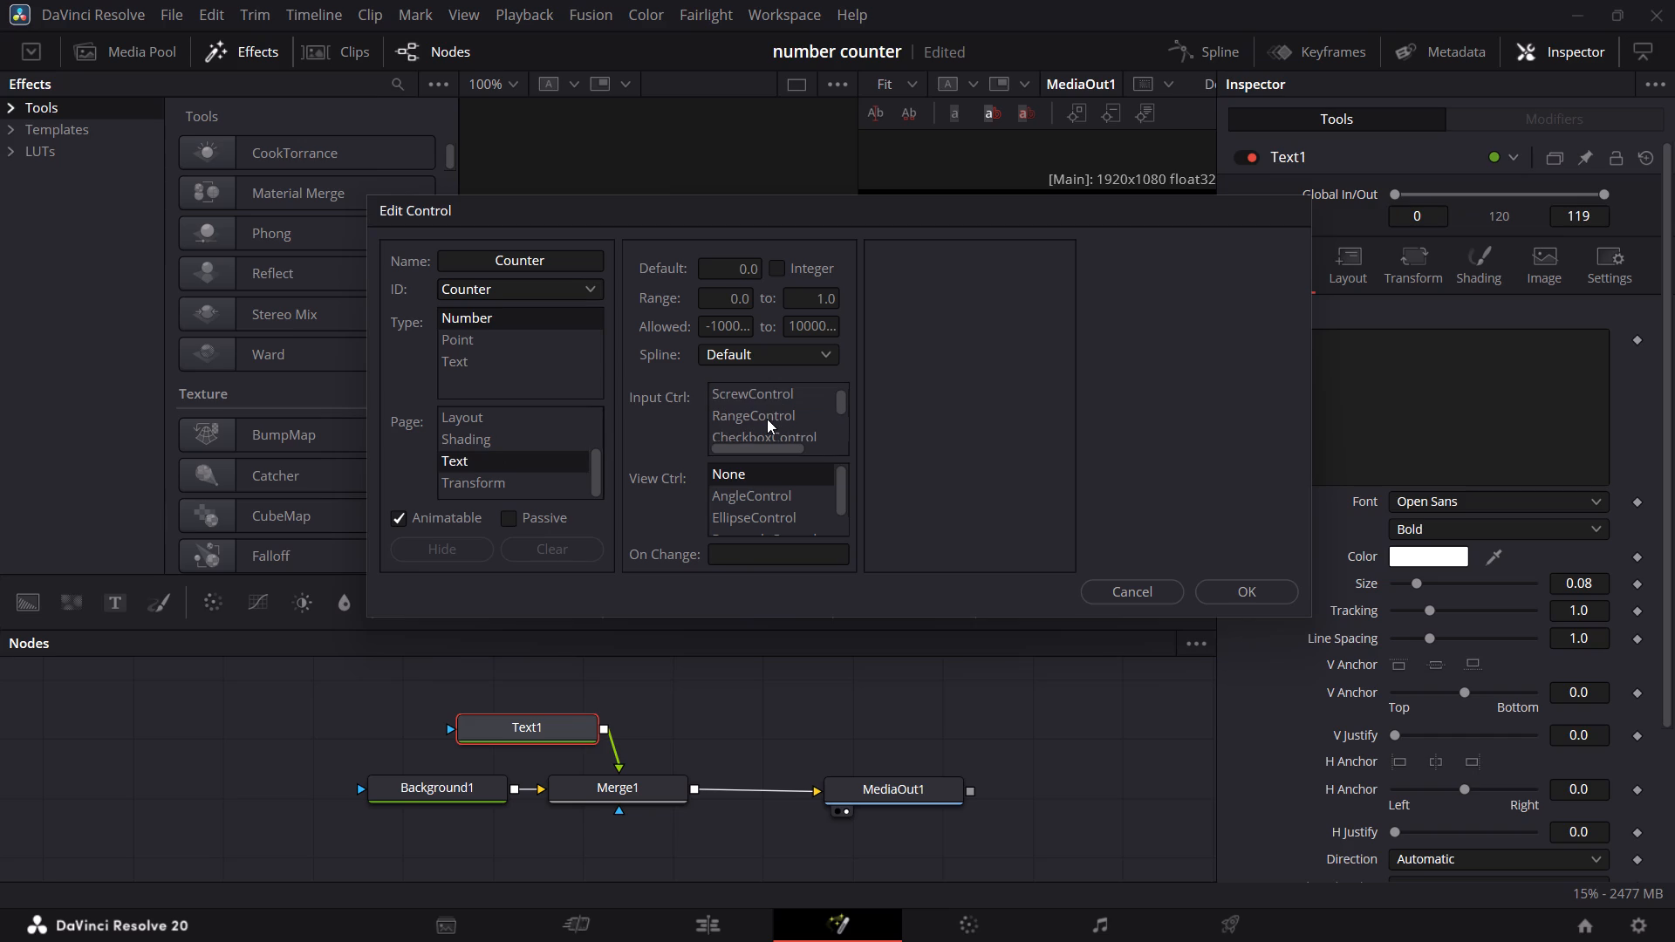
{"action": "scroll", "coordinate": [767, 419], "scroll_direction": "up", "scroll_amount": 4}
{"action": "left_click", "coordinate": [779, 417]}
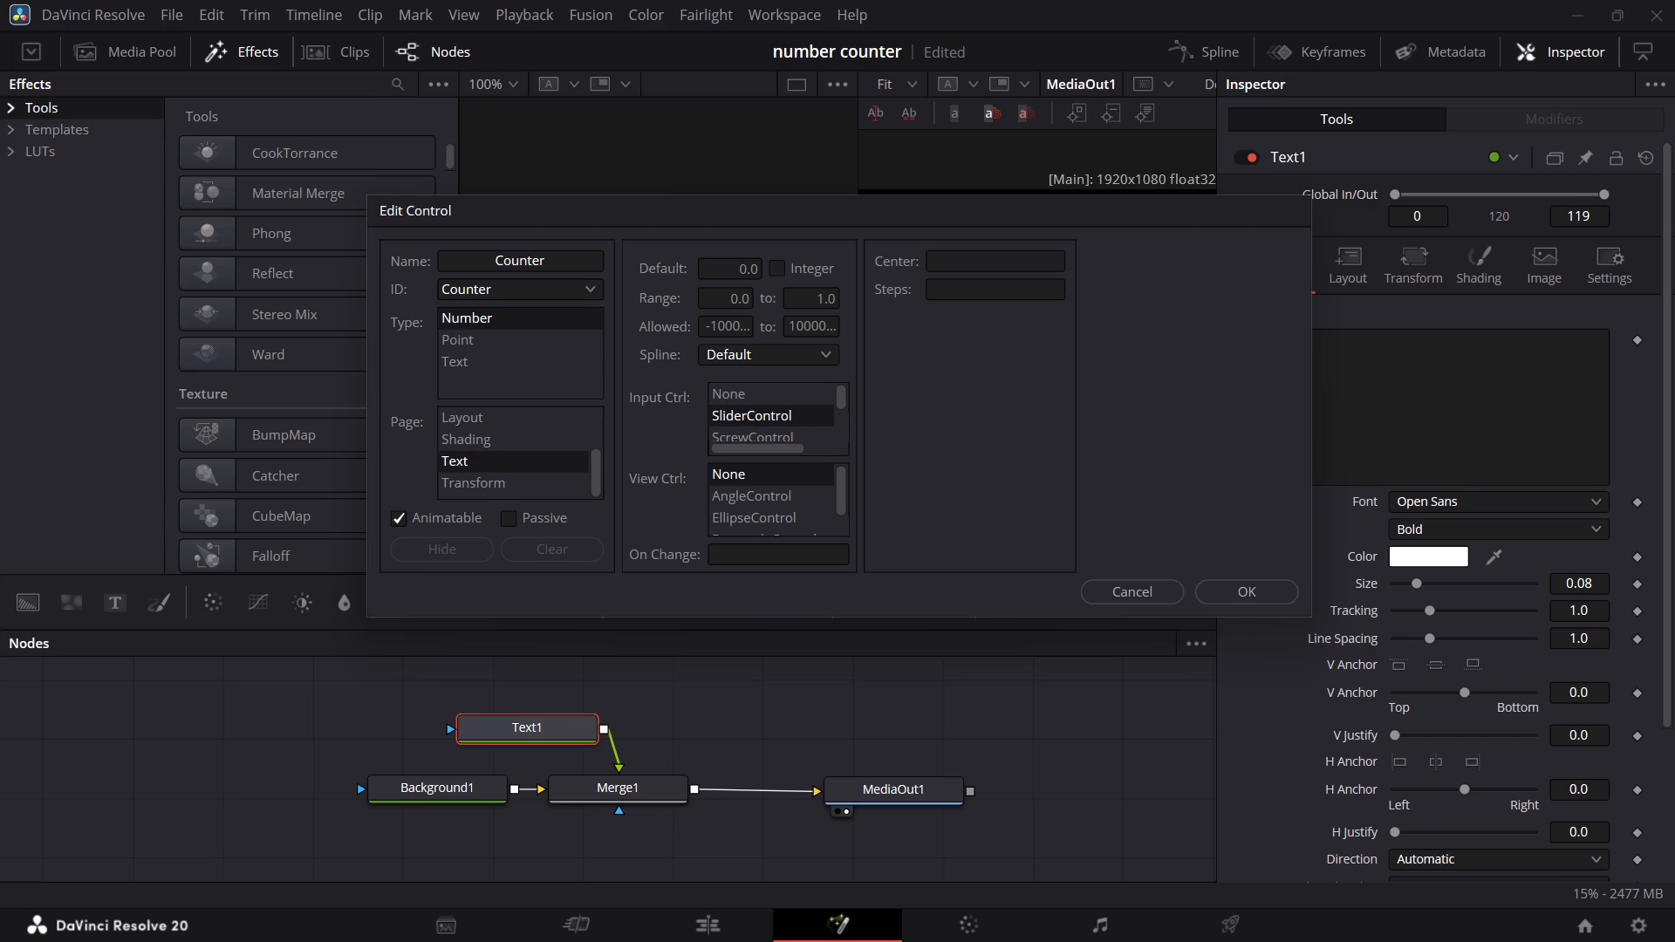
Set the Counter control's range maximum to 50000, make it an integer and accept the new control.
{"action": "left_click", "coordinate": [827, 294]}
{"action": "key", "text": "BackSpace"}
{"action": "key", "text": "BackSpace"}
{"action": "key", "text": "BackSpace"}
{"action": "key", "text": "BackSpace"}
{"action": "type", "text": "5000"}
{"action": "key", "text": "0"}
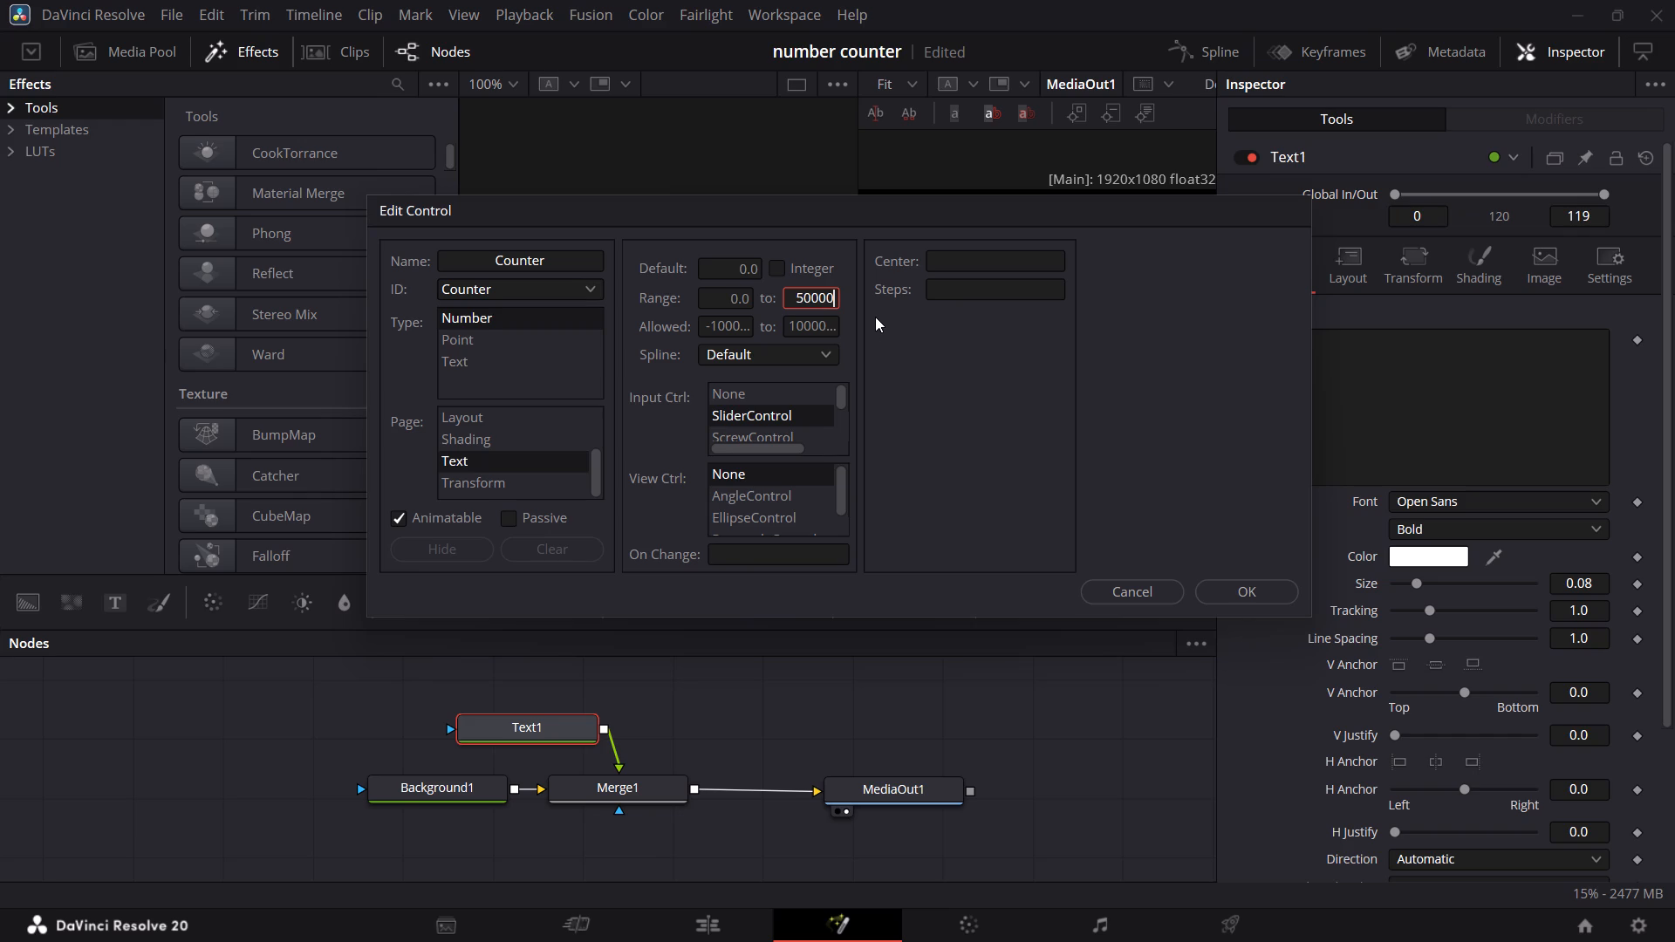
{"action": "left_click", "coordinate": [771, 264]}
{"action": "left_click", "coordinate": [1241, 591]}
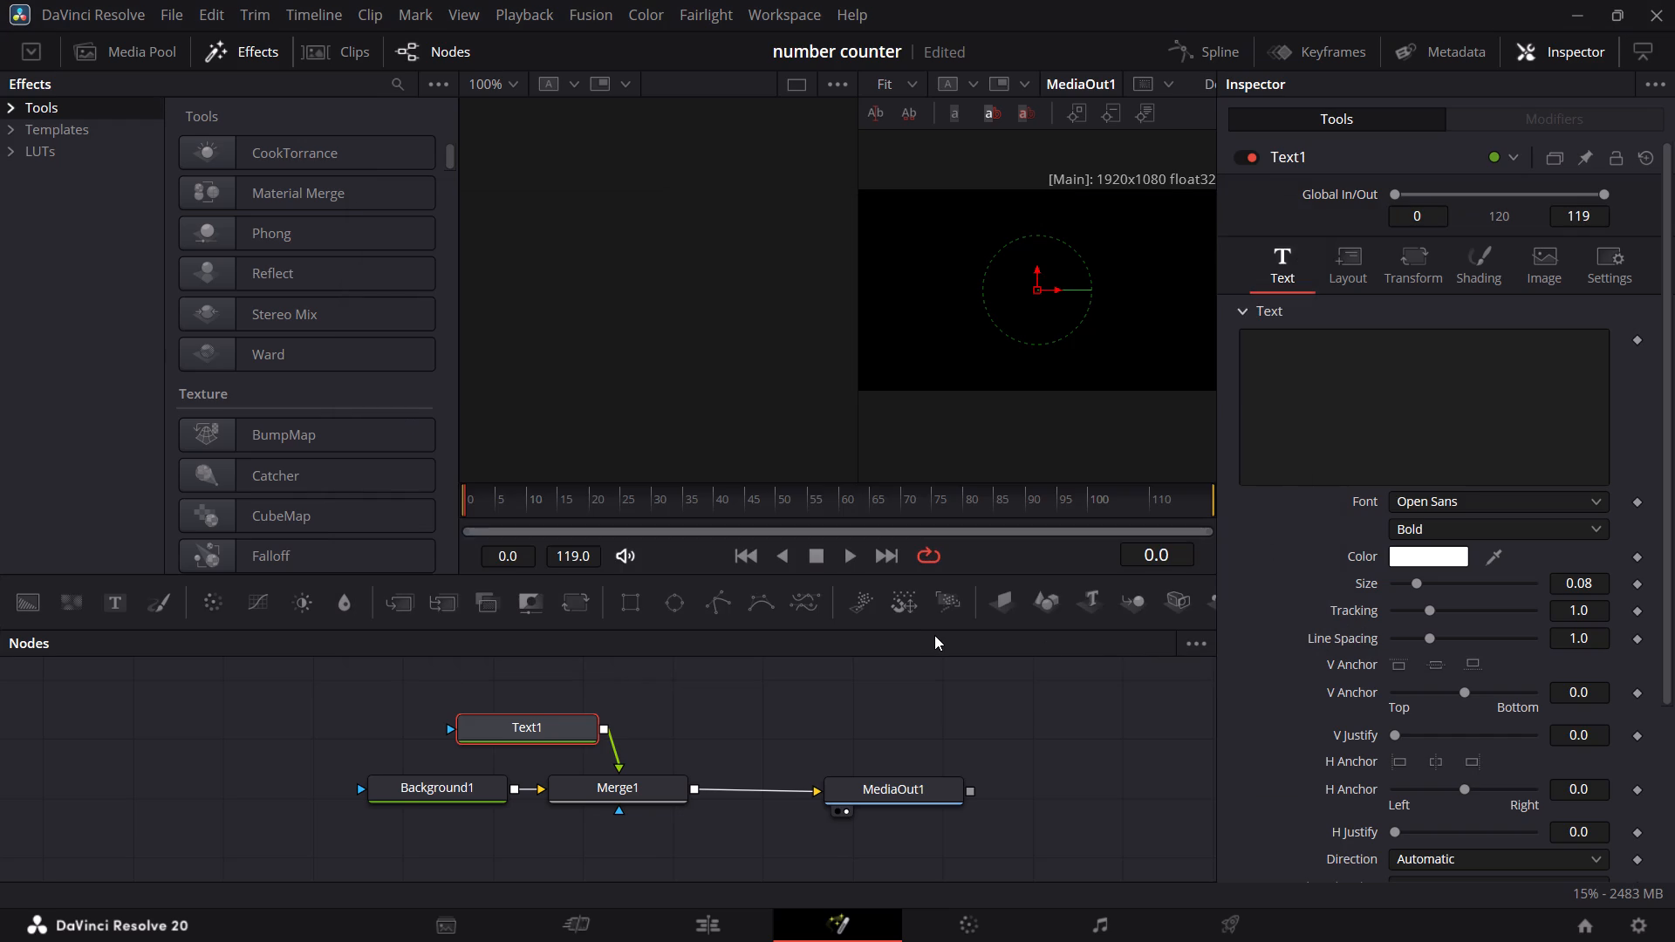
Add an expression to Text1's text and link it to the Counter control.
{"action": "right_click_drag", "start_coordinate": [1399, 411], "coordinate": [1392, 423]}
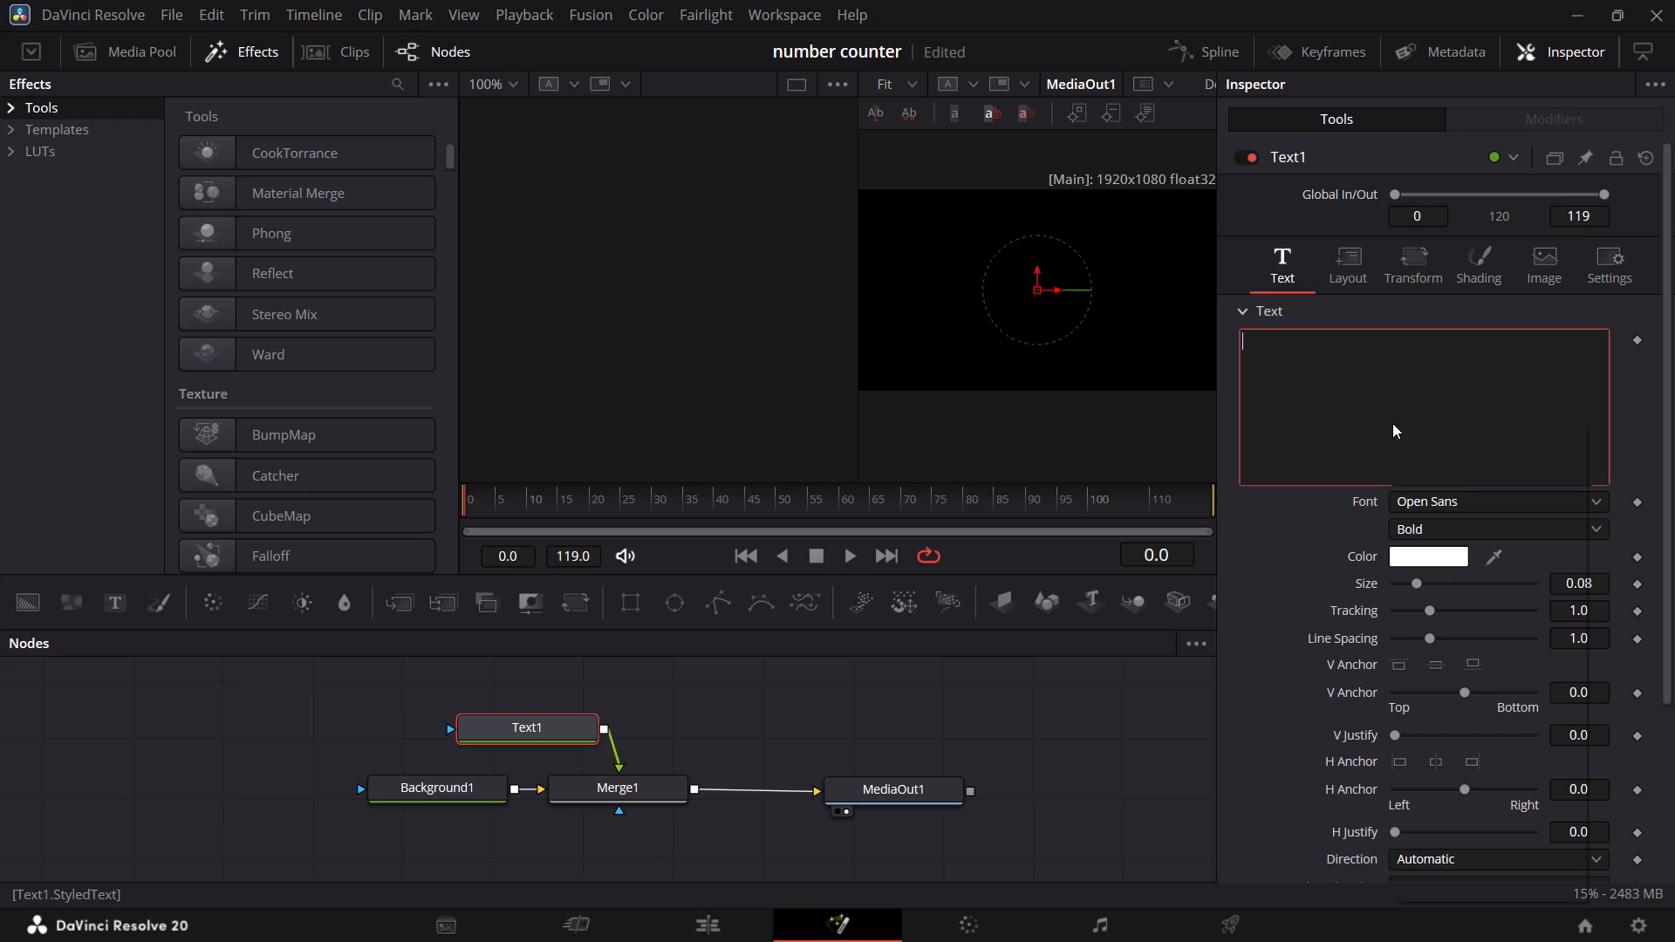
{"action": "left_click", "coordinate": [1464, 880]}
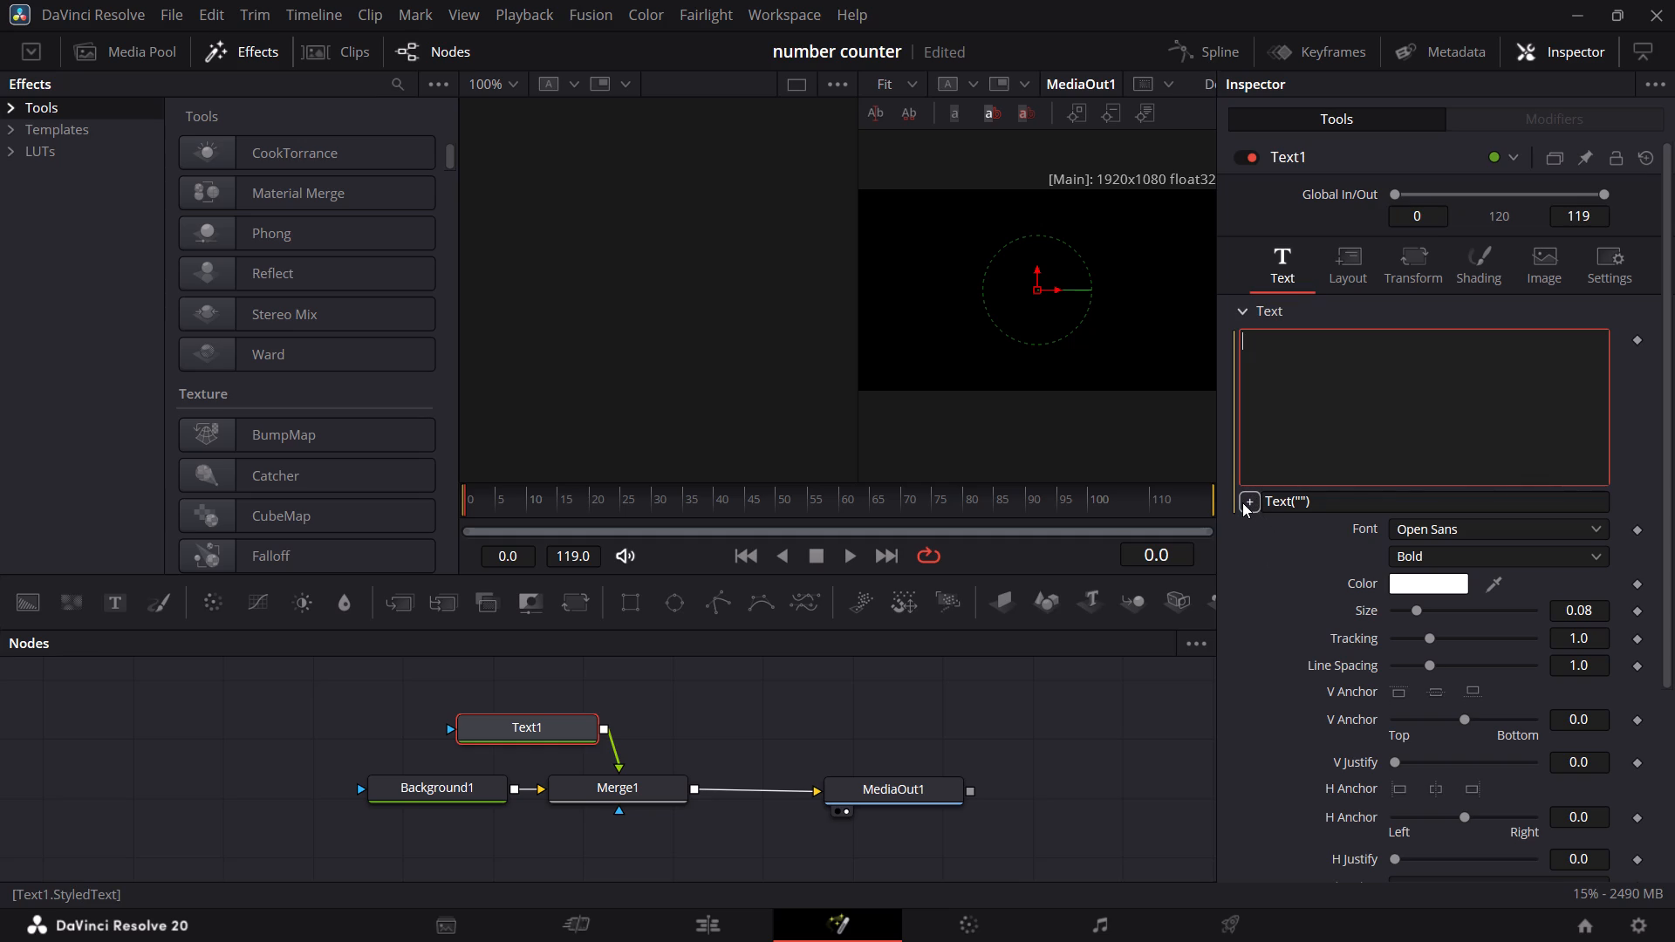
{"action": "scroll", "coordinate": [1284, 549], "scroll_direction": "down", "scroll_amount": 3}
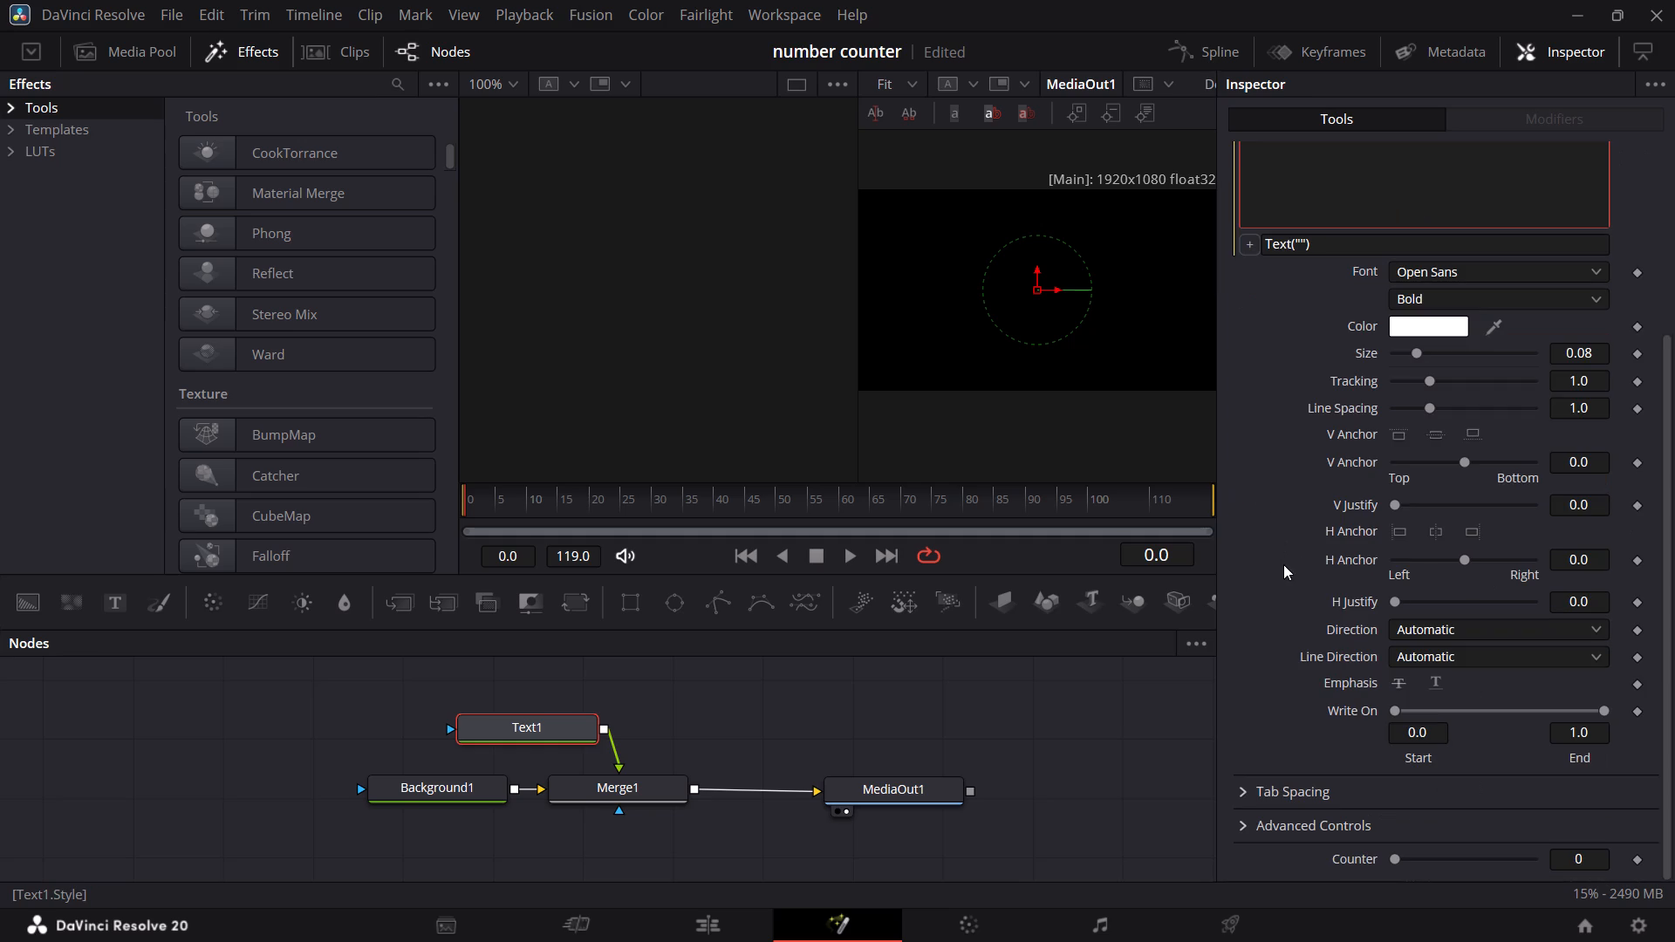
{"action": "left_click_drag", "start_coordinate": [1249, 235], "coordinate": [1378, 845]}
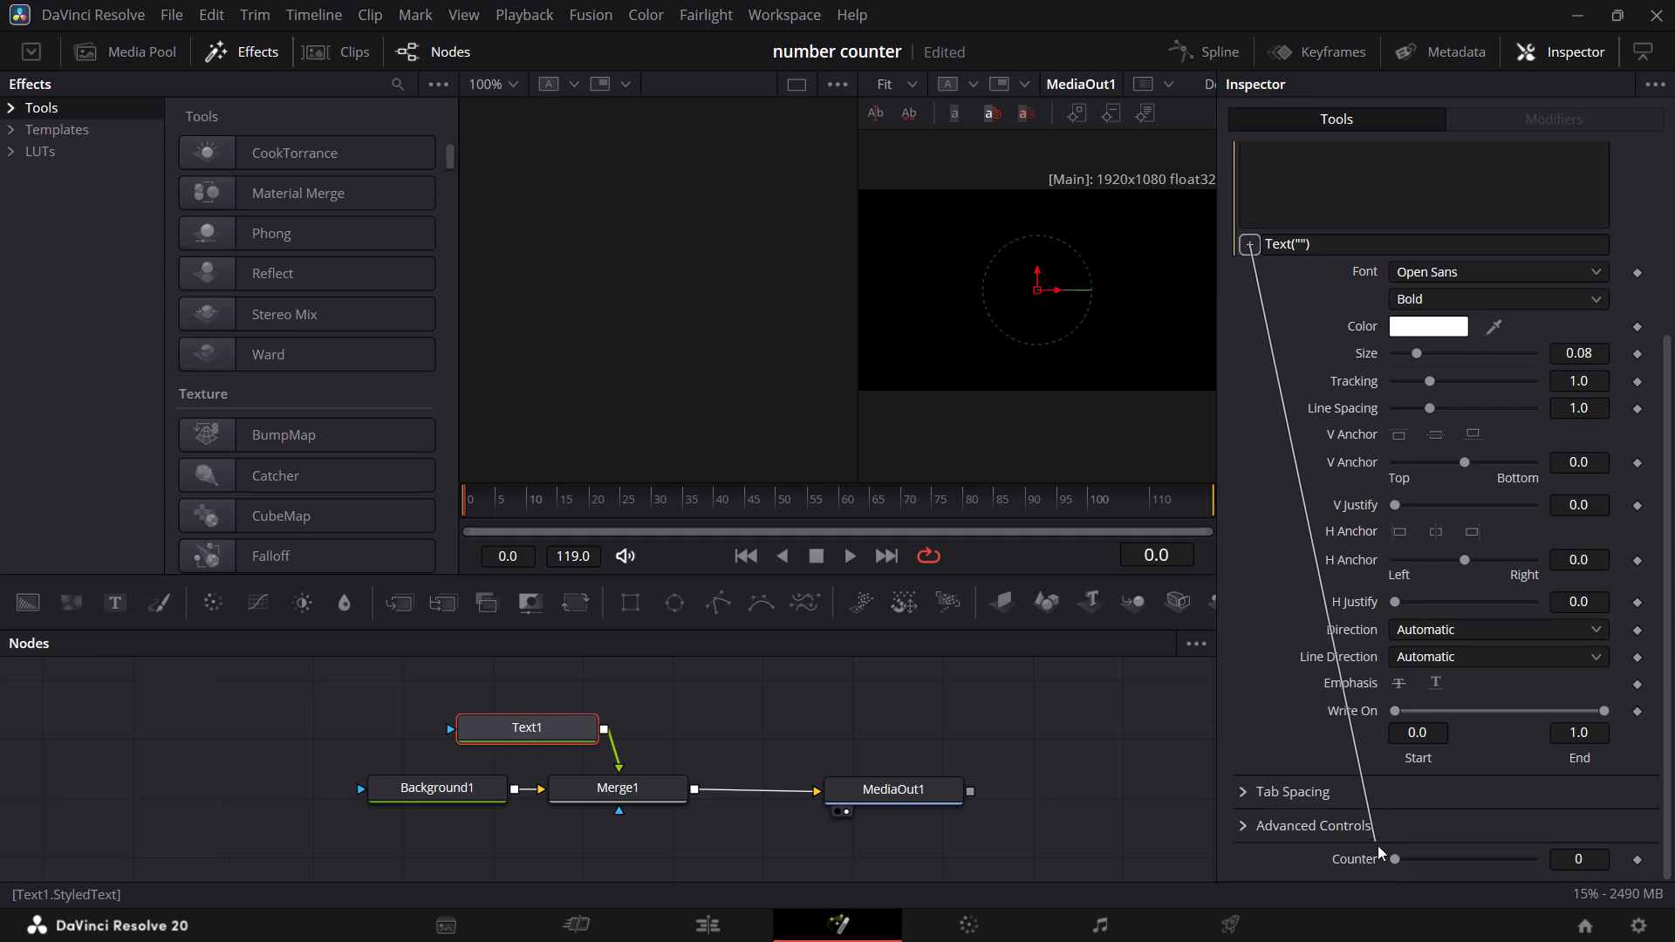
{"action": "left_click_drag", "start_coordinate": [1378, 845], "coordinate": [1394, 857]}
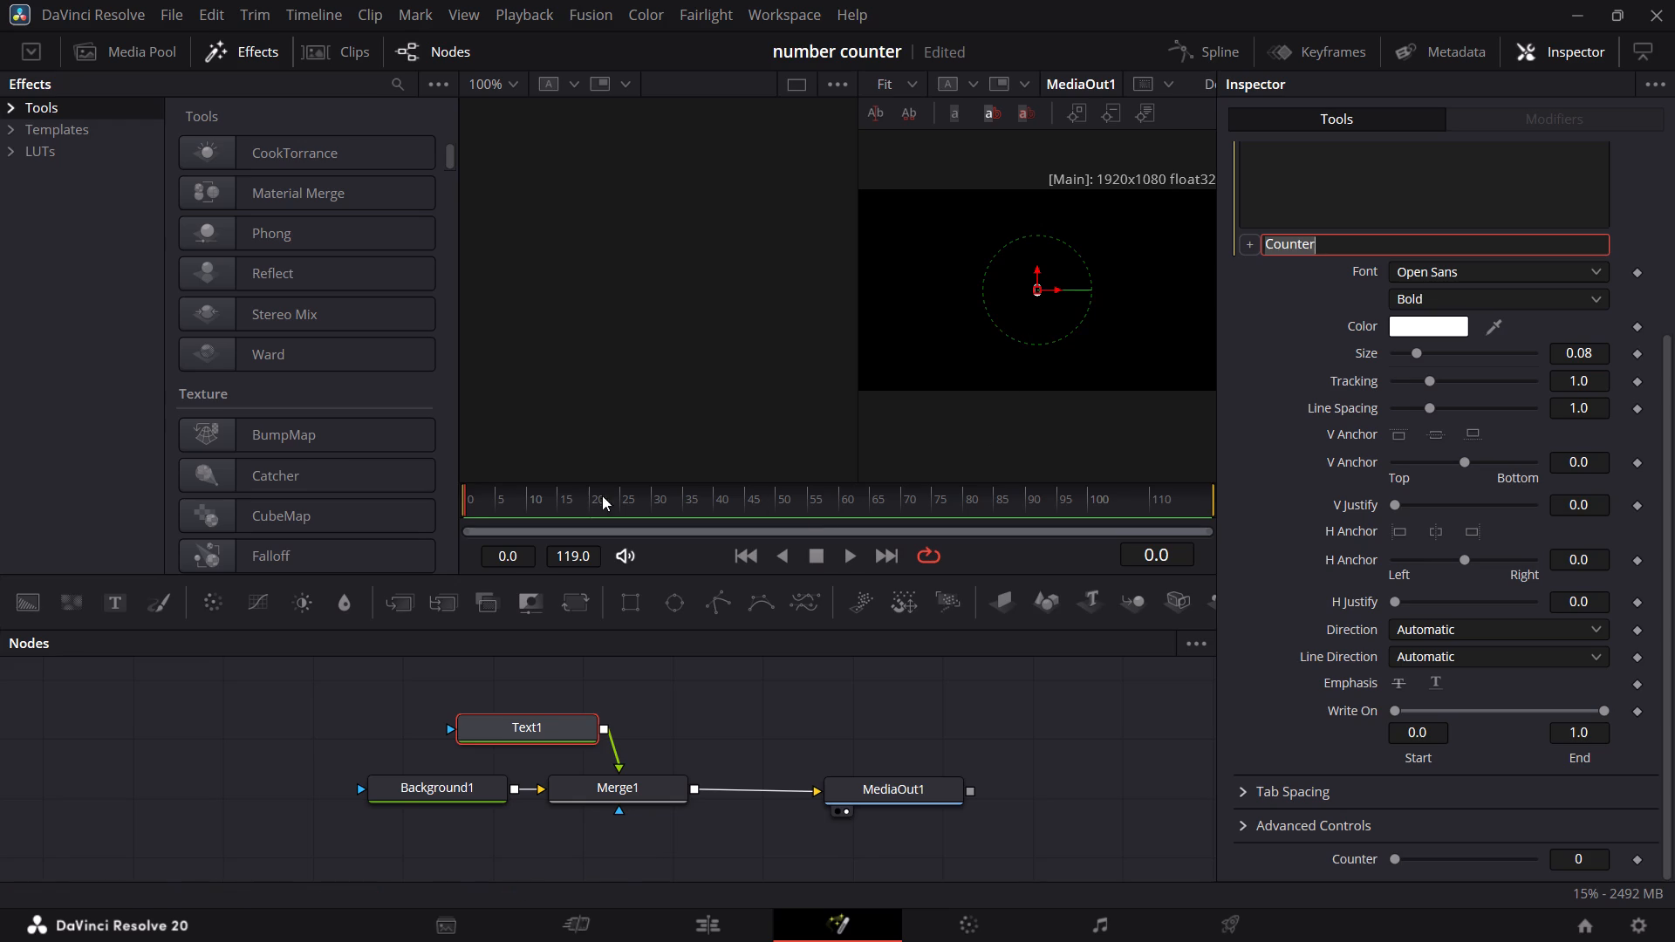
Keyframe Text1's Counter at 0 on frame 3.
{"action": "left_click_drag", "start_coordinate": [566, 495], "coordinate": [441, 491]}
{"action": "left_click_drag", "start_coordinate": [802, 476], "coordinate": [909, 488]}
{"action": "left_click_drag", "start_coordinate": [642, 495], "coordinate": [840, 505]}
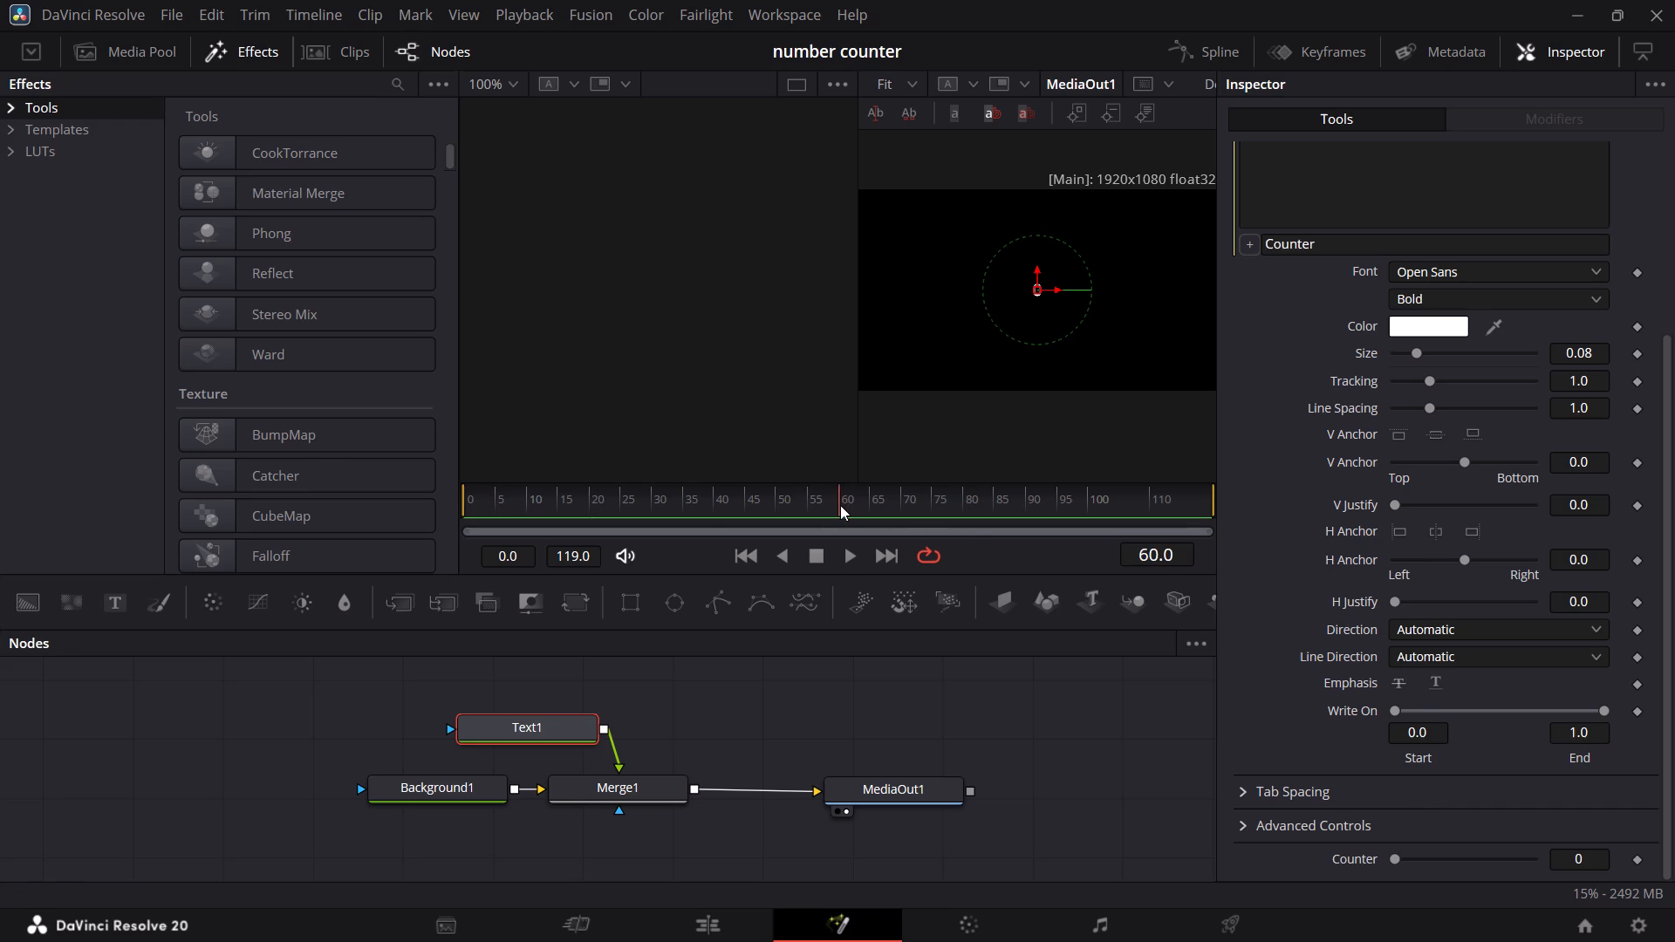
{"action": "left_click_drag", "start_coordinate": [840, 505], "coordinate": [487, 505]}
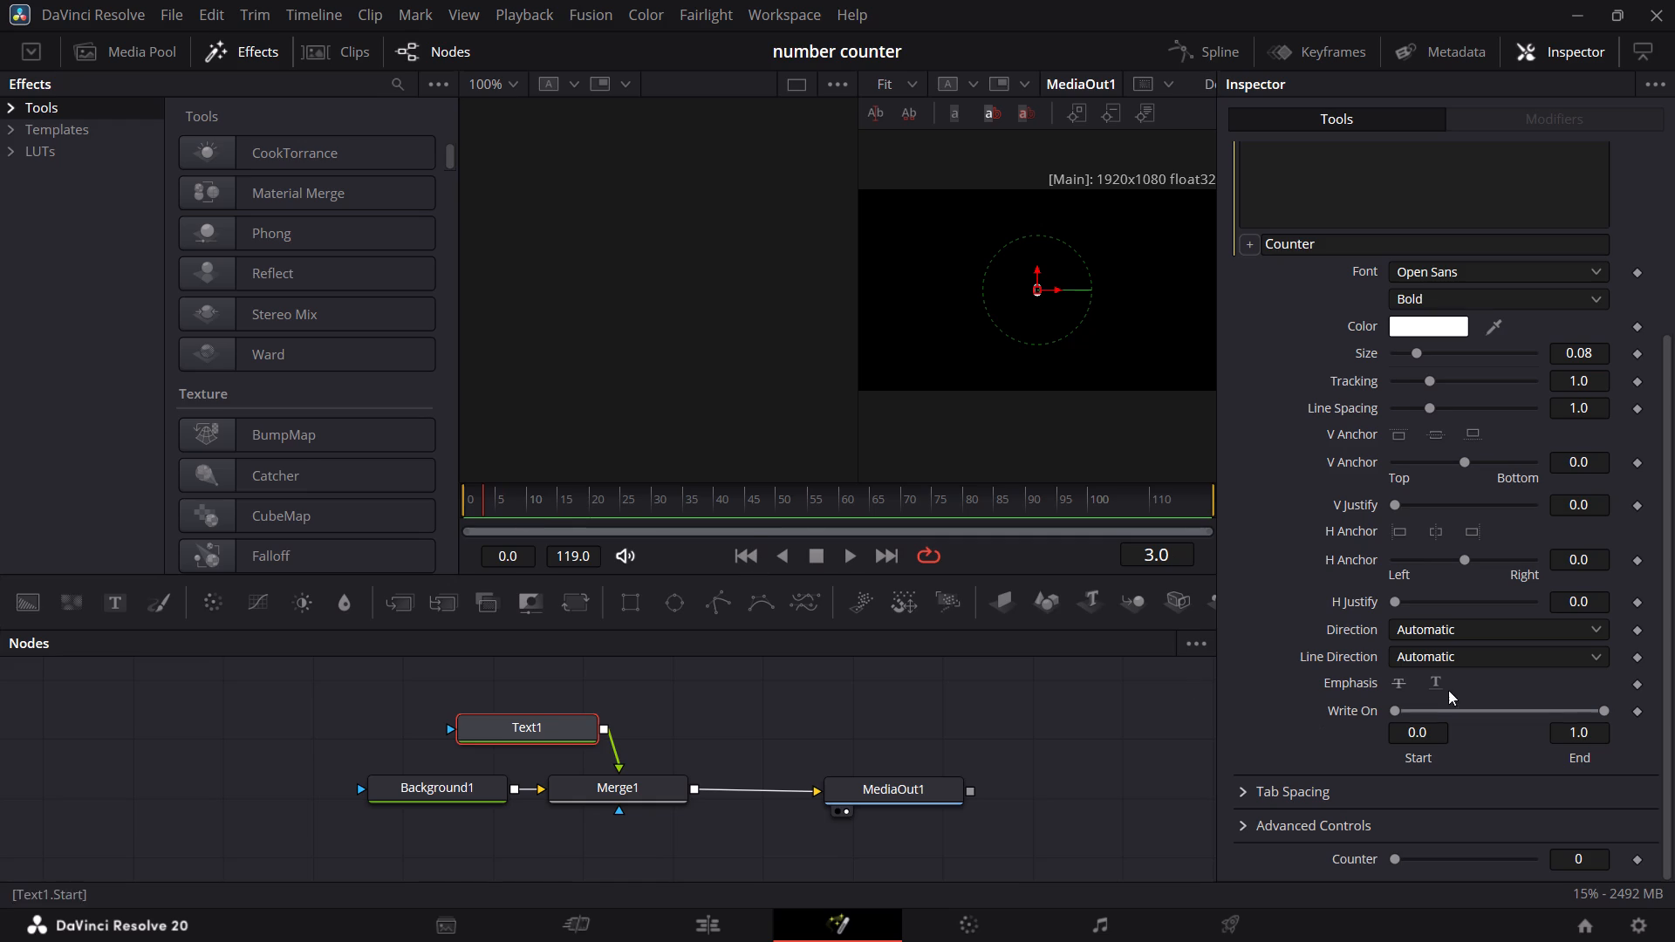
{"action": "left_click", "coordinate": [1638, 857]}
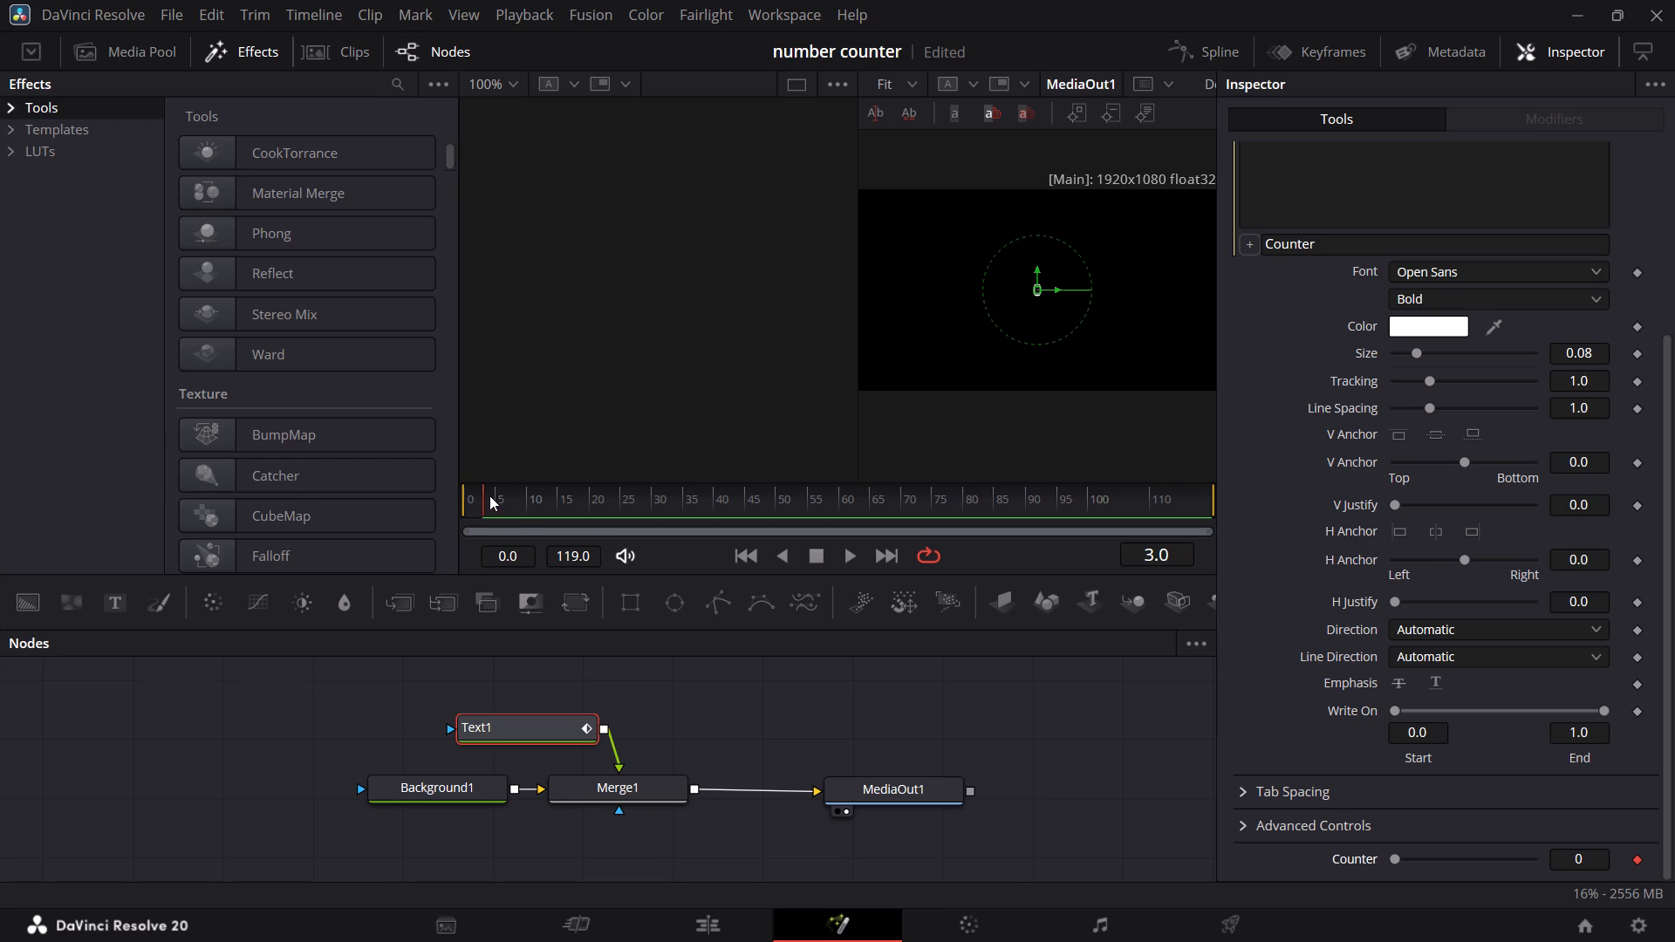
Keyframe Text1's Counter at 50000 on frame 60.
{"action": "left_click_drag", "start_coordinate": [482, 491], "coordinate": [867, 498]}
{"action": "left_click_drag", "start_coordinate": [867, 498], "coordinate": [843, 499]}
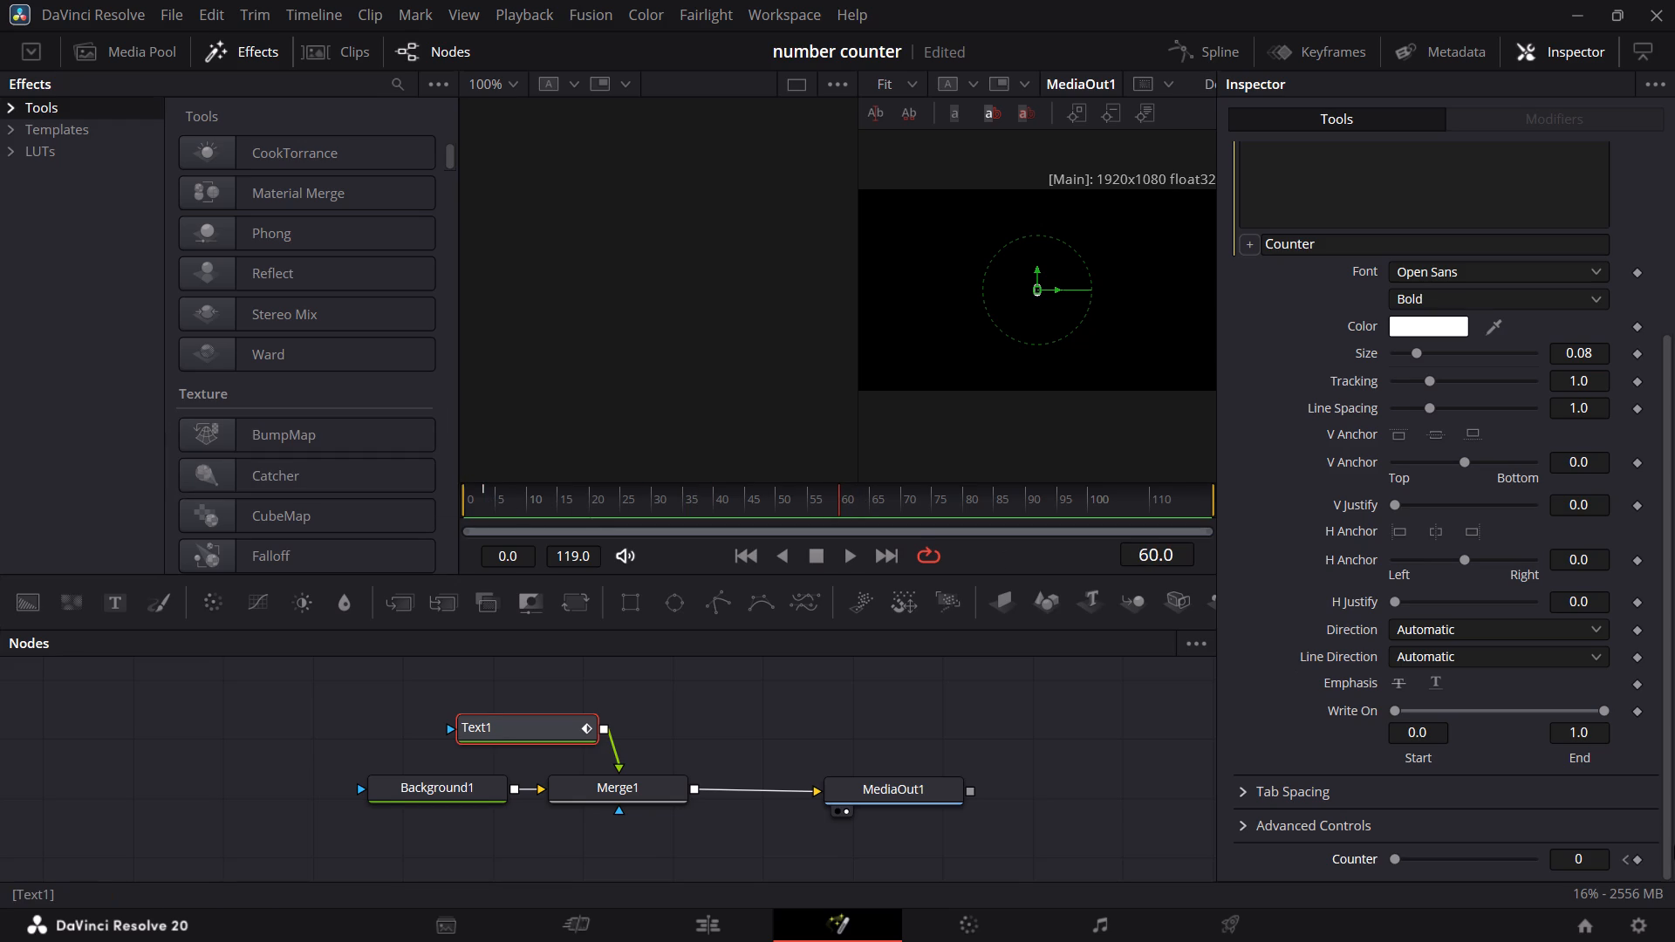
{"action": "left_click", "coordinate": [1635, 858]}
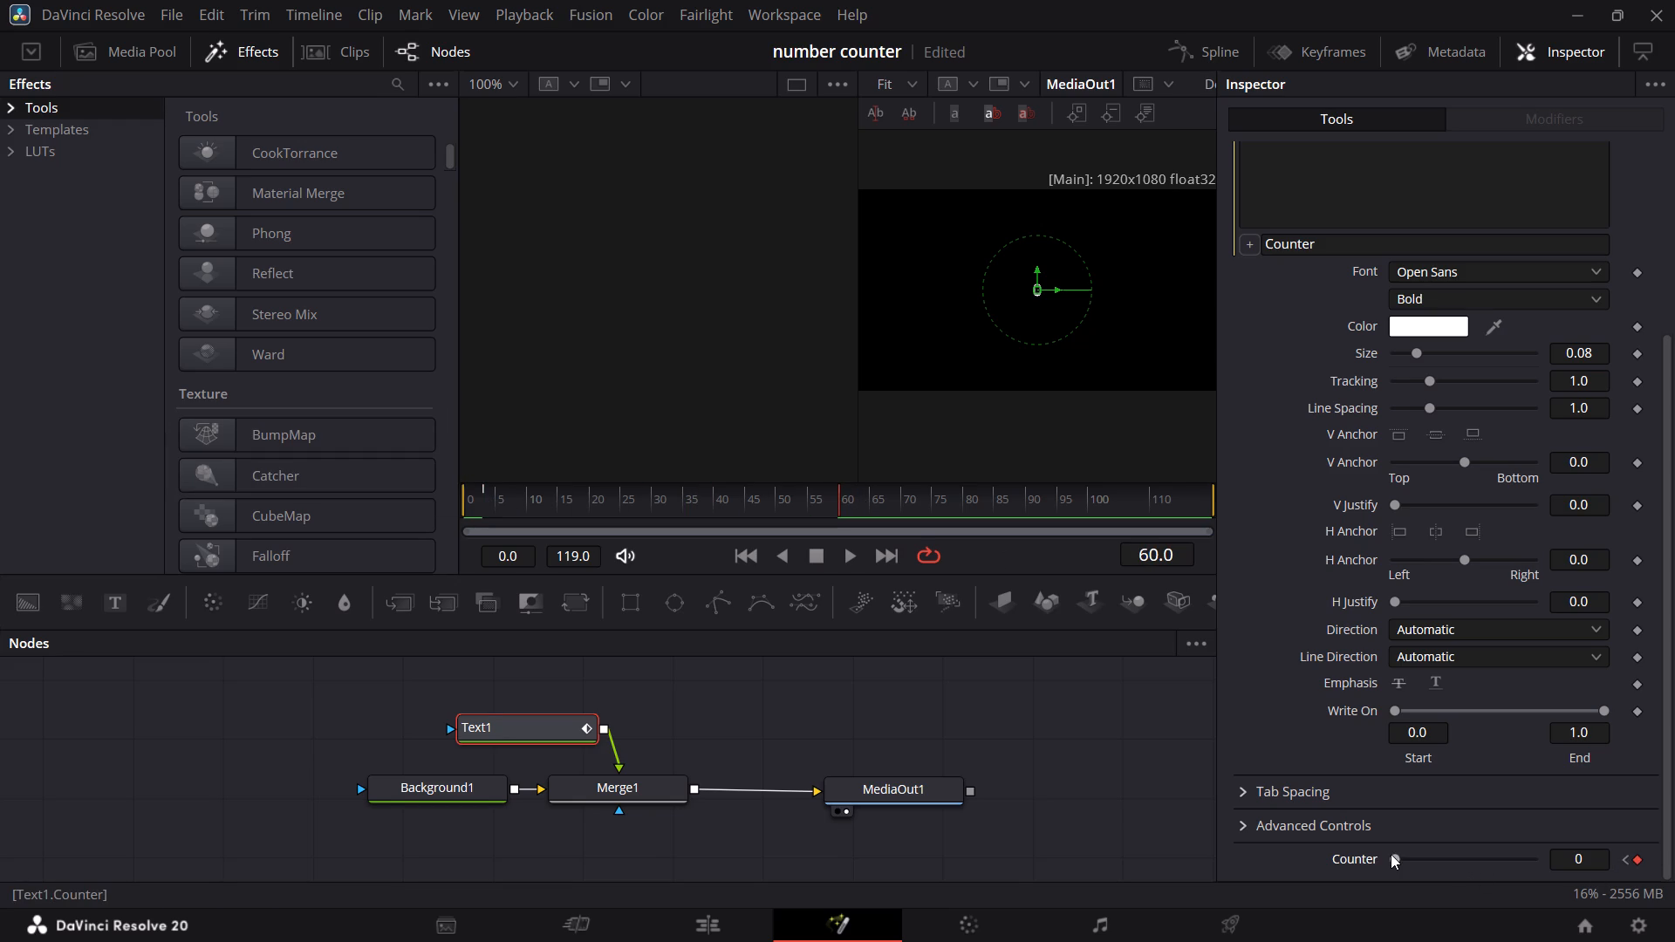
{"action": "left_click_drag", "start_coordinate": [1391, 854], "coordinate": [1536, 860]}
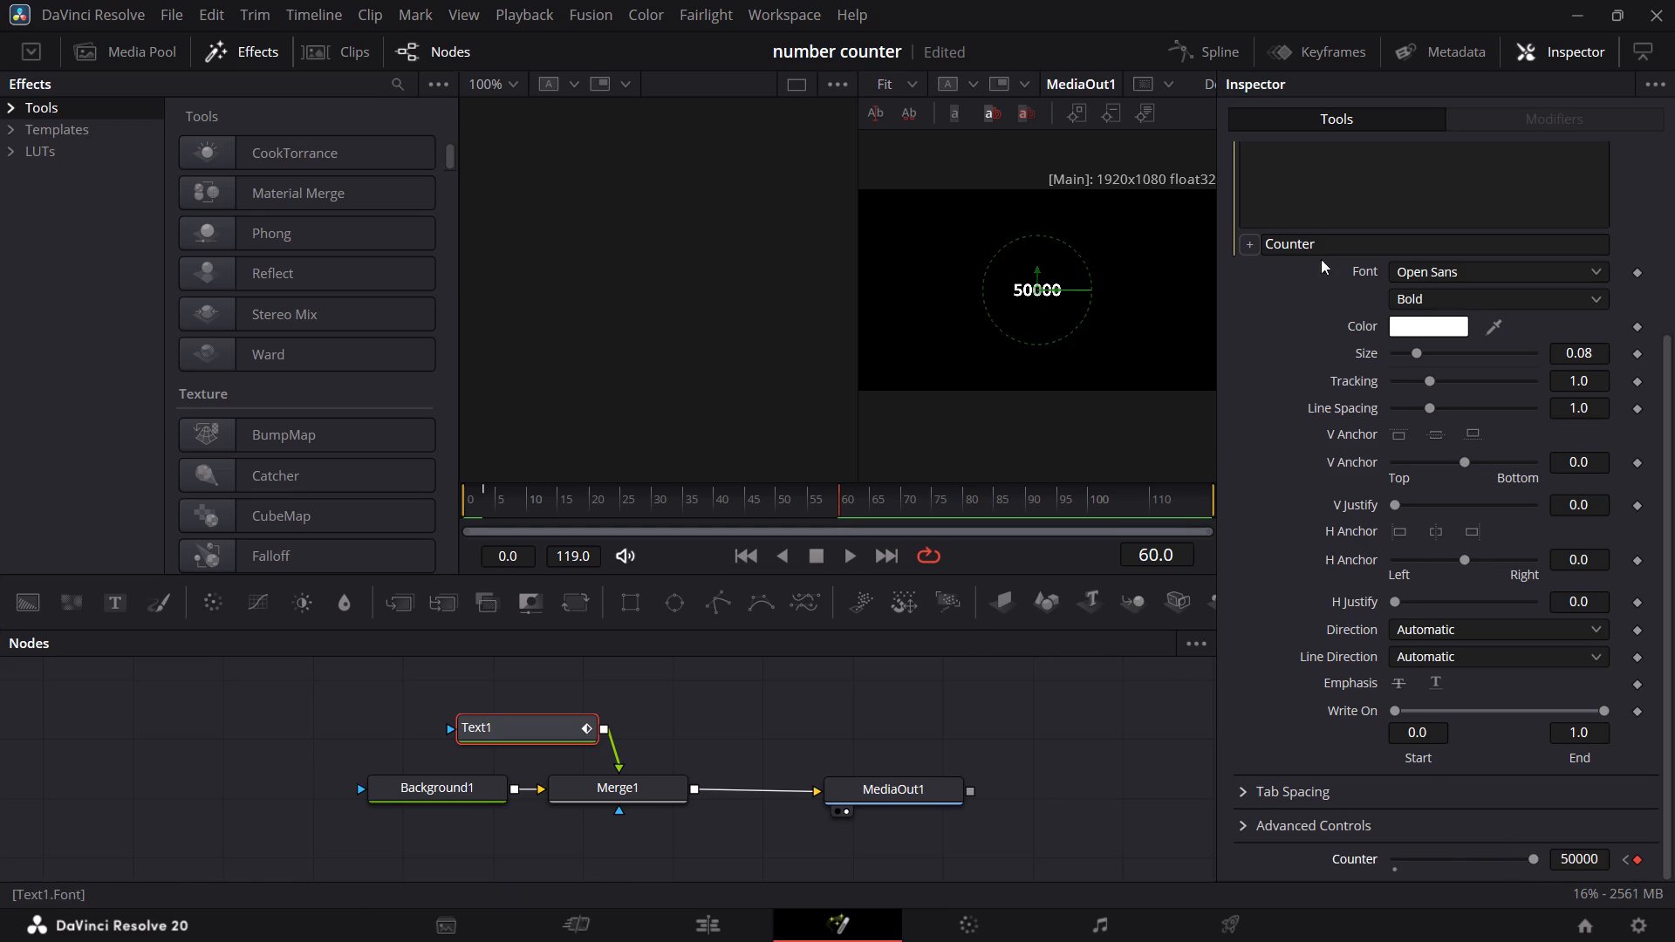
Prefix the counter text expression with a dollar sign so that it reads "$"..Counter.
{"action": "left_click", "coordinate": [1267, 240]}
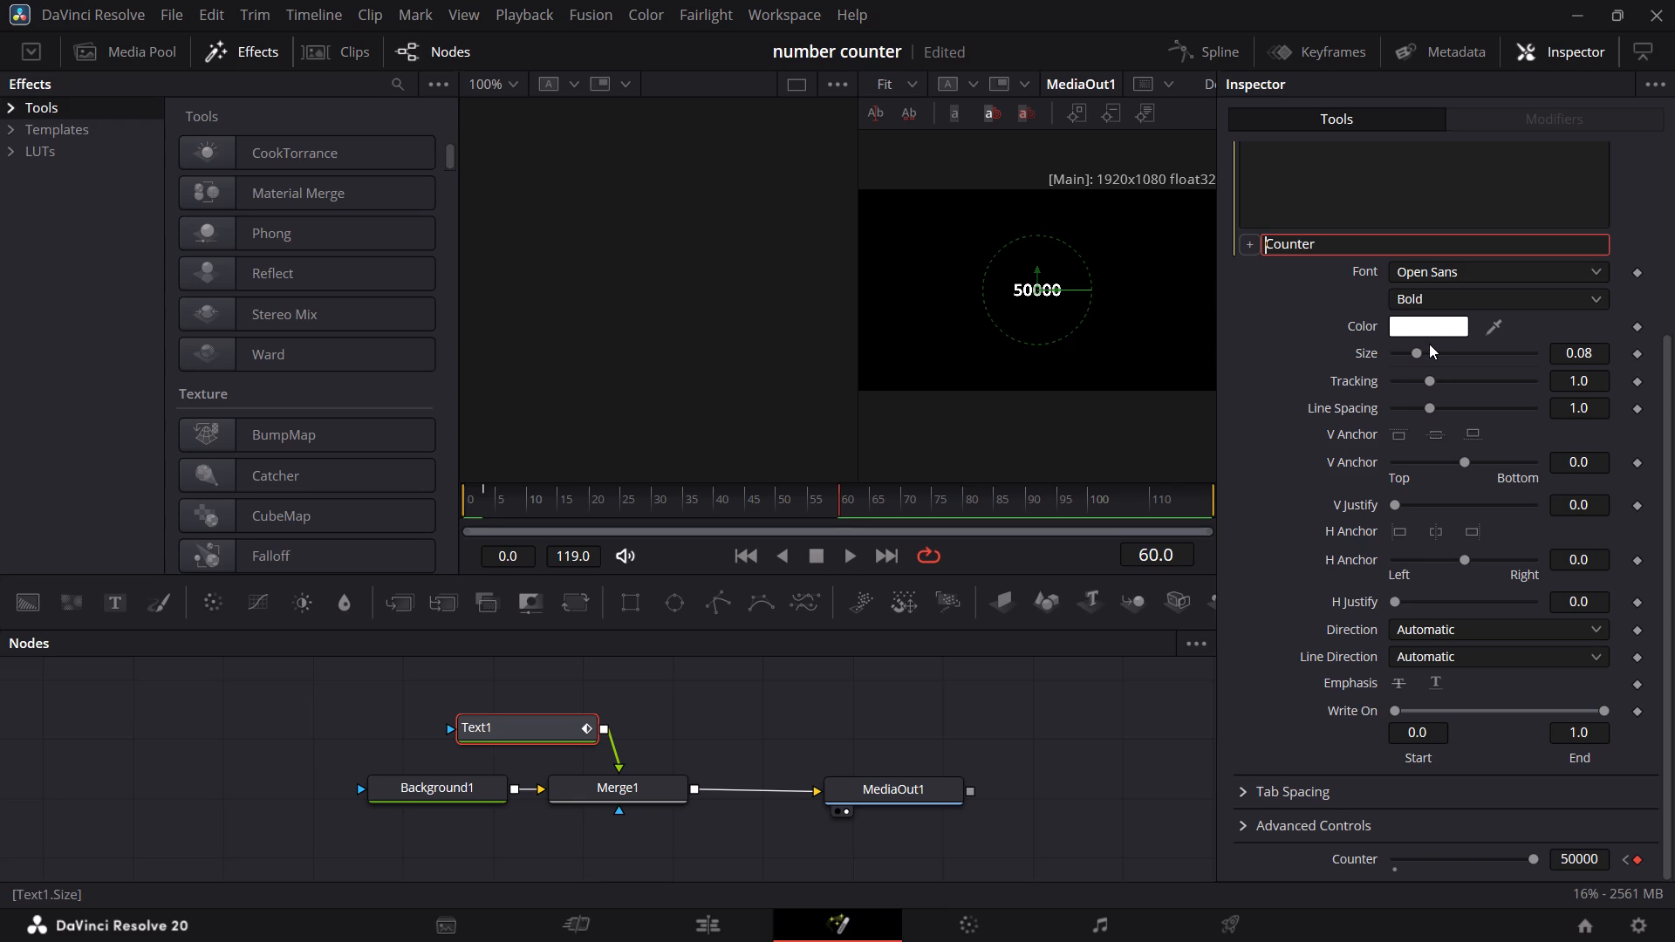
{"action": "key", "text": "shift+dollar"}
{"action": "key", "text": "BackSpace"}
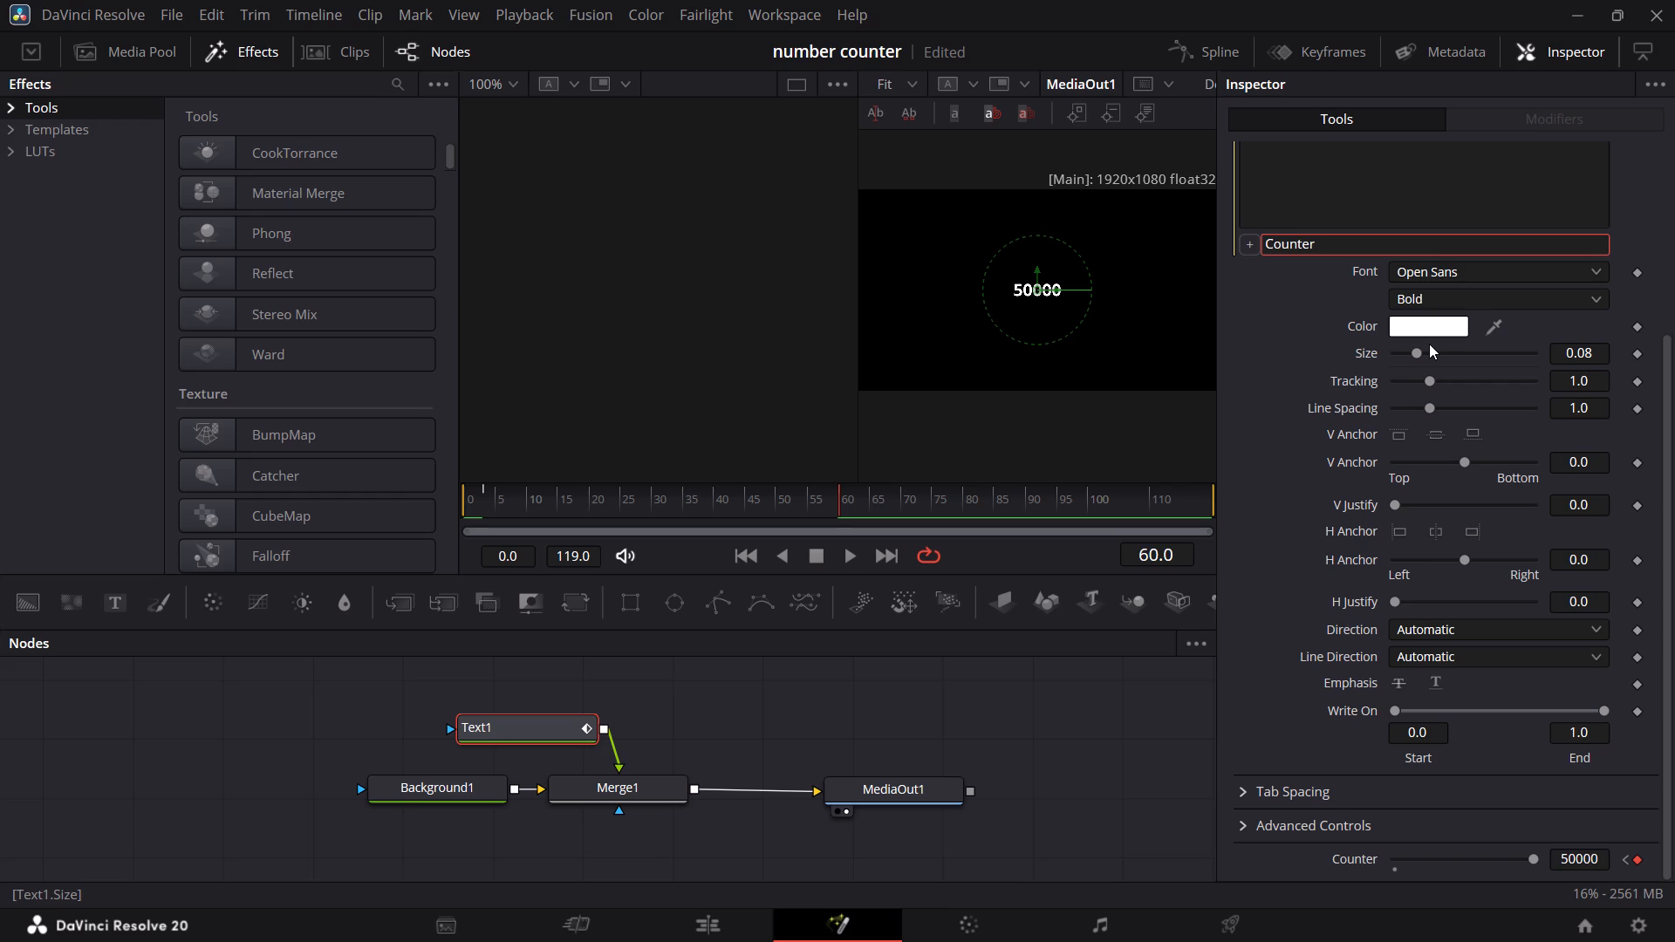
{"action": "key", "text": "shift+asterisk"}
{"action": "key", "text": "shift+dollar"}
{"action": "key", "text": "BackSpace"}
{"action": "key", "text": "BackSpace"}
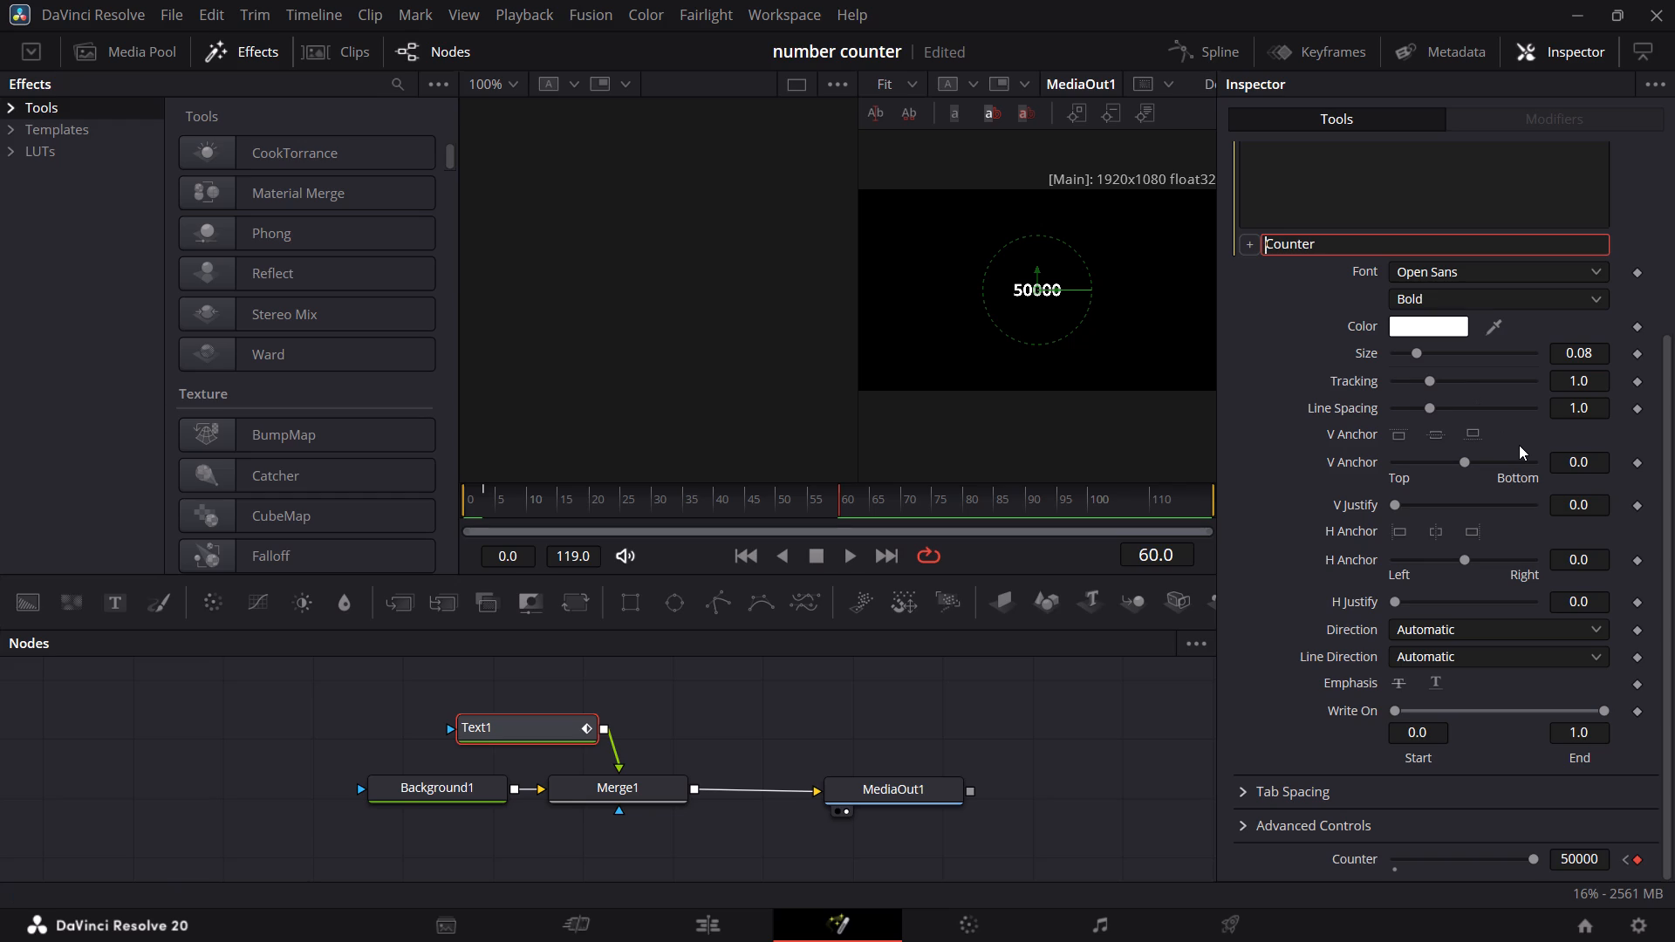
{"action": "key", "text": "shift+quotedbl"}
{"action": "key", "text": "shift+numbersign"}
{"action": "key", "text": "BackSpace"}
{"action": "type", "text": "$\""}
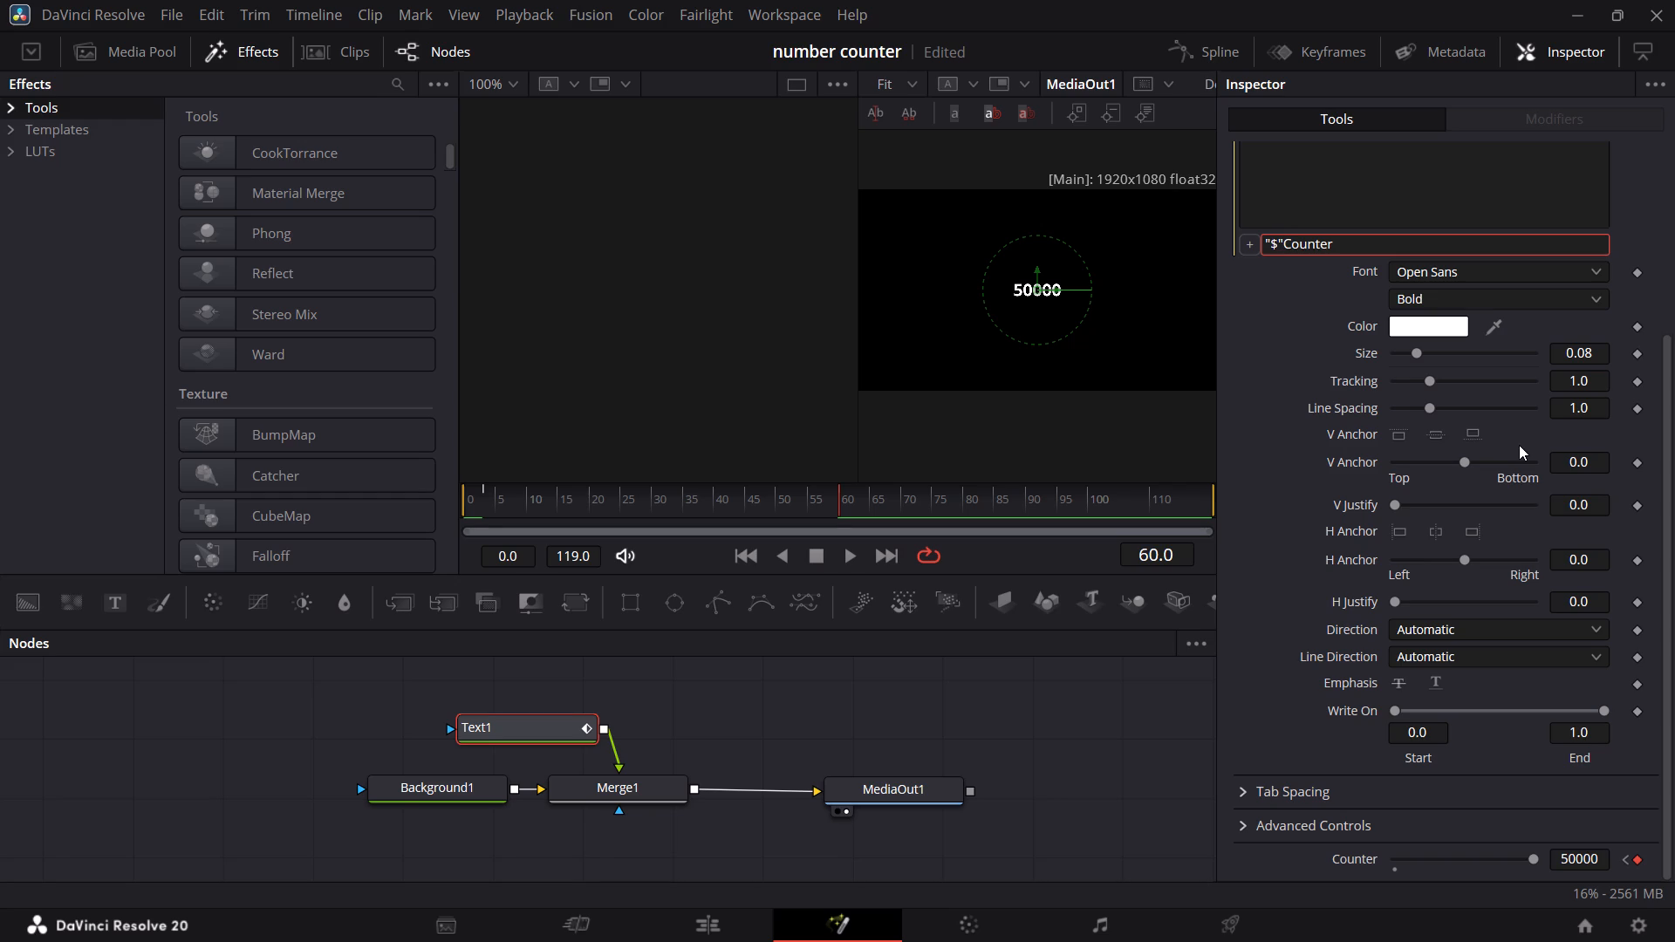
{"action": "type", "text": ".."}
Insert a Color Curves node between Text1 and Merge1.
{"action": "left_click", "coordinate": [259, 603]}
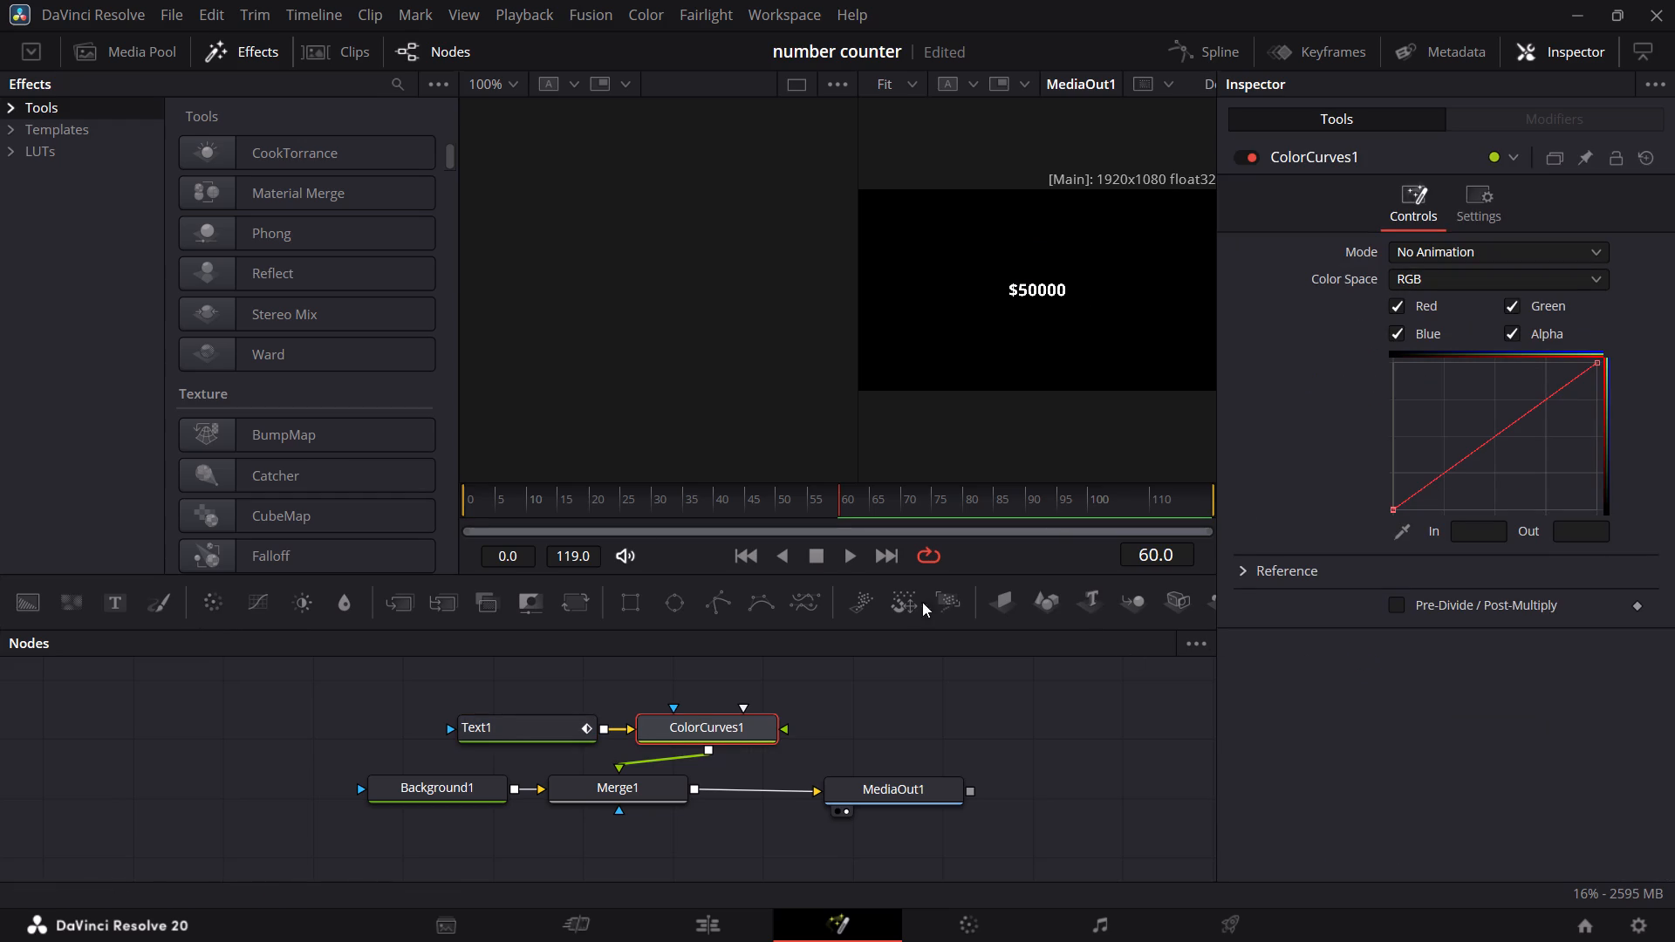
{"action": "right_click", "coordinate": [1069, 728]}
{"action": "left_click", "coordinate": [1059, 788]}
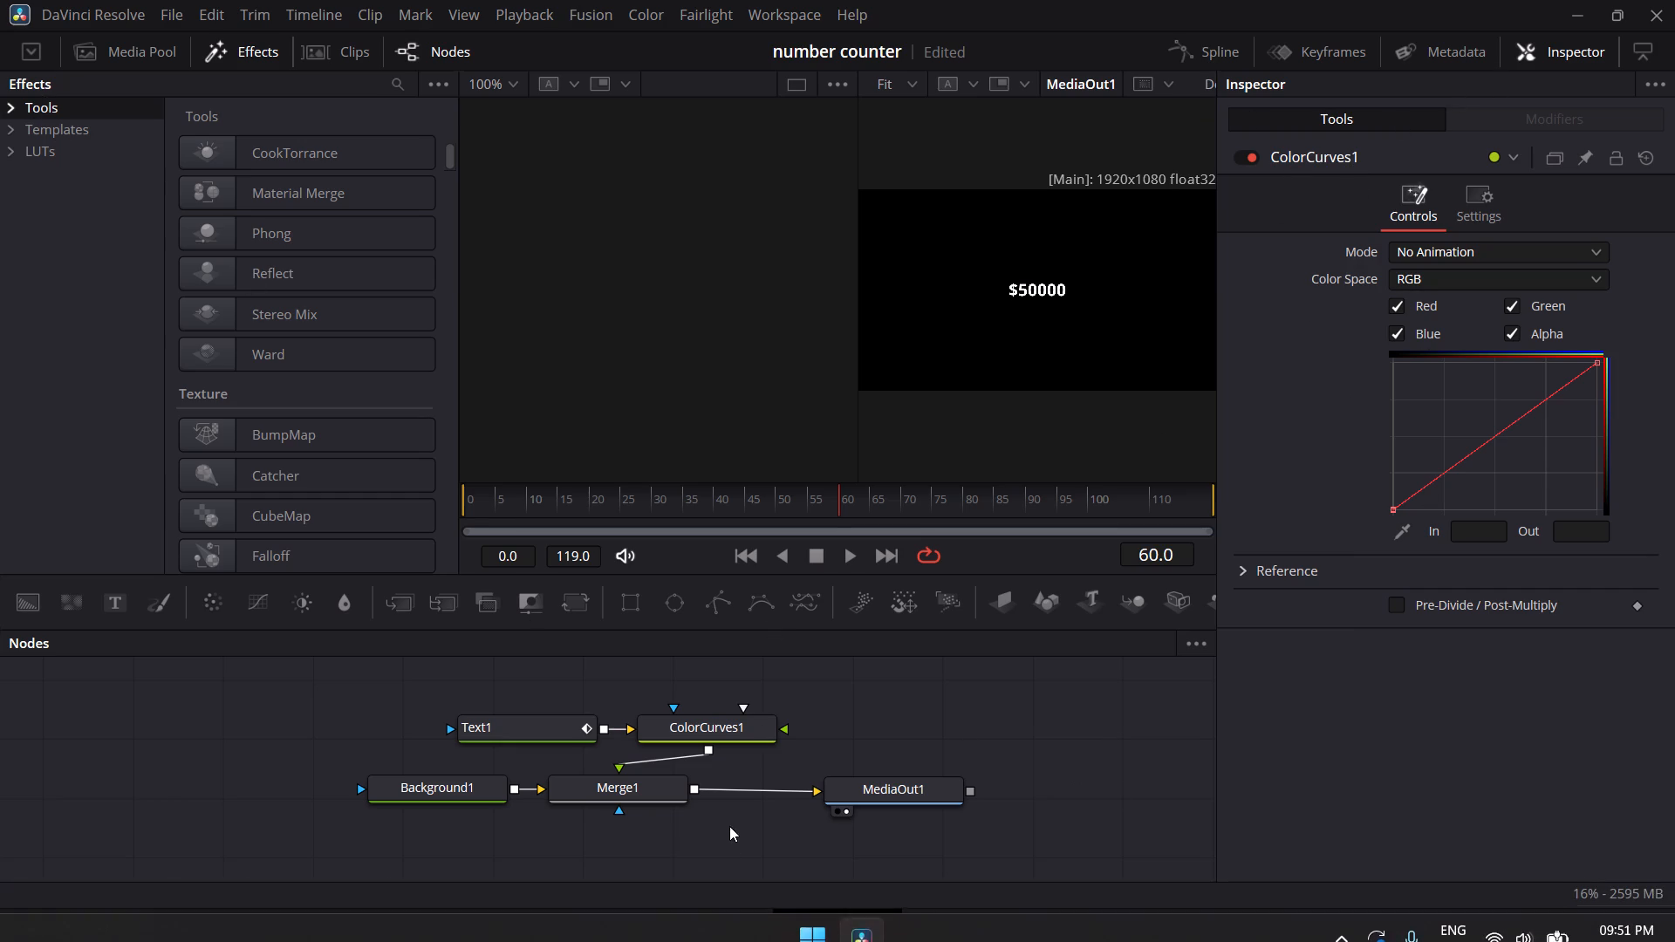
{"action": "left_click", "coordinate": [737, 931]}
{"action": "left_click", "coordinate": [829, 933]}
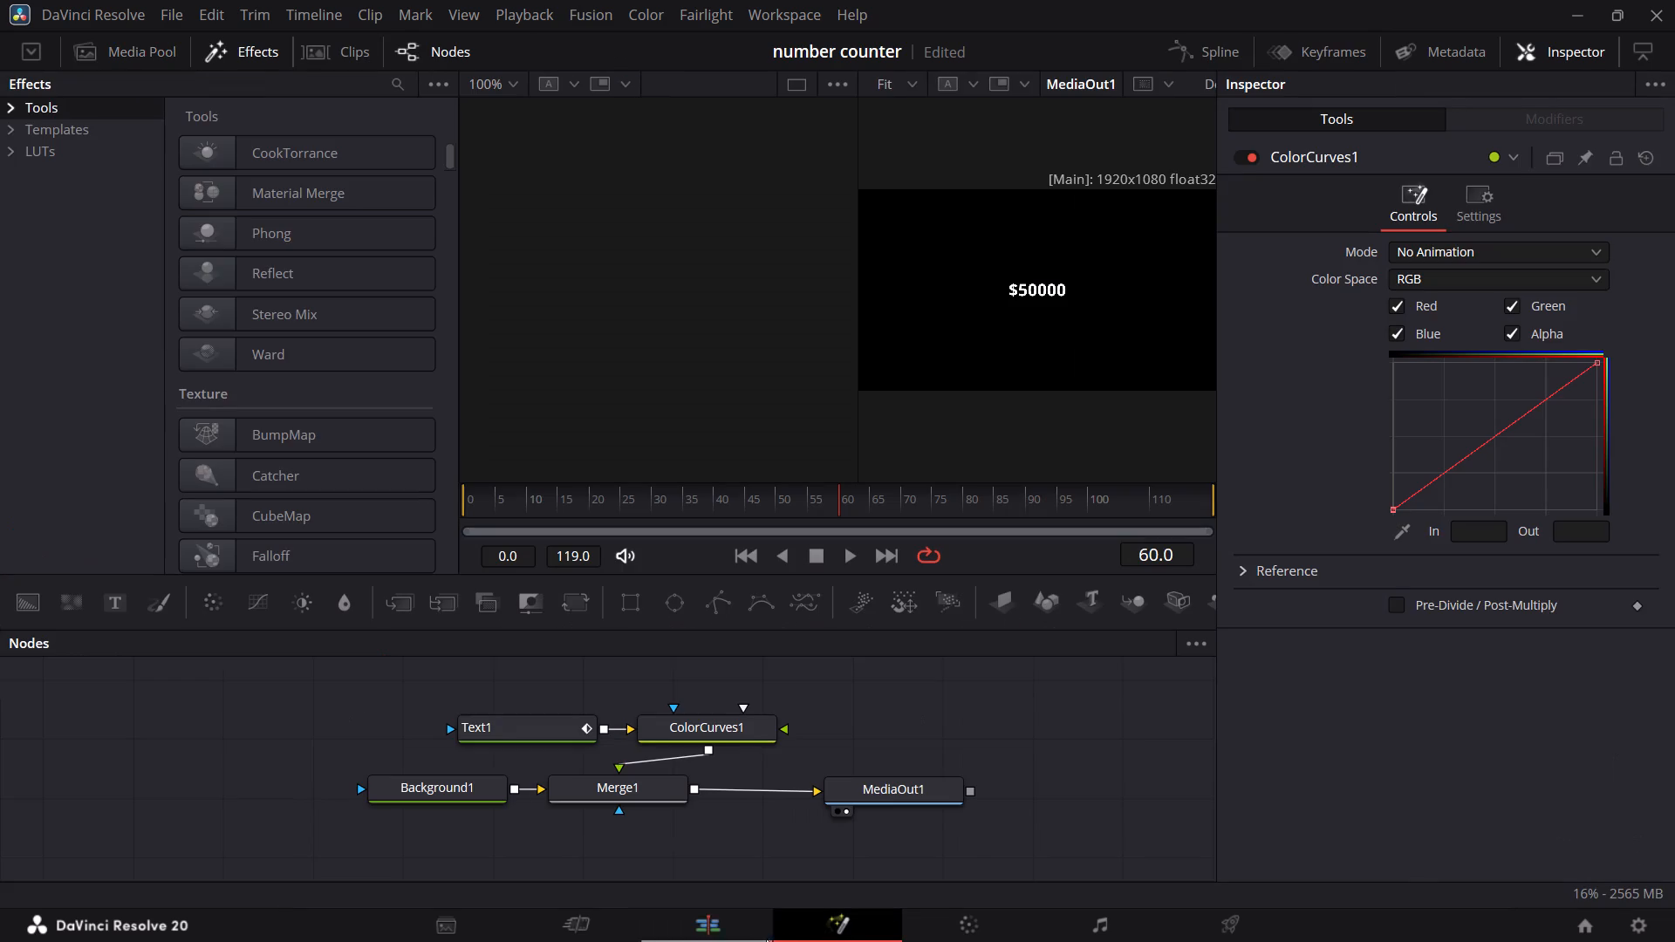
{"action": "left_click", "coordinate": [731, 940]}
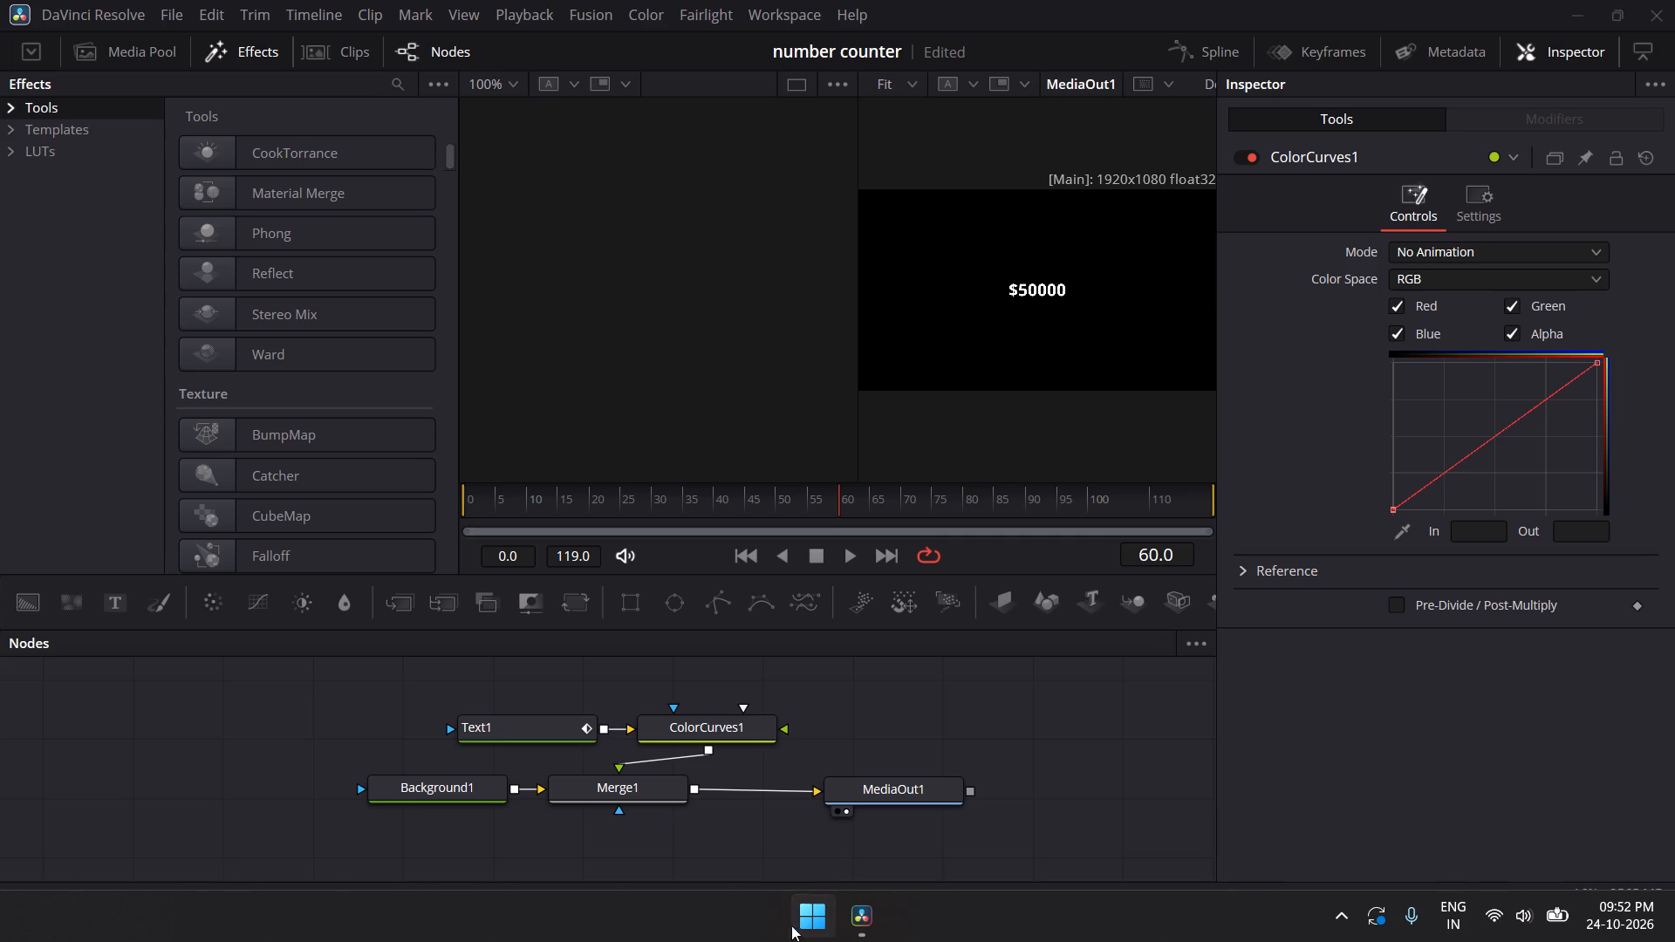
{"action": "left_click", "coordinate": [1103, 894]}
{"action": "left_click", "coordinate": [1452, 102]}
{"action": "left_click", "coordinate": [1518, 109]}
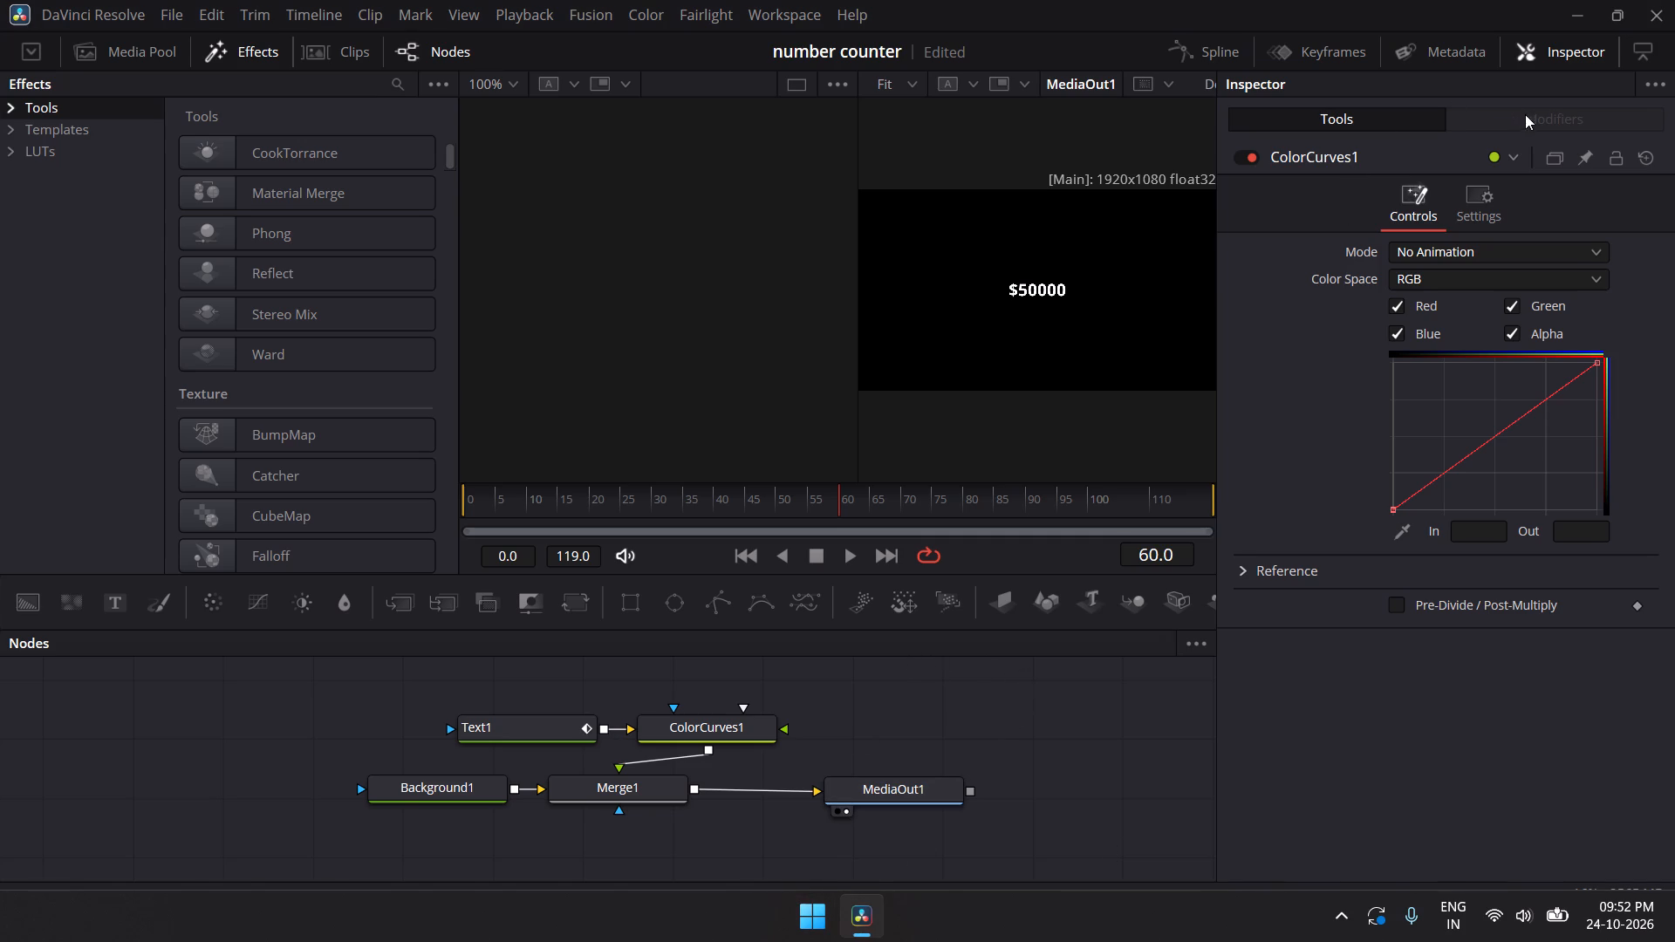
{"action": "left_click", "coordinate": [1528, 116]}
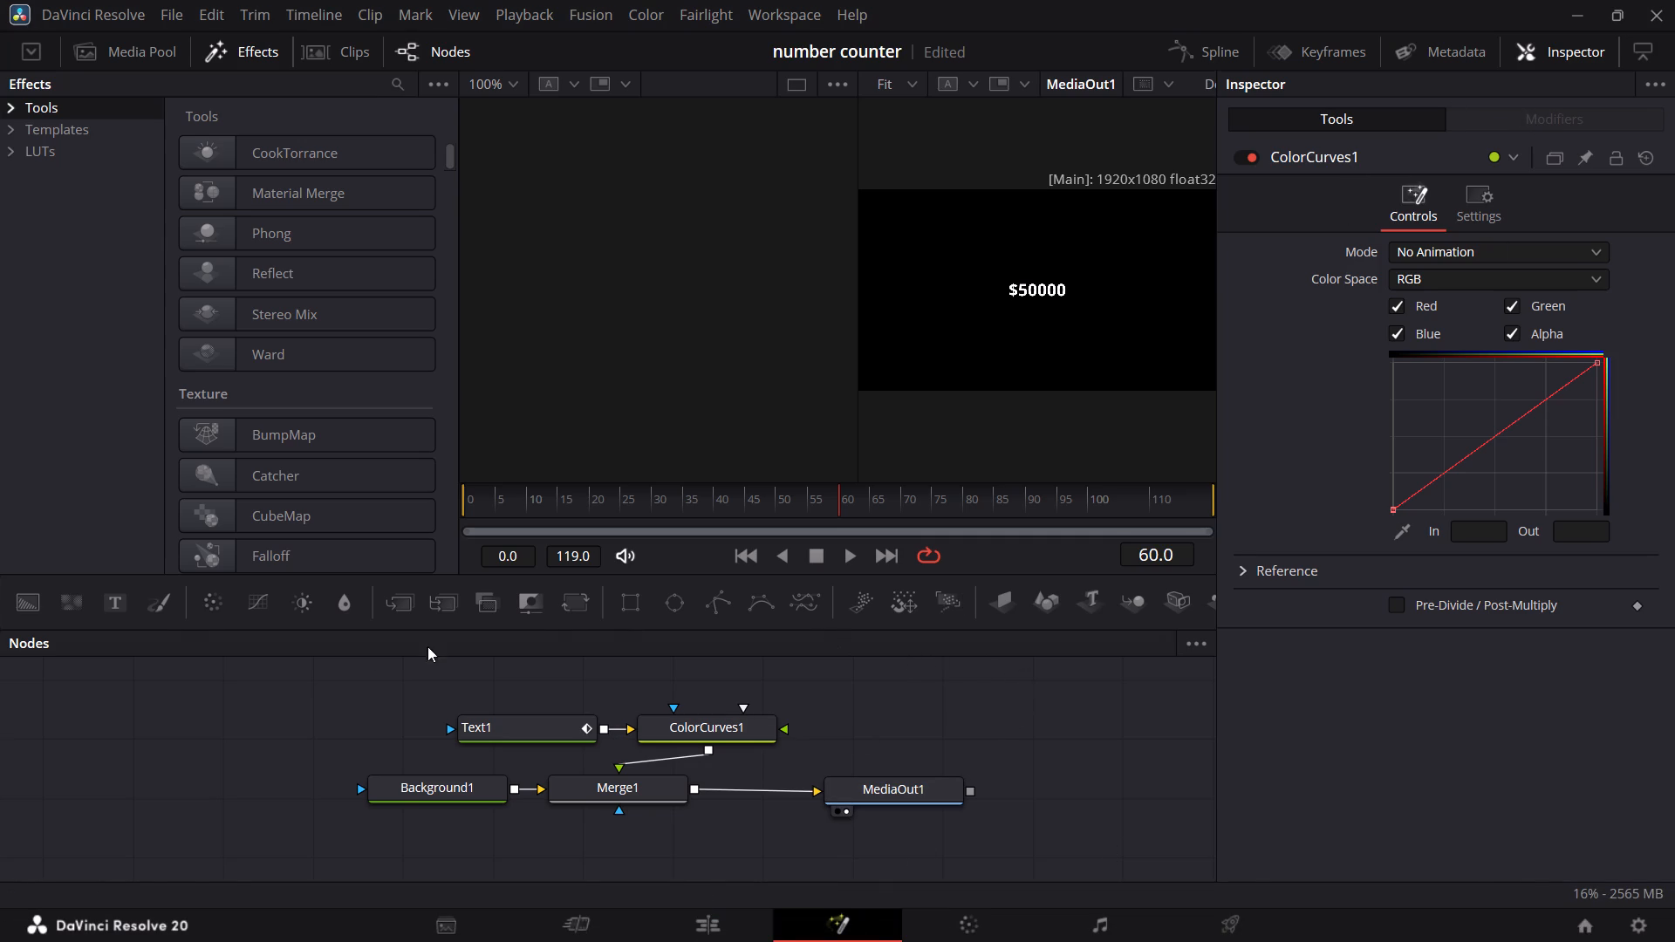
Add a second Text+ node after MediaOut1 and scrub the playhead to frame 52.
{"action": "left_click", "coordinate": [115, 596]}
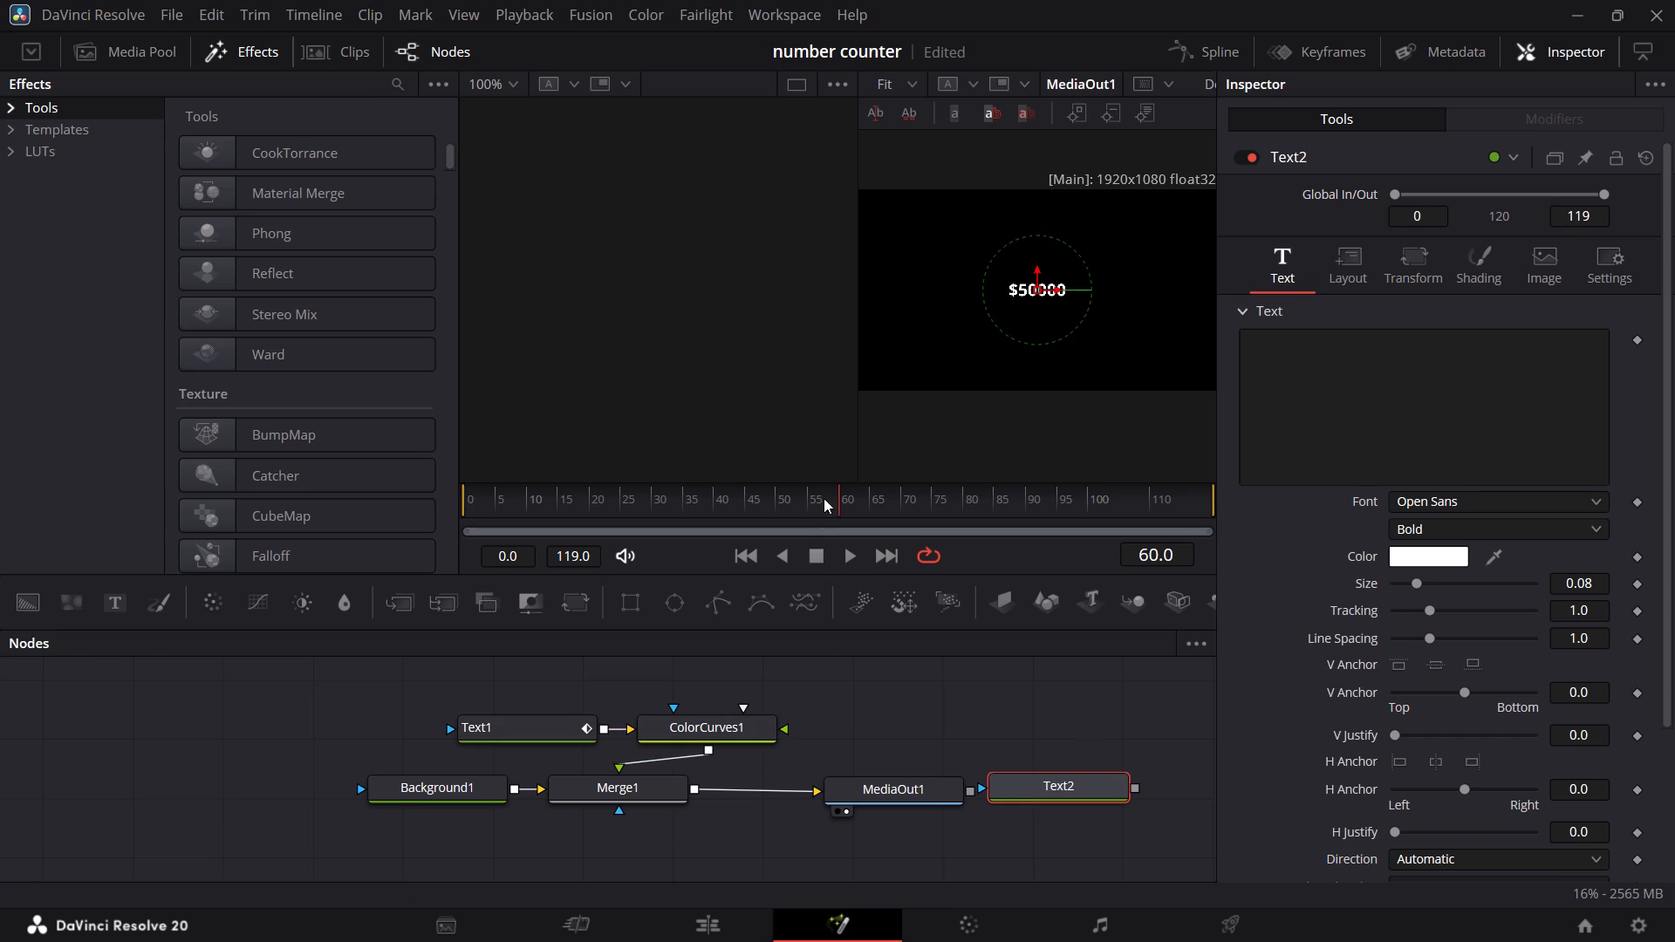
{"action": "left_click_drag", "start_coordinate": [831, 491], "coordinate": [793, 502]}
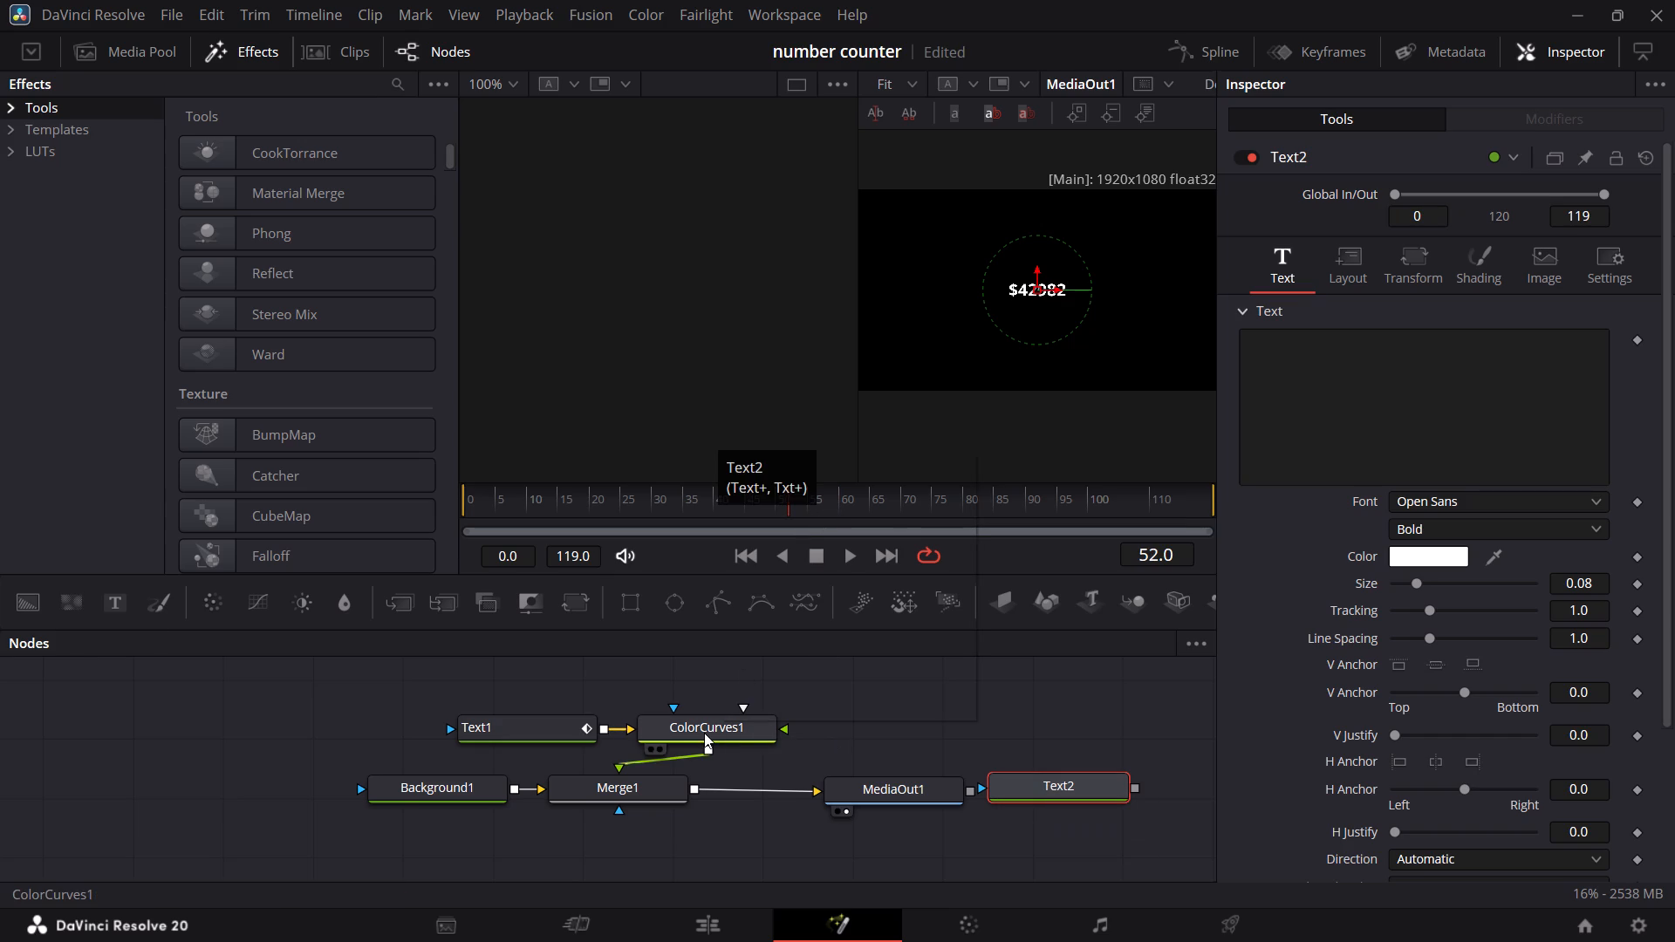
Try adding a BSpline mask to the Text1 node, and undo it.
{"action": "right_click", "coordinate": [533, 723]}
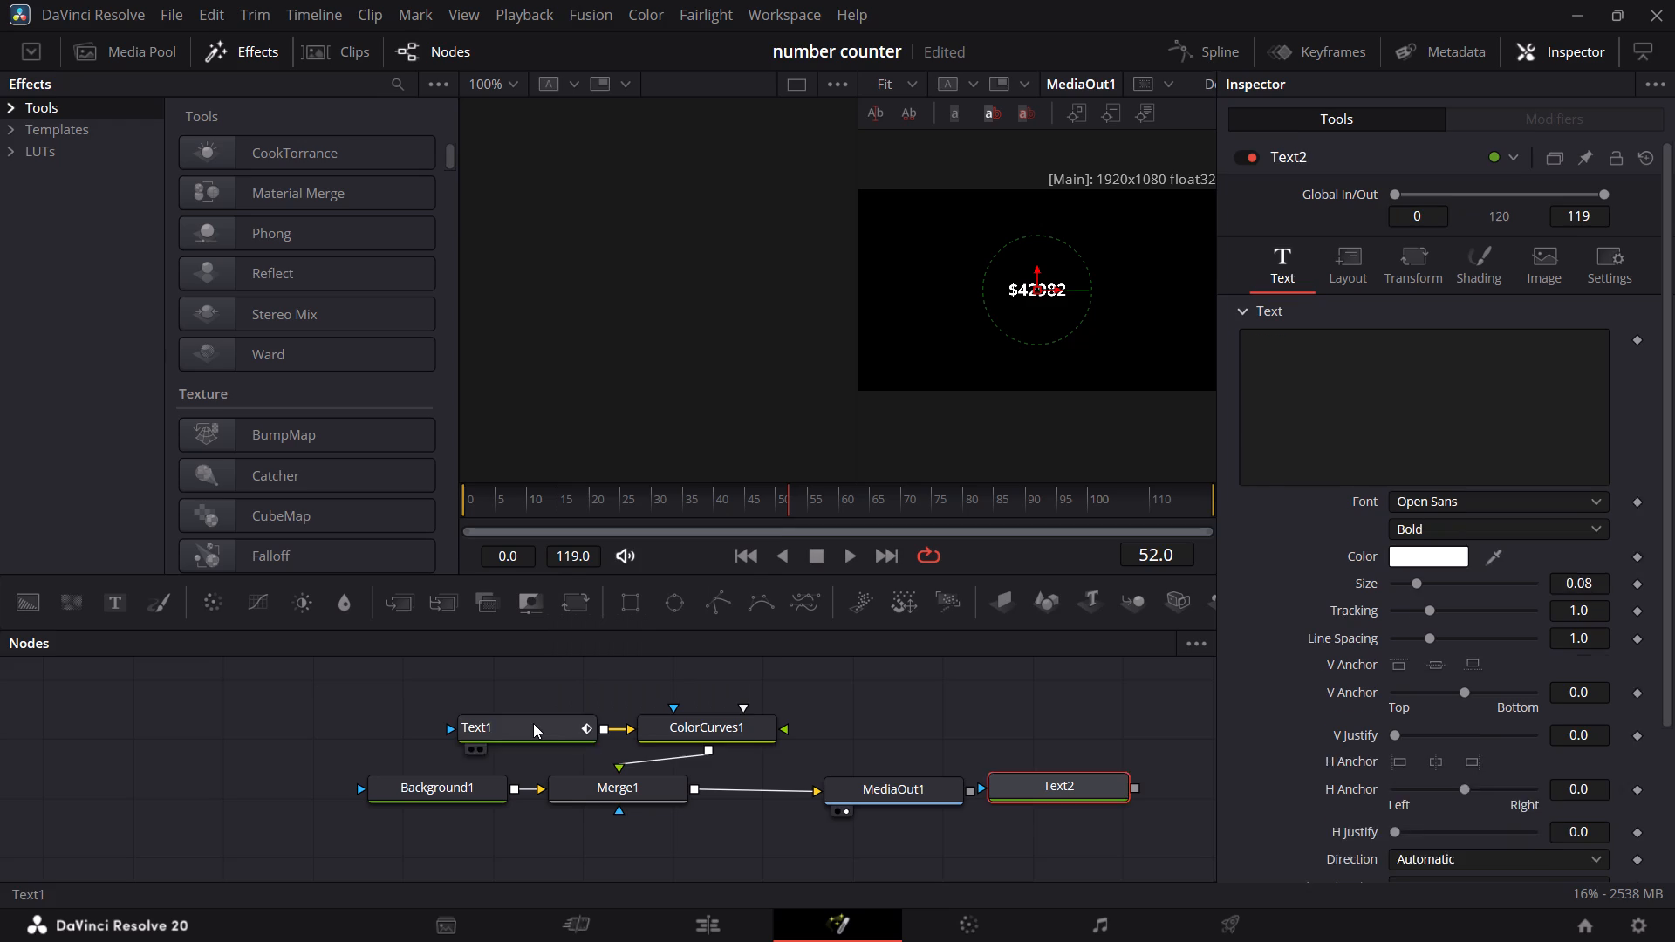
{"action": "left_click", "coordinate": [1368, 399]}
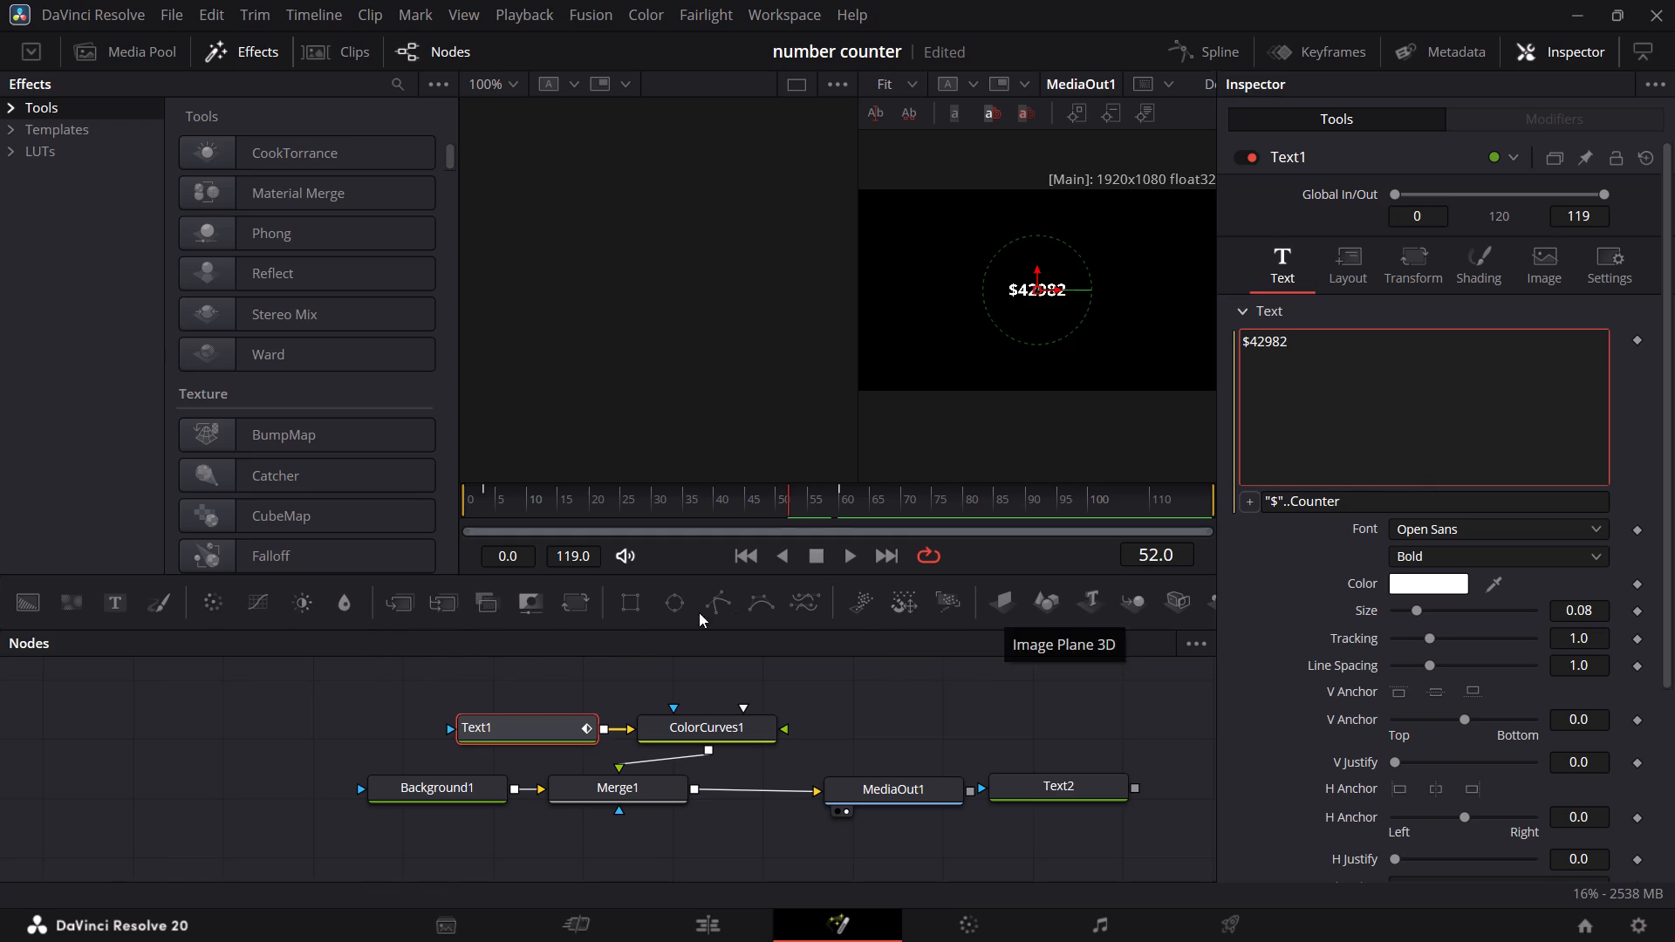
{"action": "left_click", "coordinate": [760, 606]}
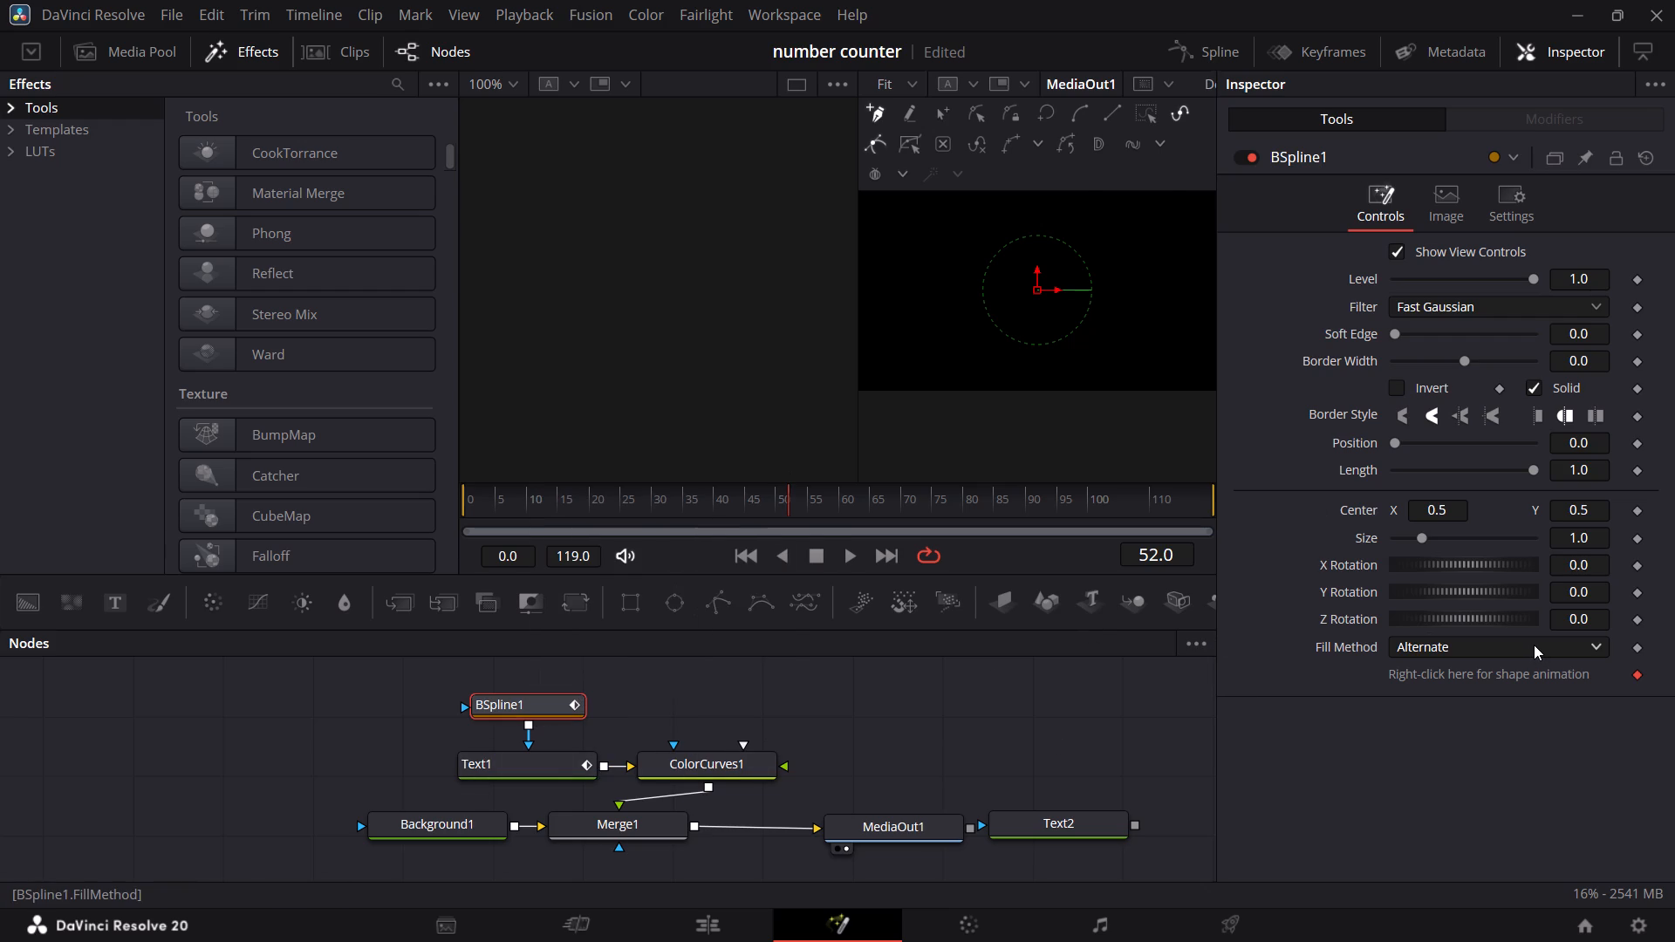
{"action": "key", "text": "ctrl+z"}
Open Text1's animation curves in the Spline editor.
{"action": "left_click", "coordinate": [492, 760]}
{"action": "right_click", "coordinate": [492, 760]}
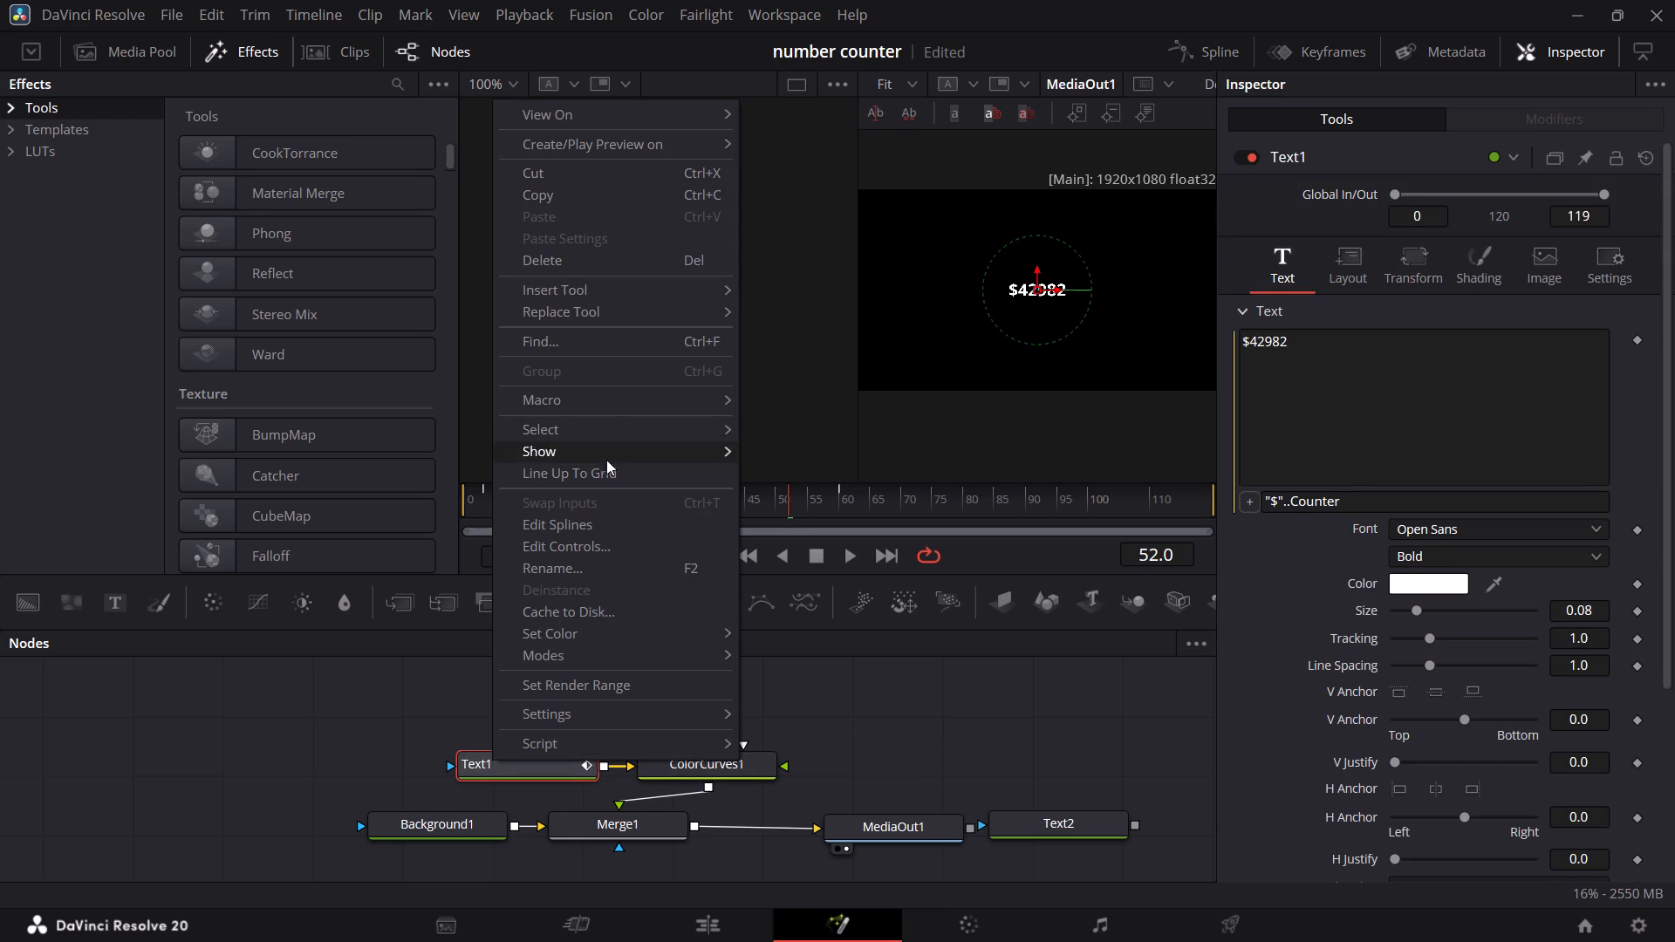
{"action": "left_click", "coordinate": [612, 521]}
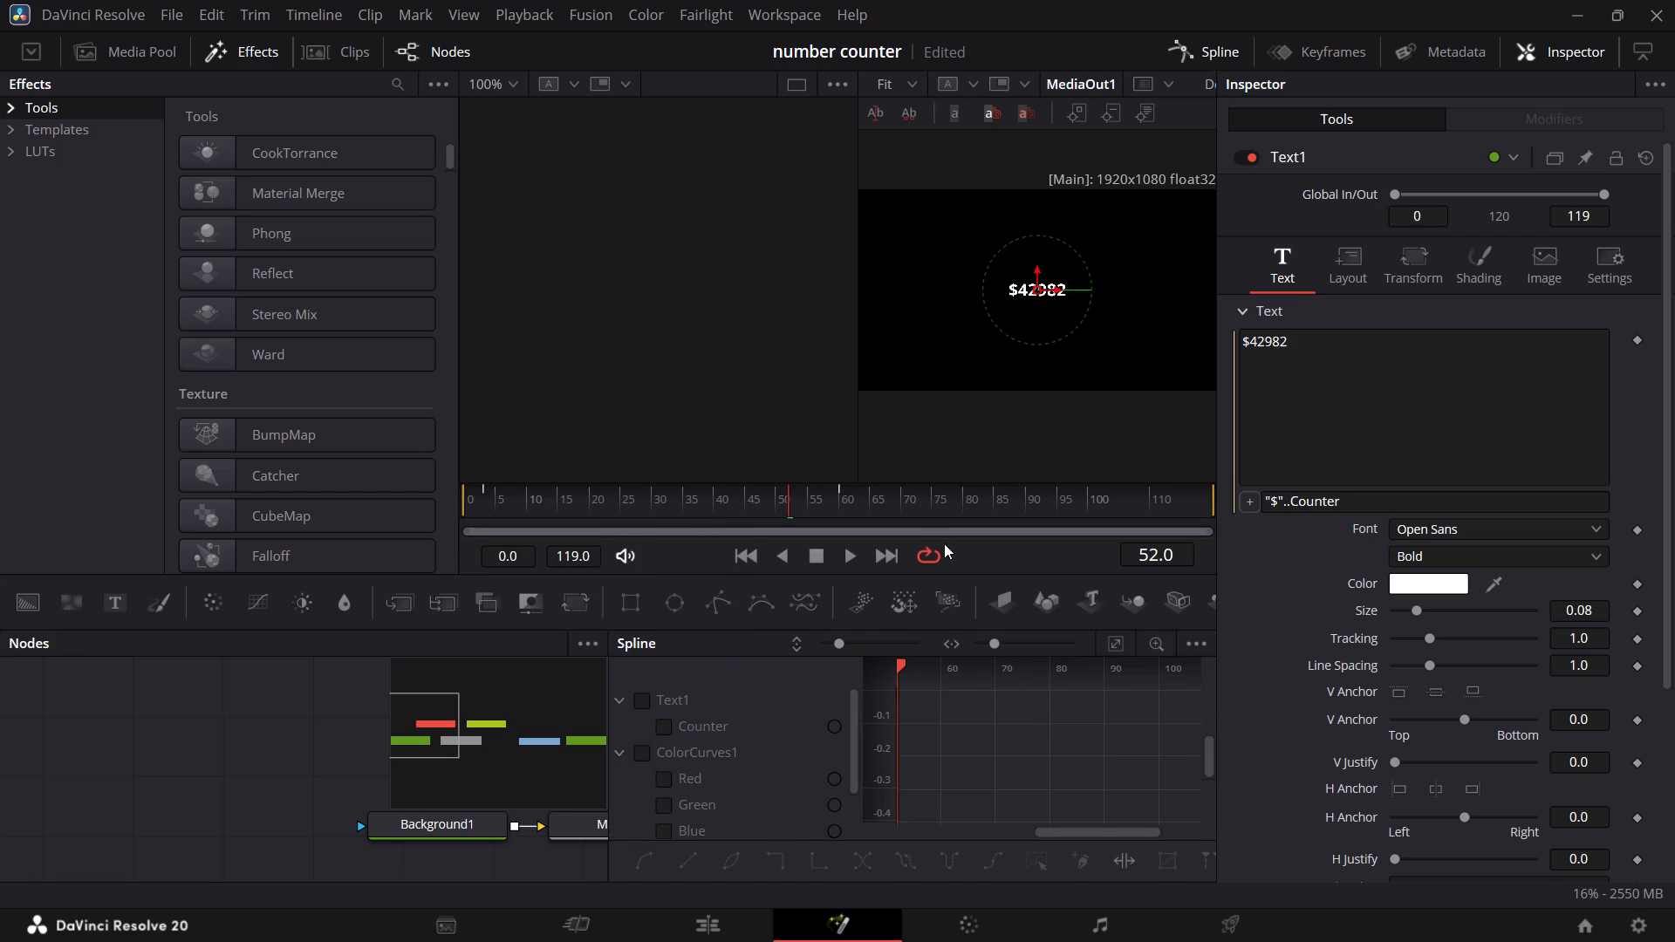
Undo the last three edits: the second Text+ node, the Color Curves node and the dollar-sign prefix in Text1's expression.
{"action": "key", "text": "ctrl+z"}
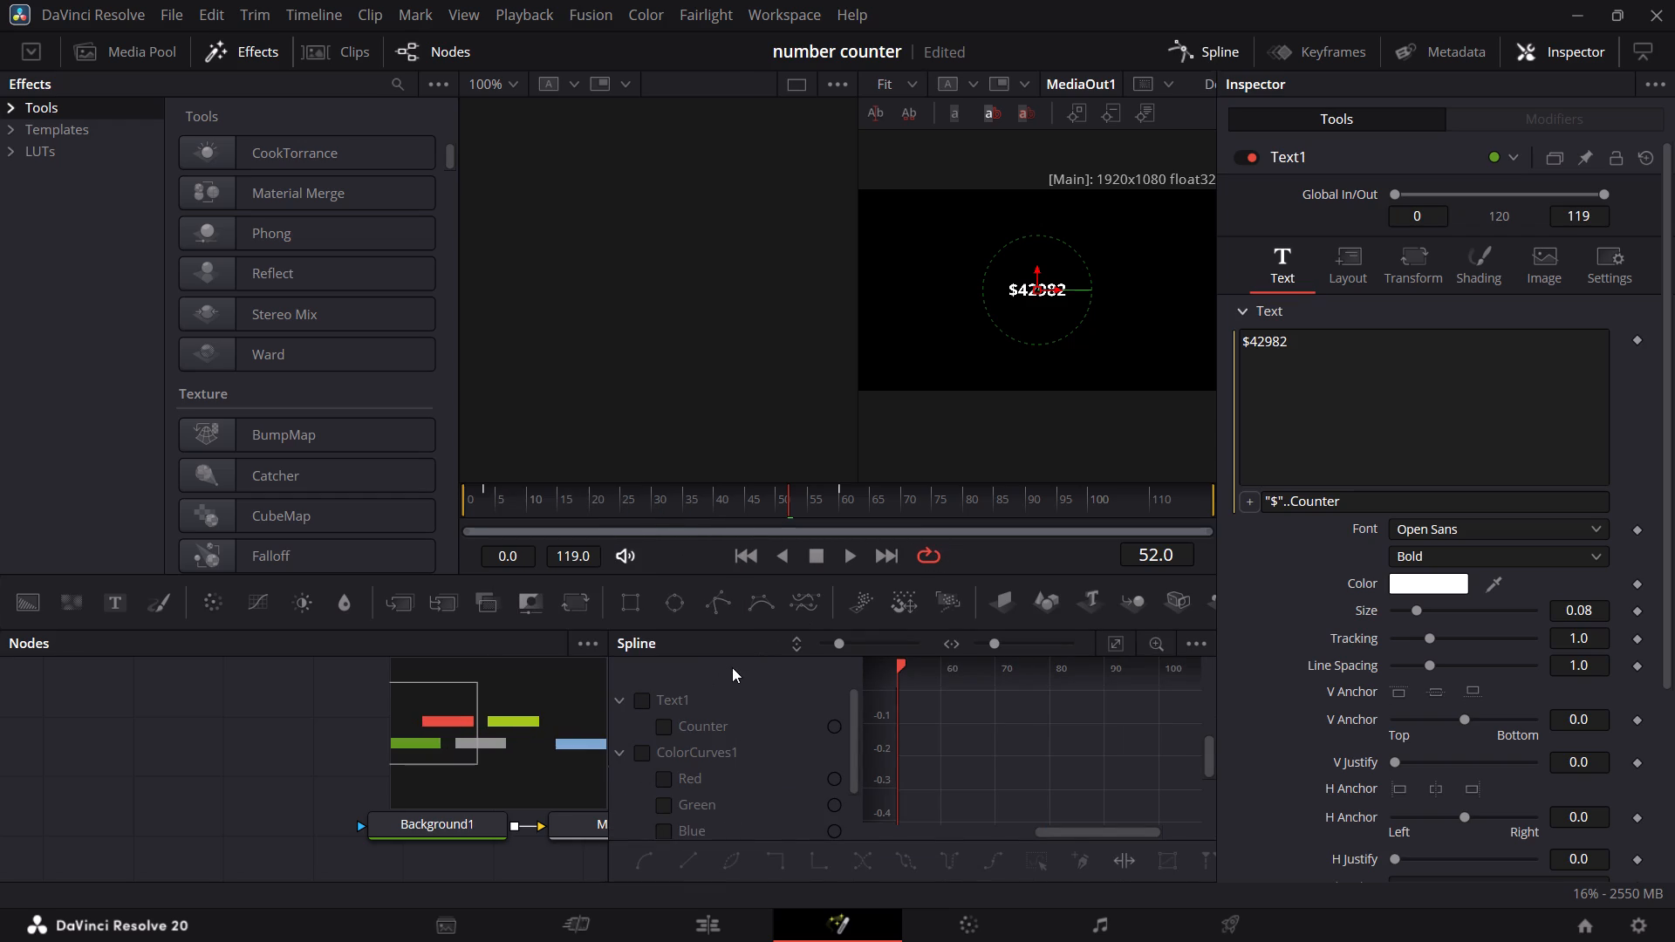
{"action": "key", "text": "ctrl+z"}
{"action": "key", "text": "ctrl+z"}
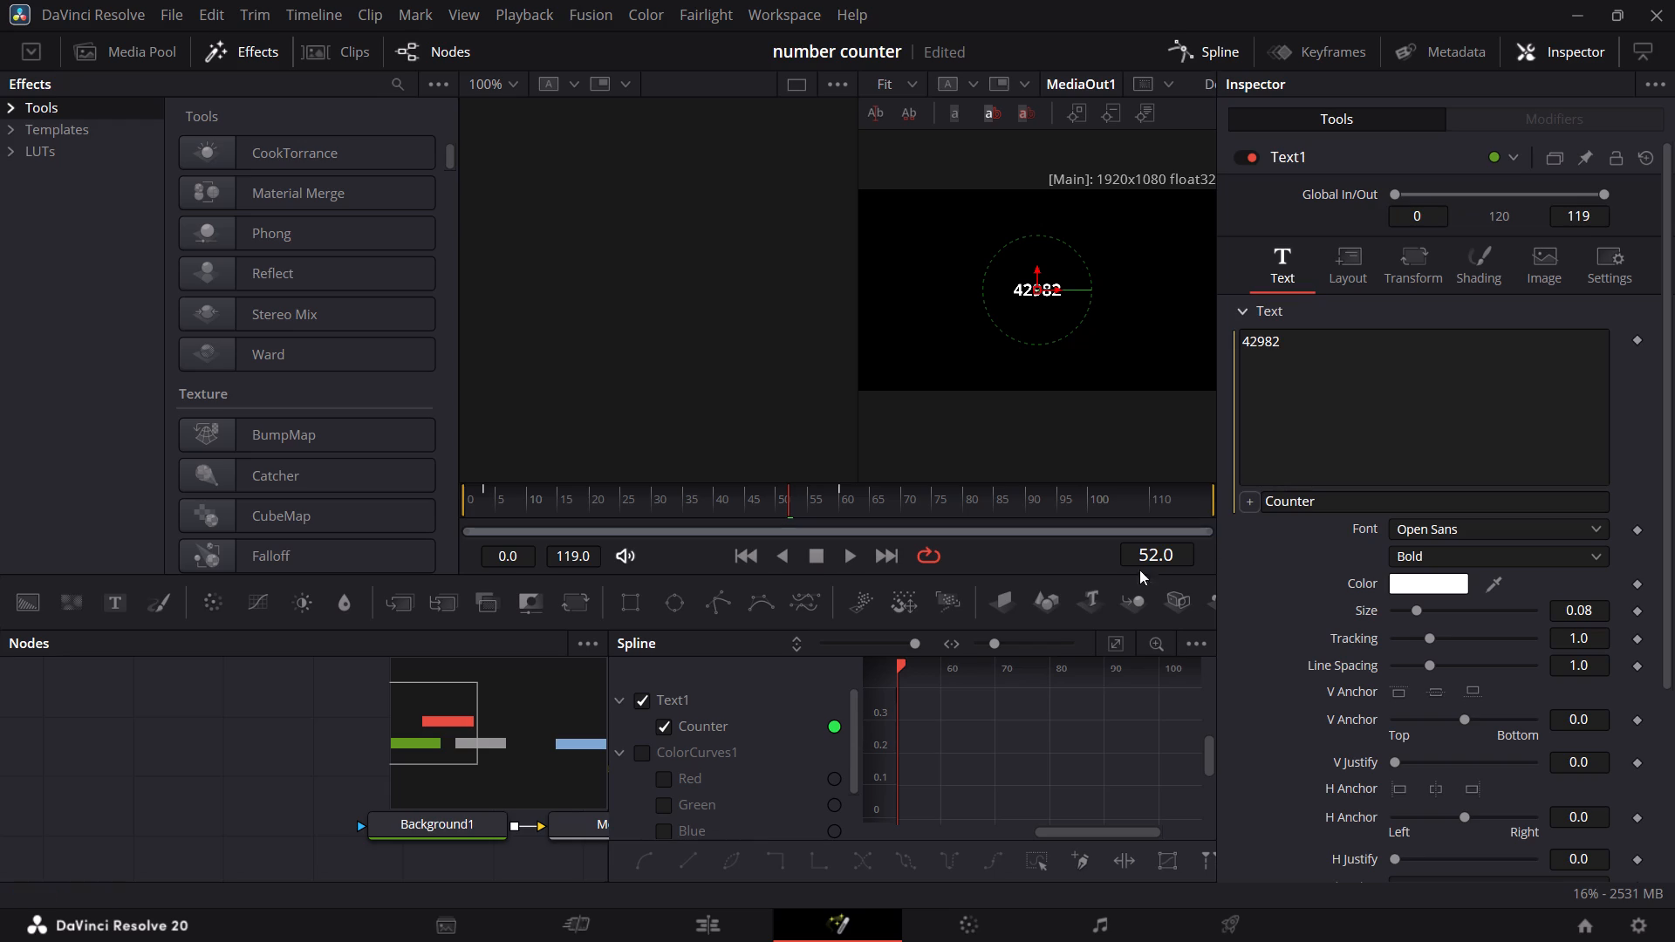
Examine Text1's text settings down to the Counter control.
{"action": "left_click", "coordinate": [275, 761]}
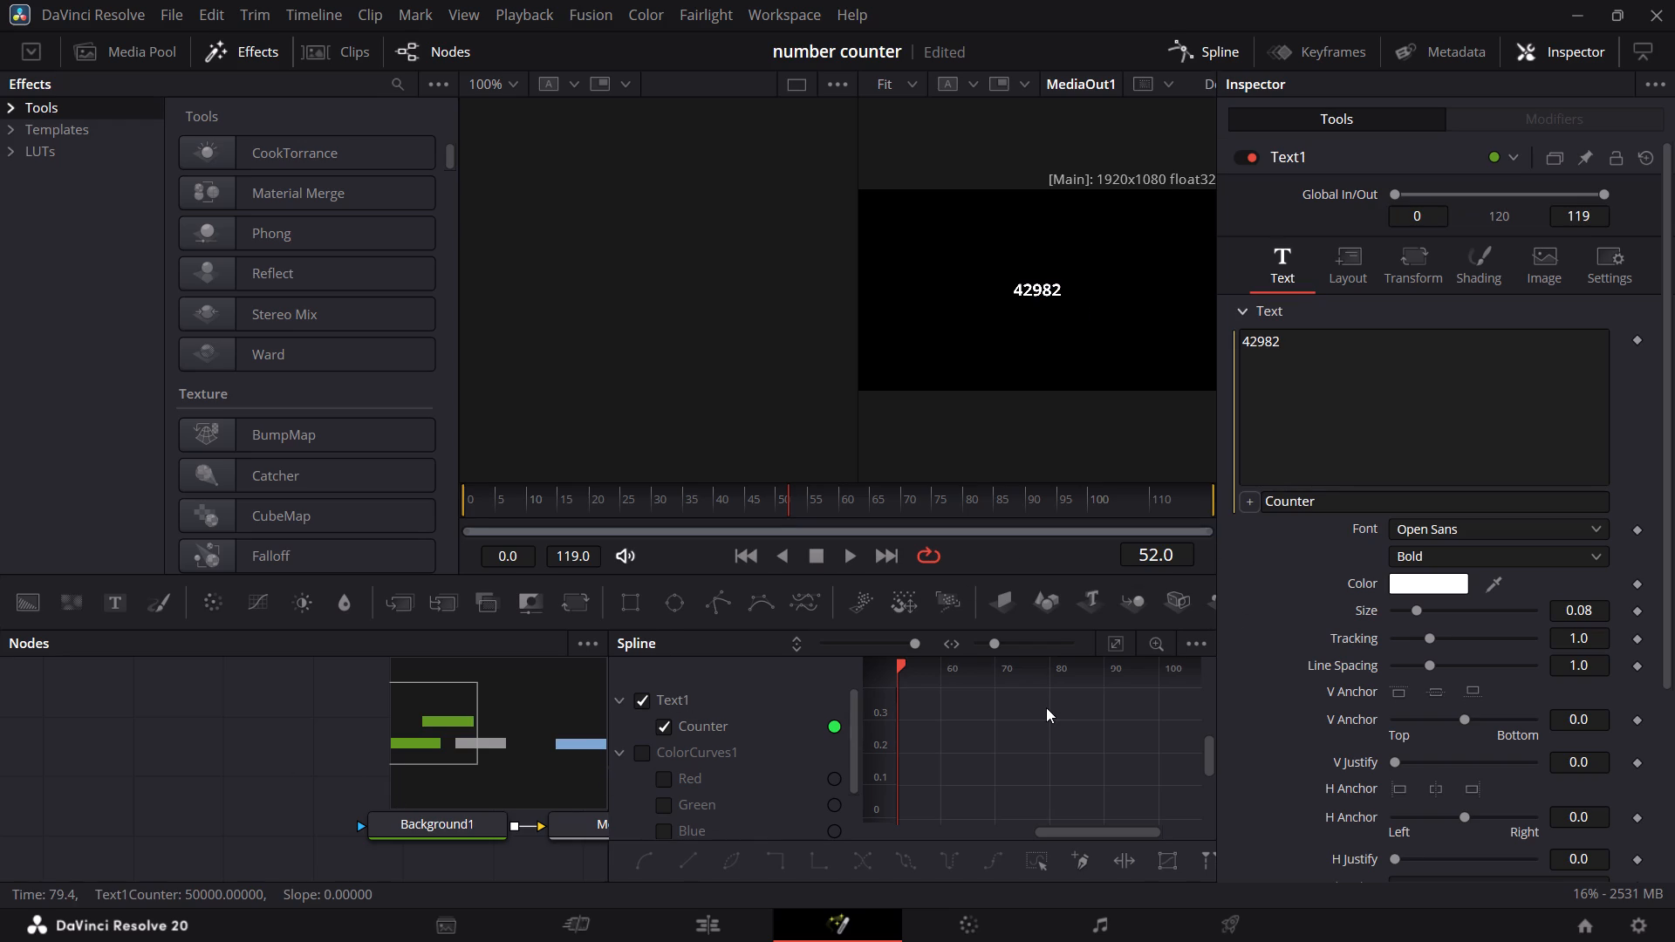
{"action": "scroll", "coordinate": [1046, 707], "scroll_direction": "down", "scroll_amount": 11}
{"action": "scroll", "coordinate": [1335, 783], "scroll_direction": "down", "scroll_amount": 4}
{"action": "scroll", "coordinate": [1336, 784], "scroll_direction": "up", "scroll_amount": 1}
{"action": "scroll", "coordinate": [1336, 784], "scroll_direction": "down", "scroll_amount": 2}
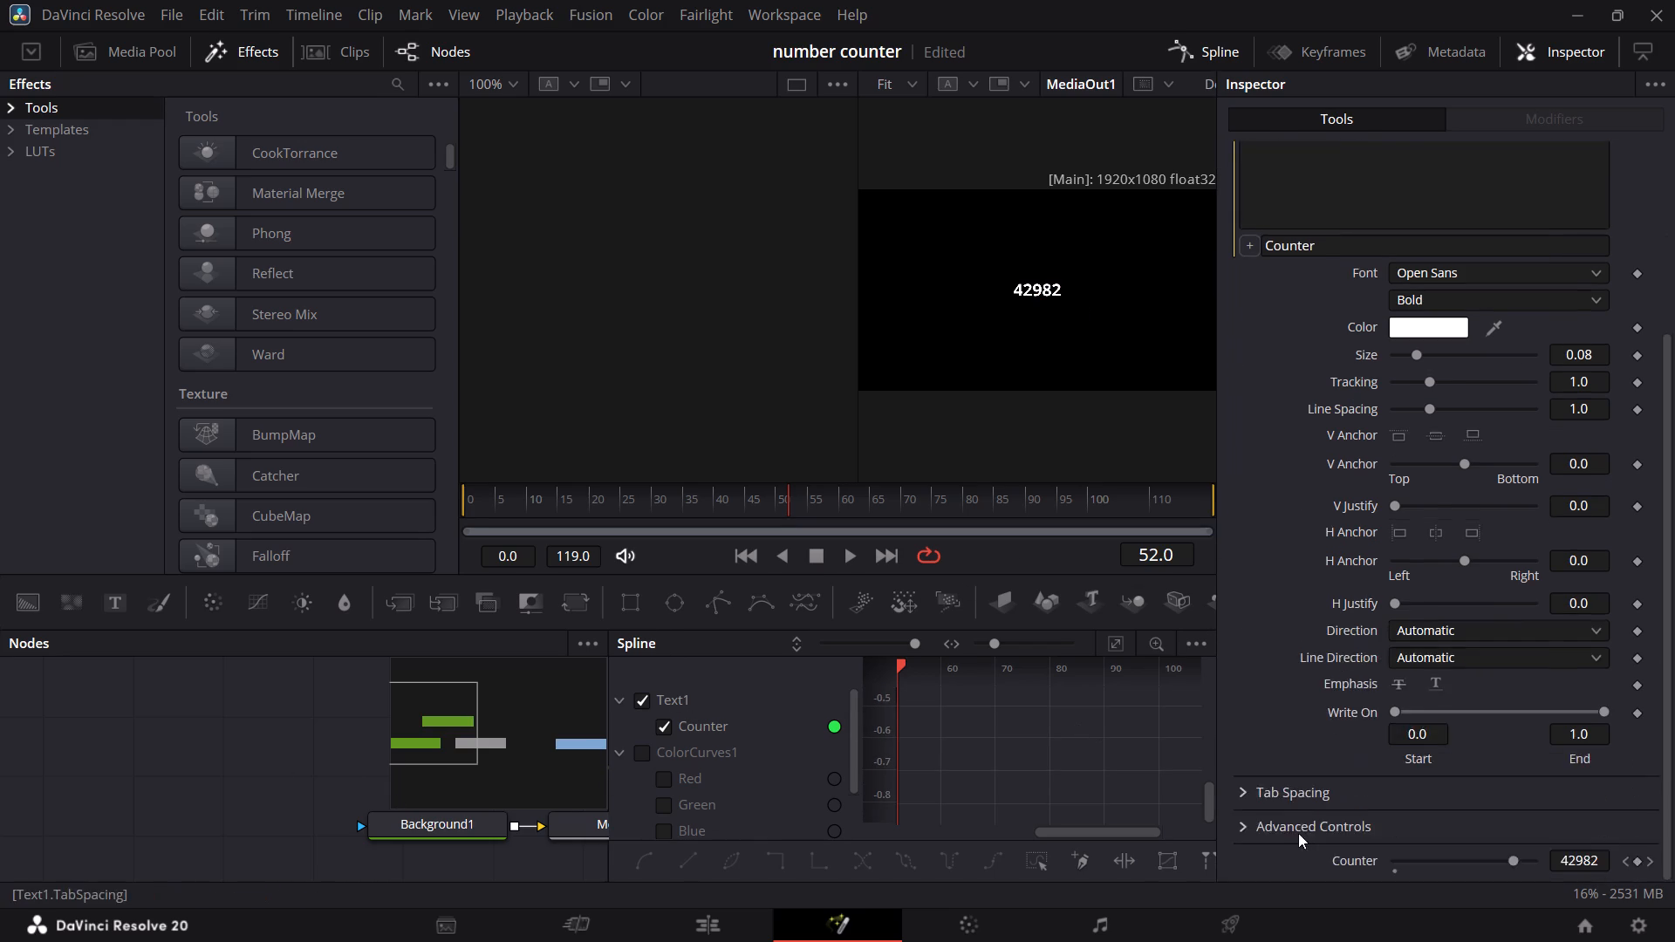
{"action": "scroll", "coordinate": [1298, 833], "scroll_direction": "down", "scroll_amount": 1}
{"action": "scroll", "coordinate": [1298, 833], "scroll_direction": "up", "scroll_amount": 1}
{"action": "scroll", "coordinate": [1297, 833], "scroll_direction": "down", "scroll_amount": 4}
Close DaVinci Resolve and launch it again.
{"action": "left_click", "coordinate": [1674, 0]}
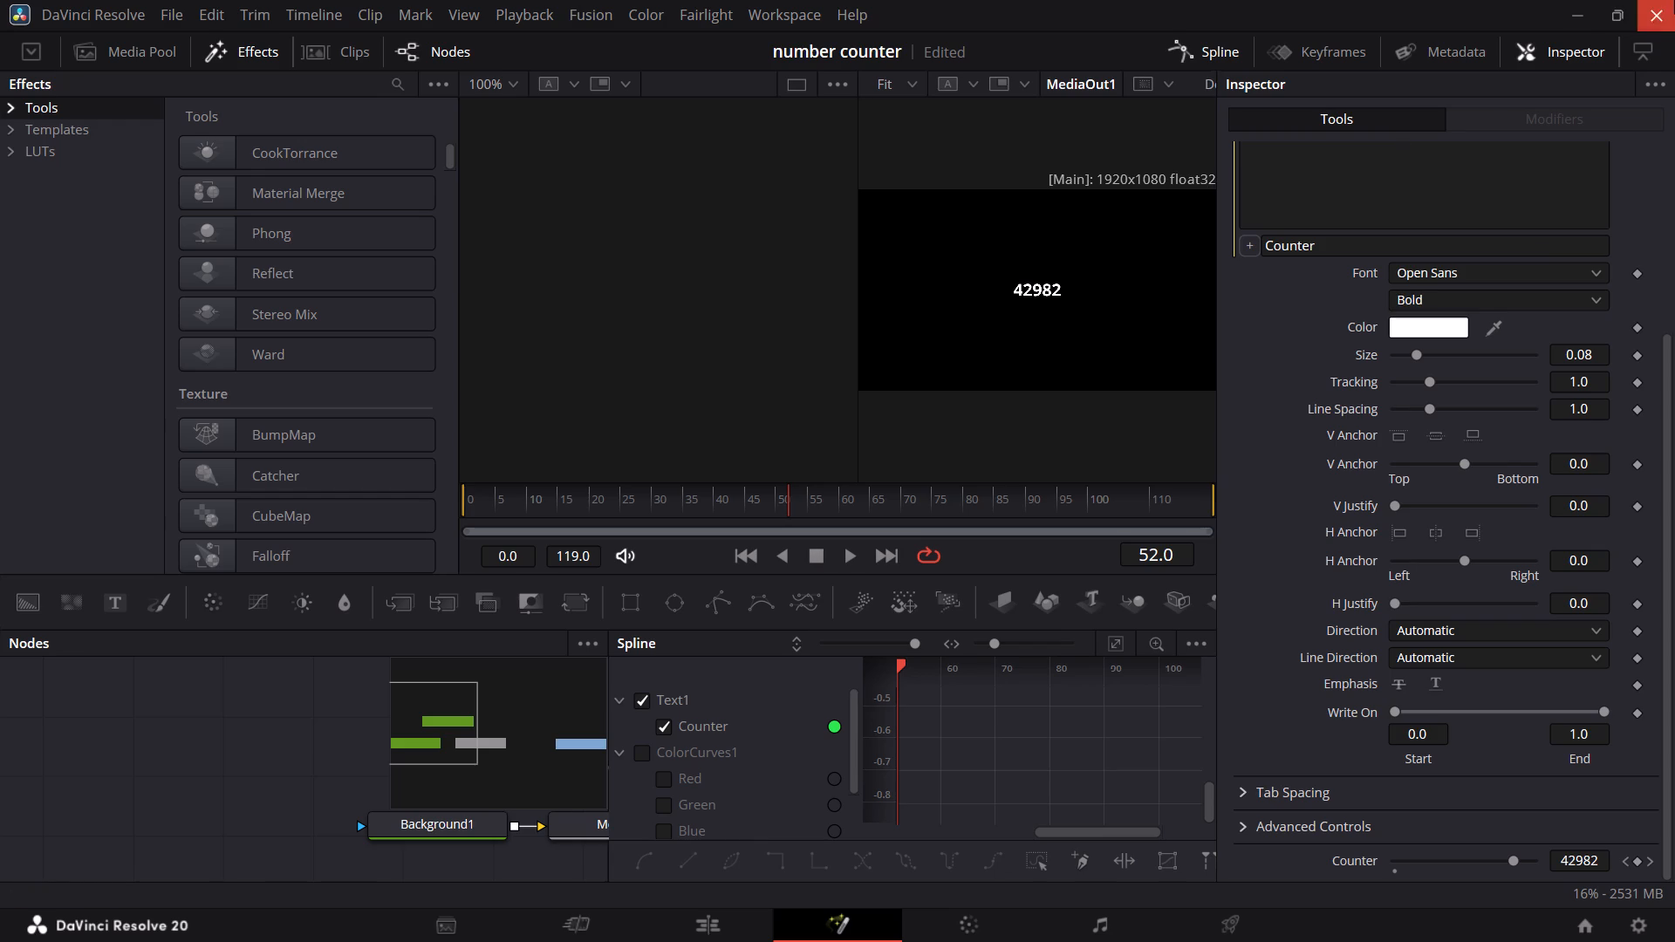
{"action": "left_click", "coordinate": [842, 914]}
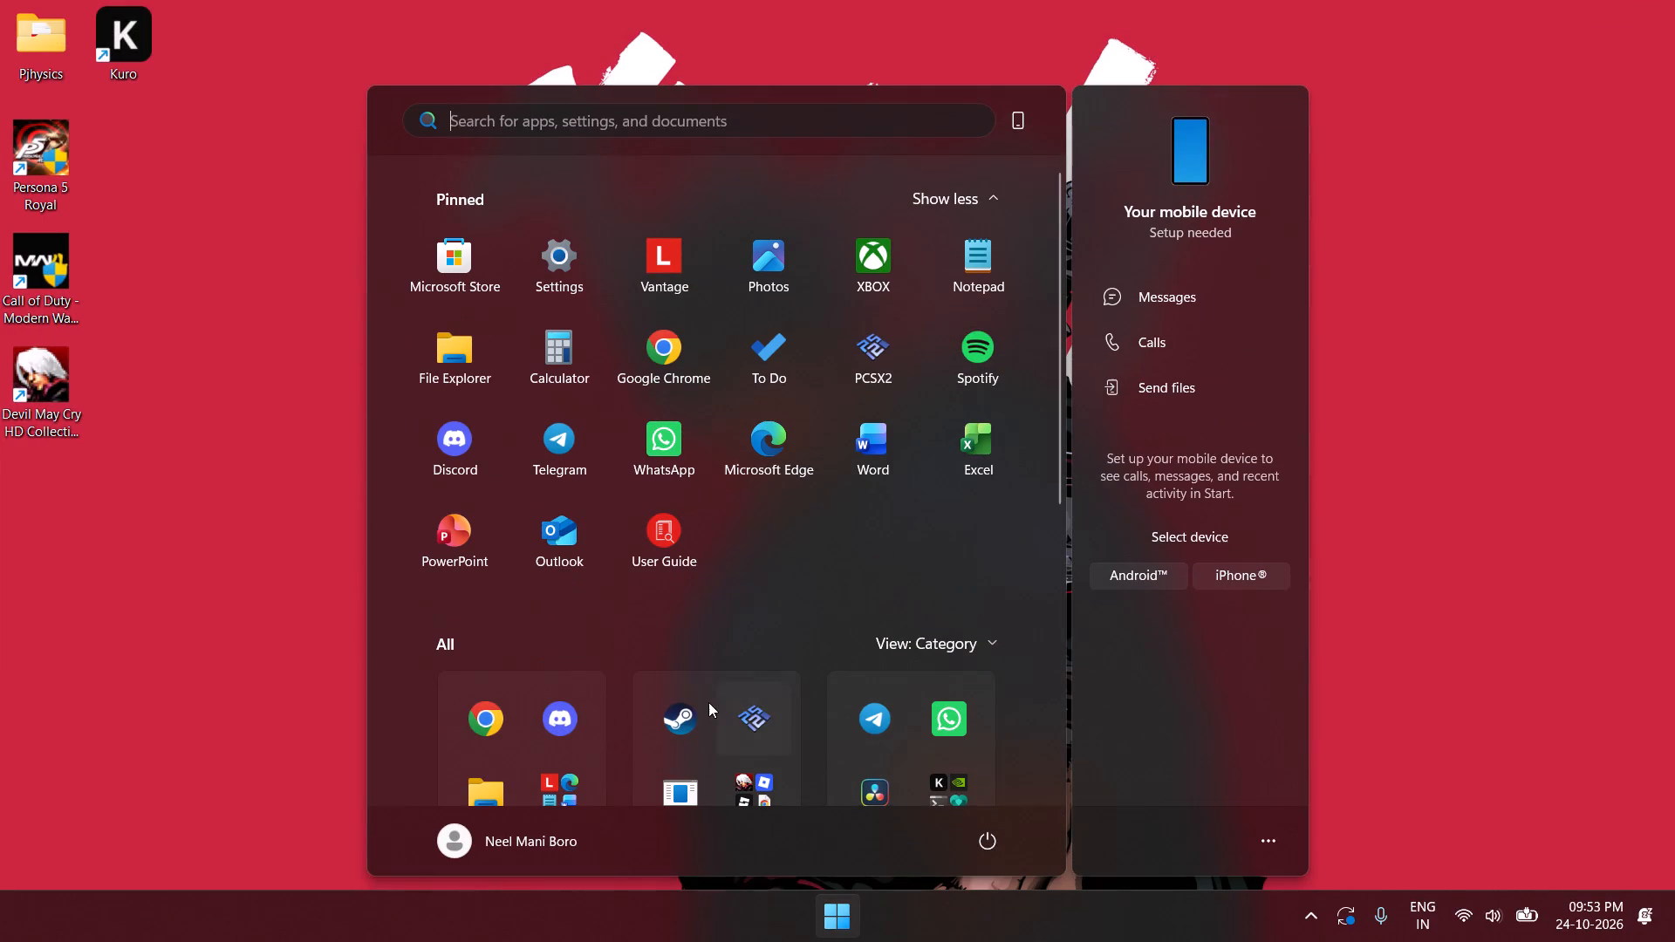
{"action": "double_click", "coordinate": [878, 788]}
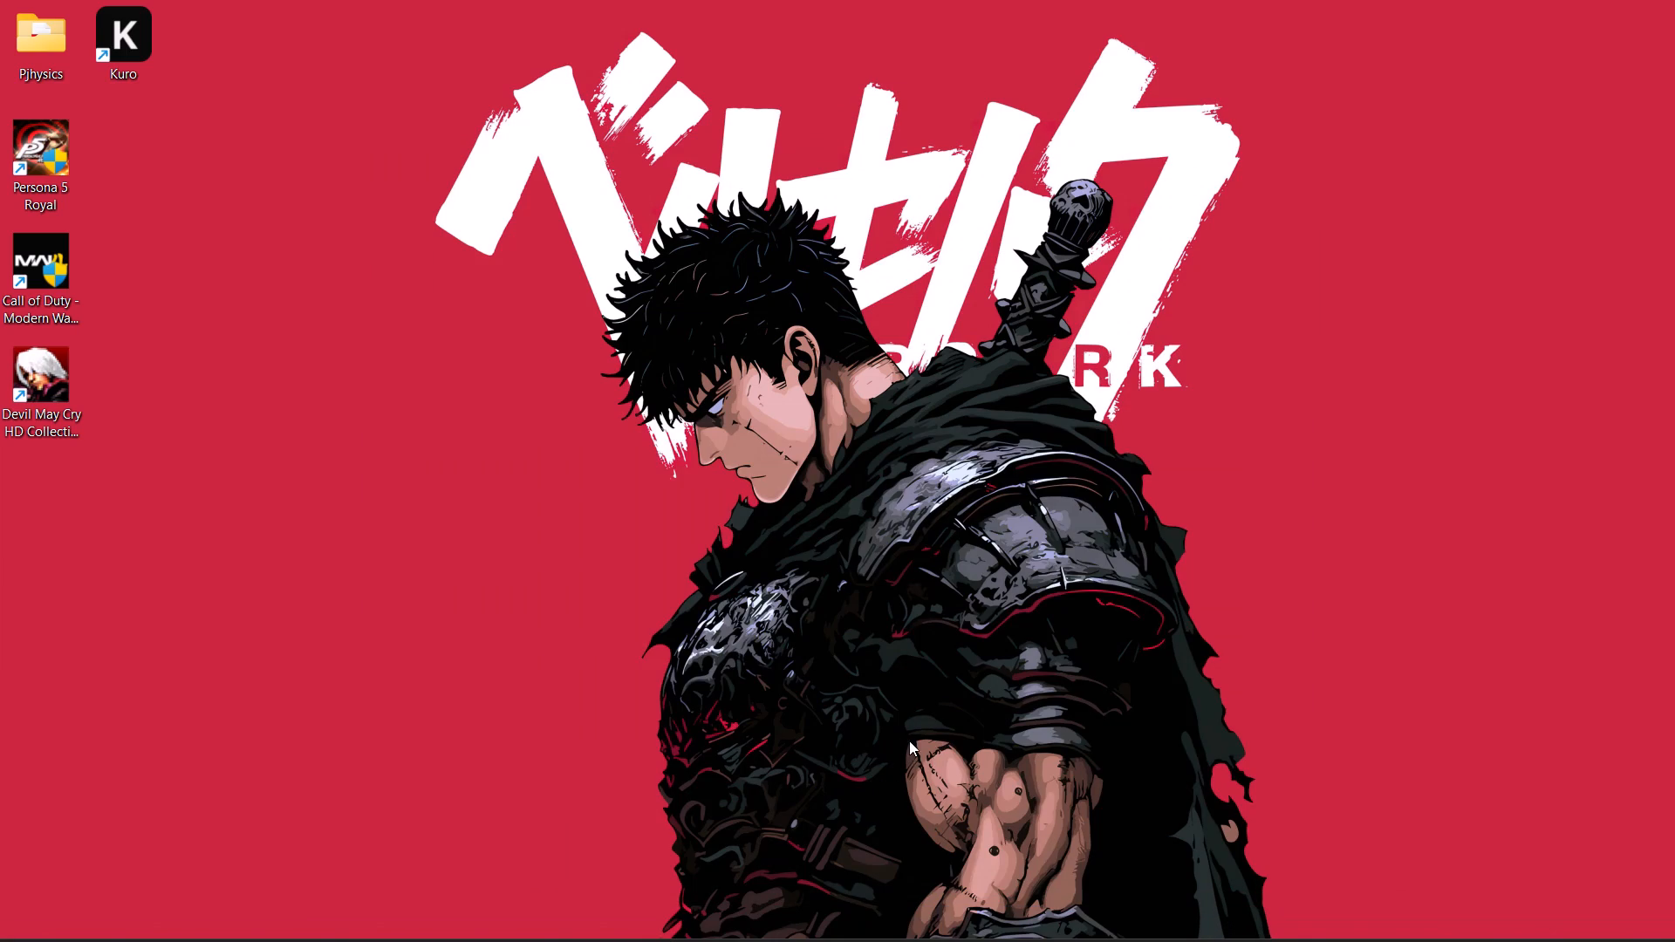
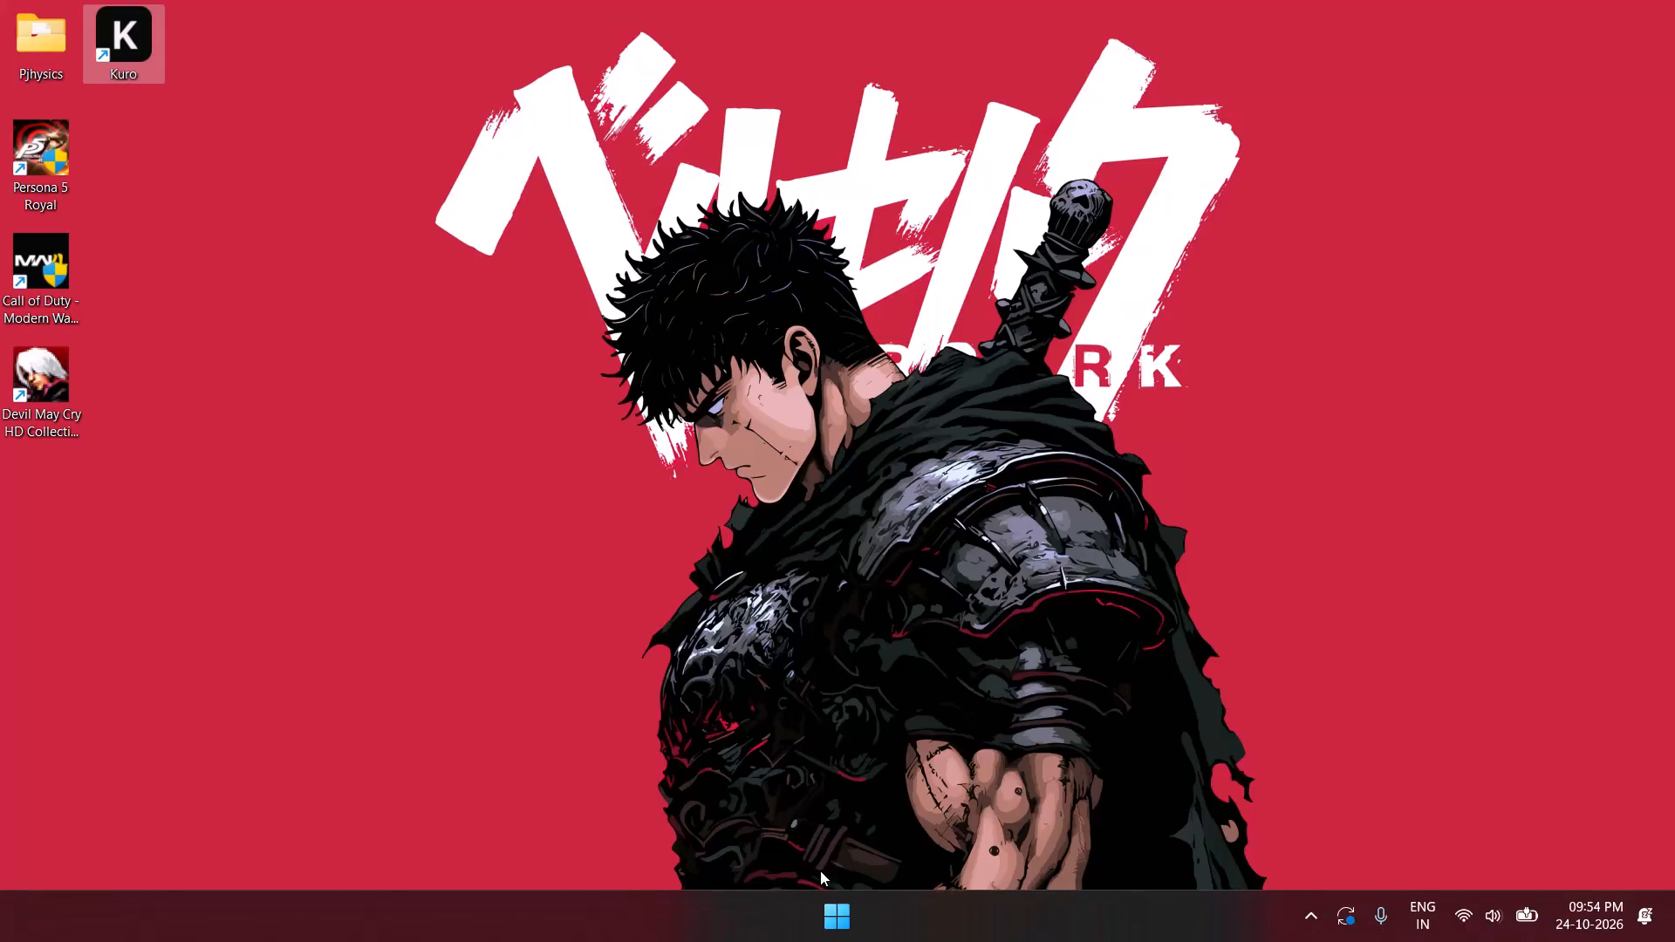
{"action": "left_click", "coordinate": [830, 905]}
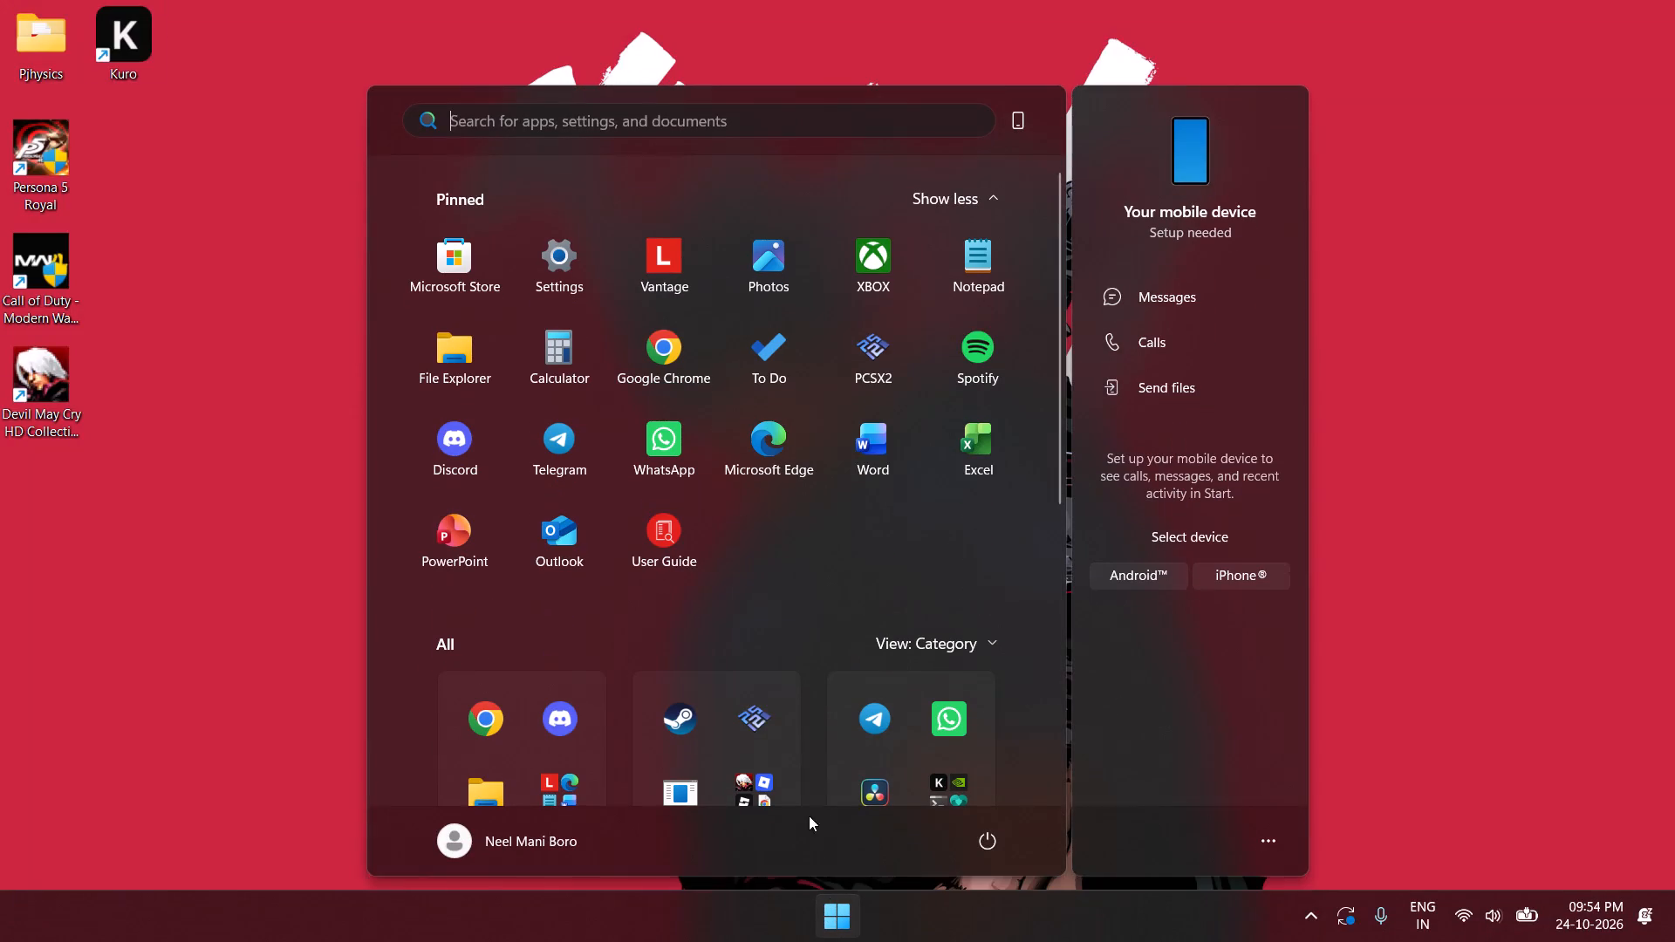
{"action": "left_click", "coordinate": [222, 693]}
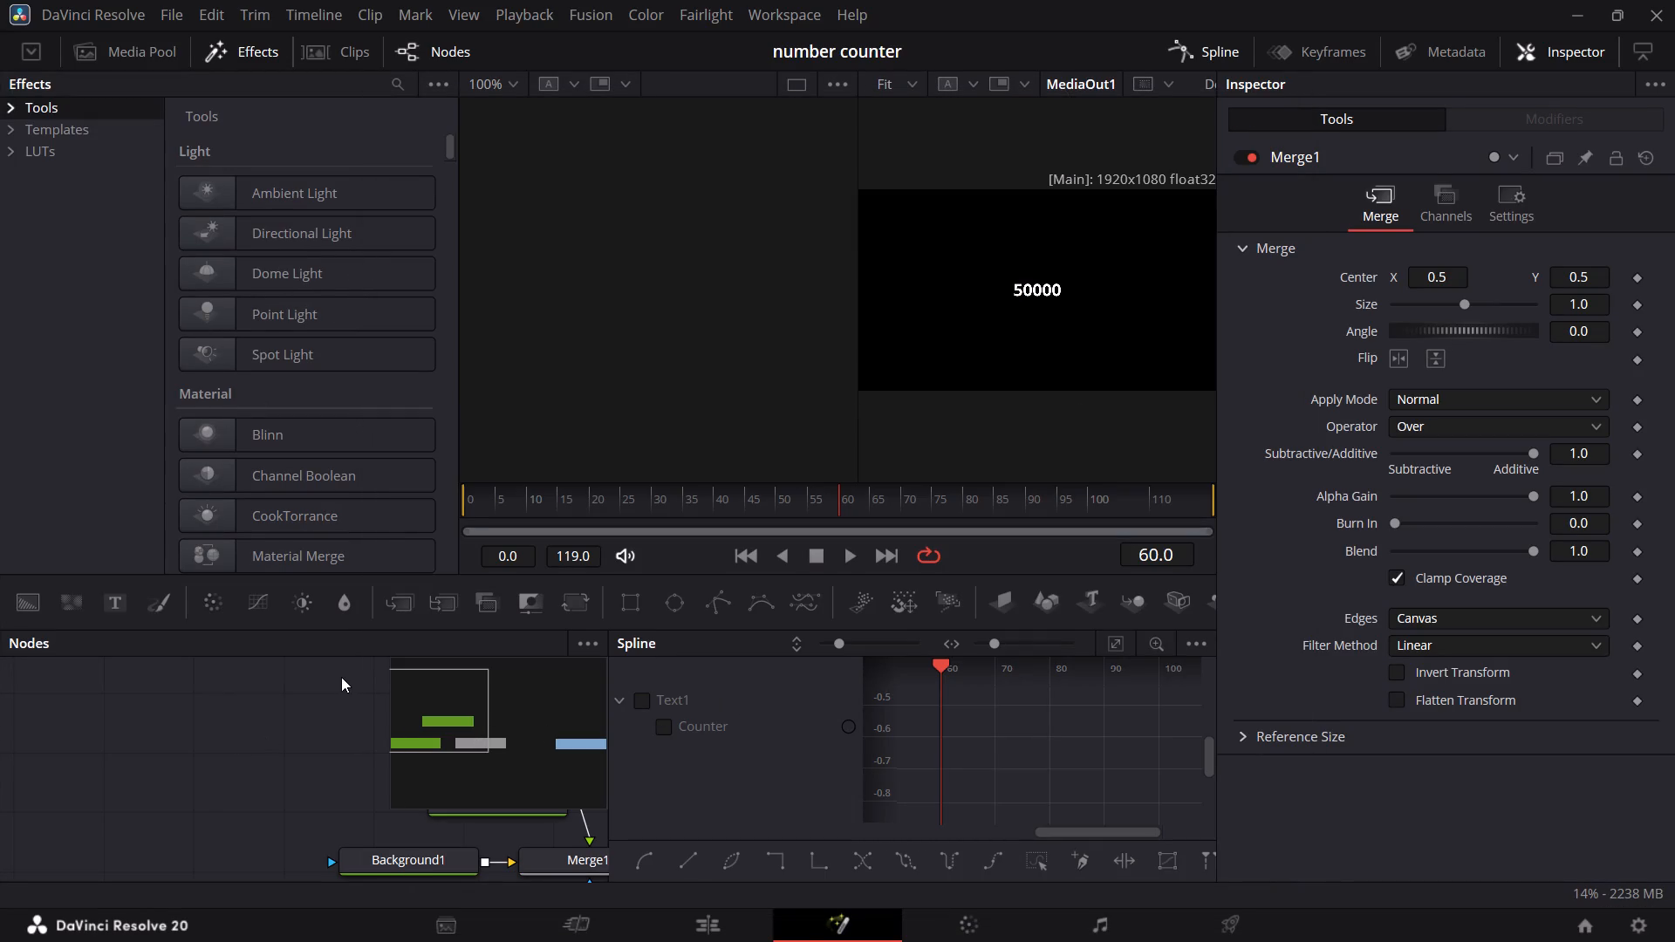
Select the Text1 node and start editing its text expression just before the Counter reference.
{"action": "right_click", "coordinate": [318, 680]}
{"action": "left_click", "coordinate": [526, 757]}
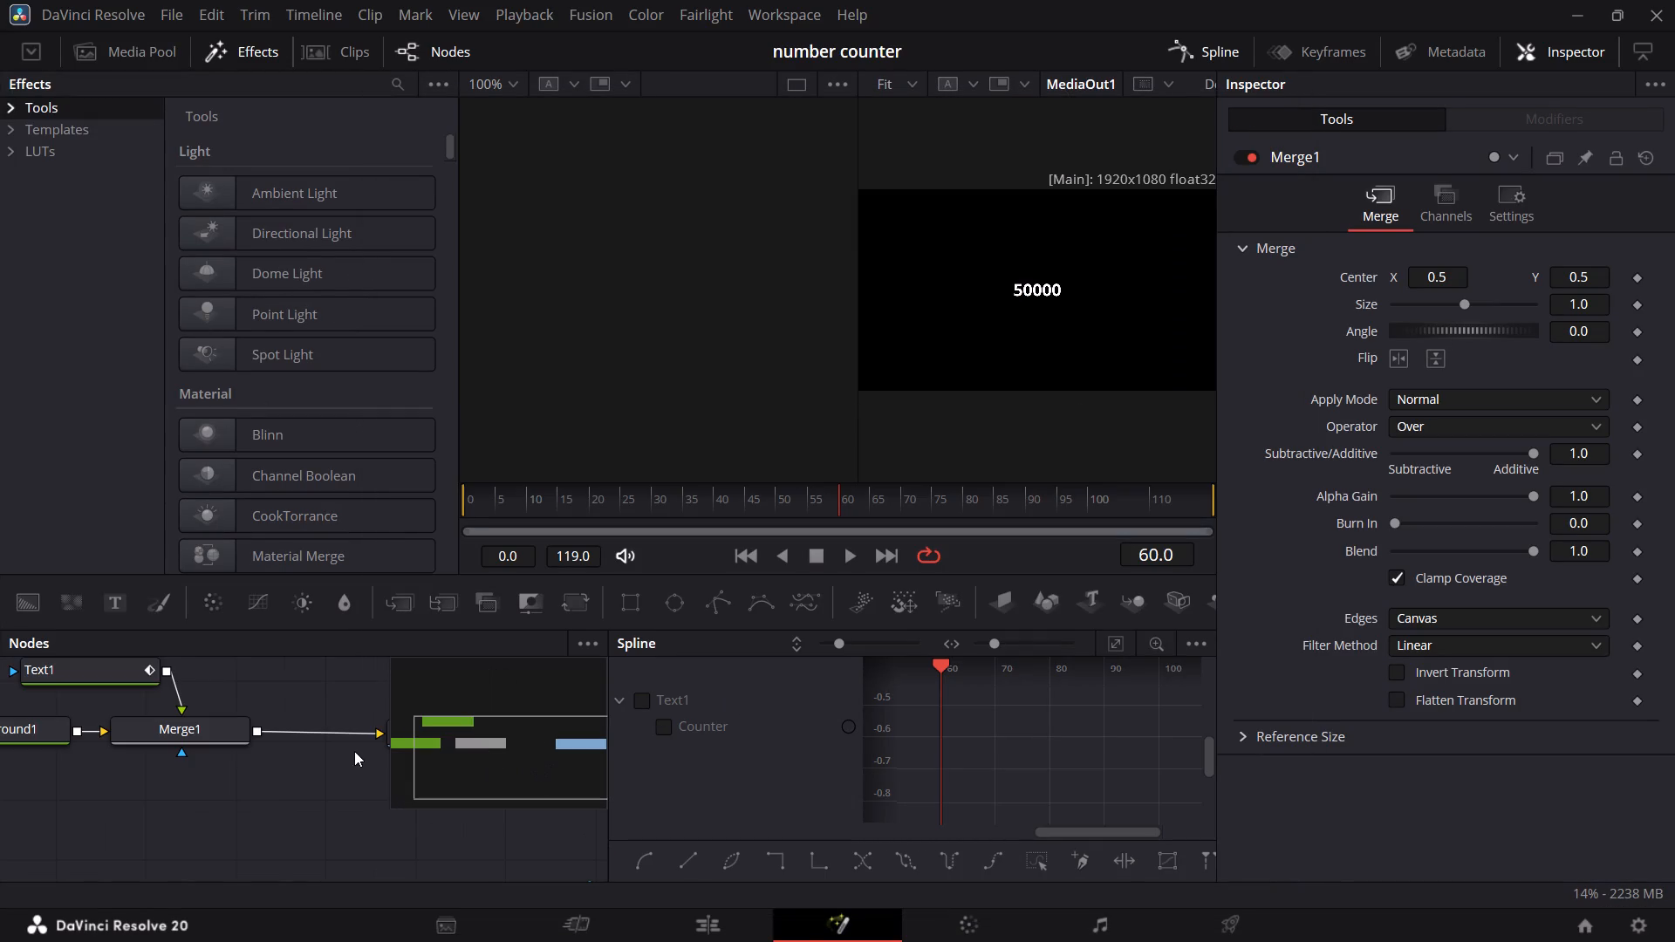
{"action": "left_click_drag", "start_coordinate": [431, 743], "coordinate": [441, 749]}
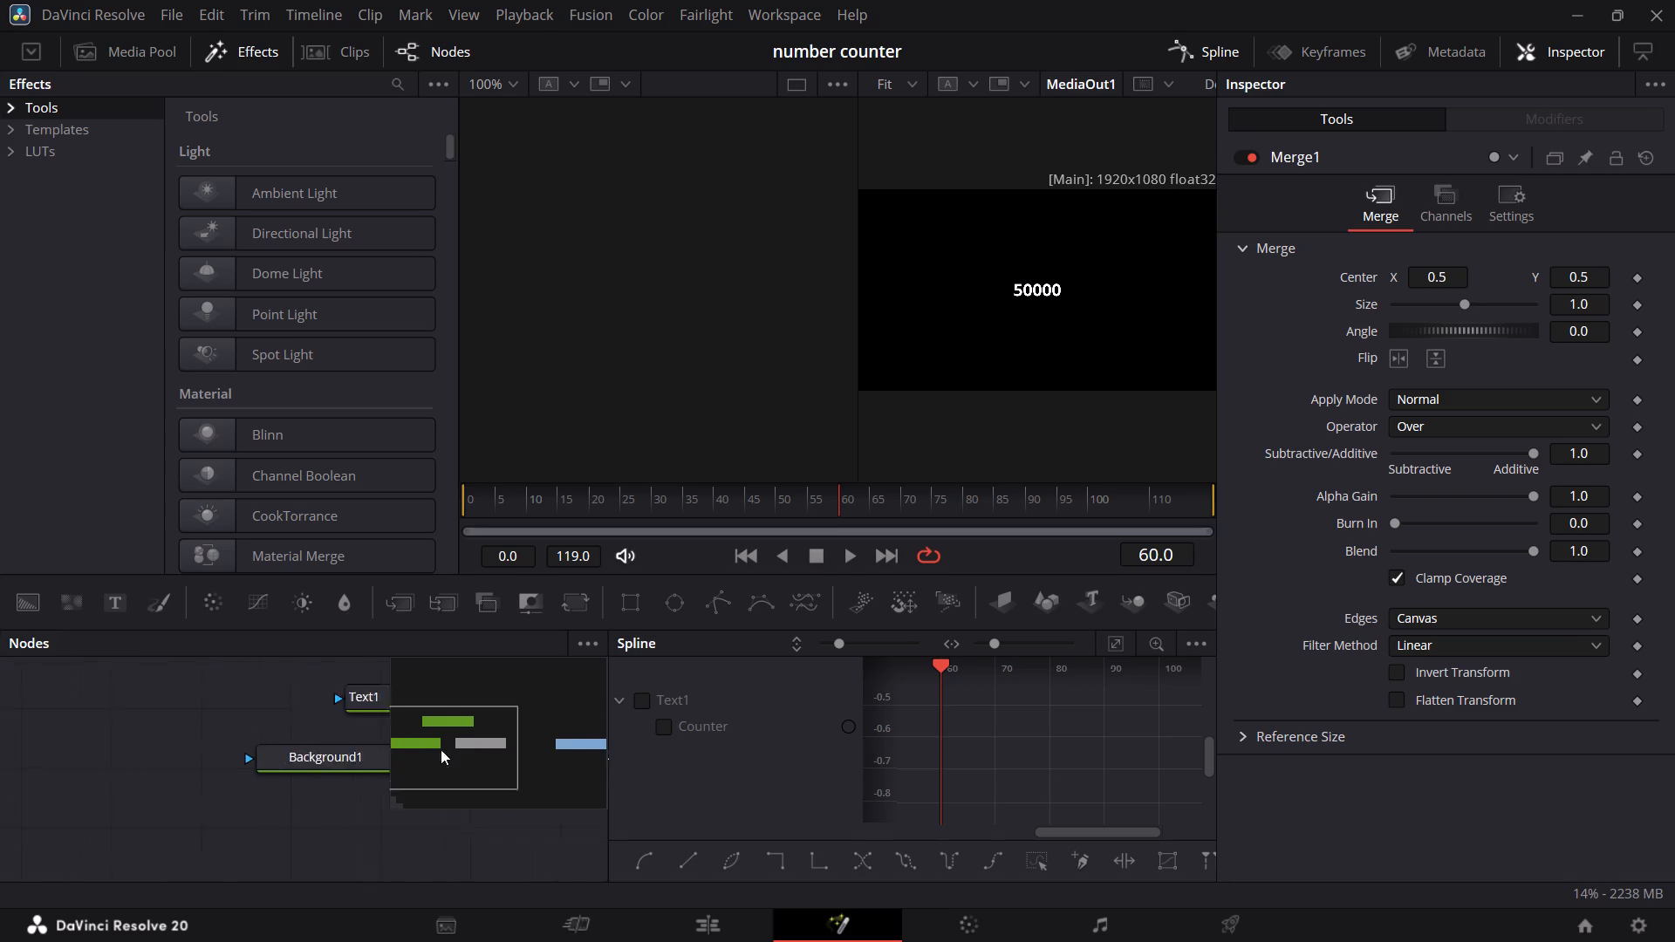
{"action": "left_click_drag", "start_coordinate": [441, 749], "coordinate": [501, 749]}
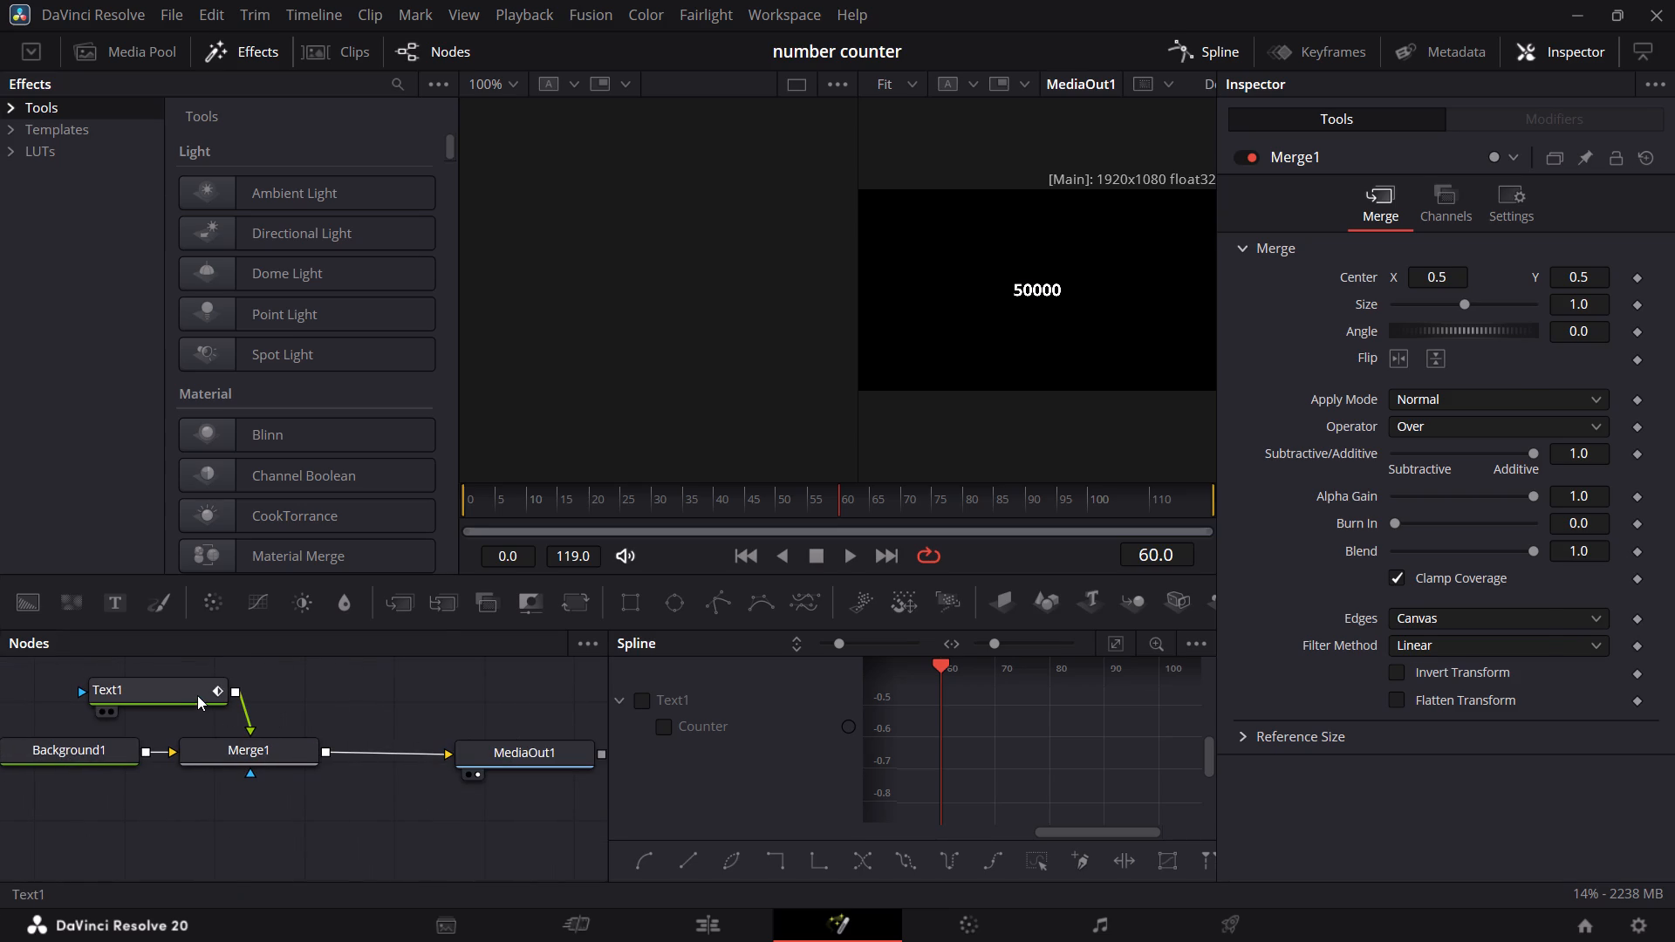
{"action": "right_click", "coordinate": [197, 695]}
{"action": "left_click", "coordinate": [1287, 495]}
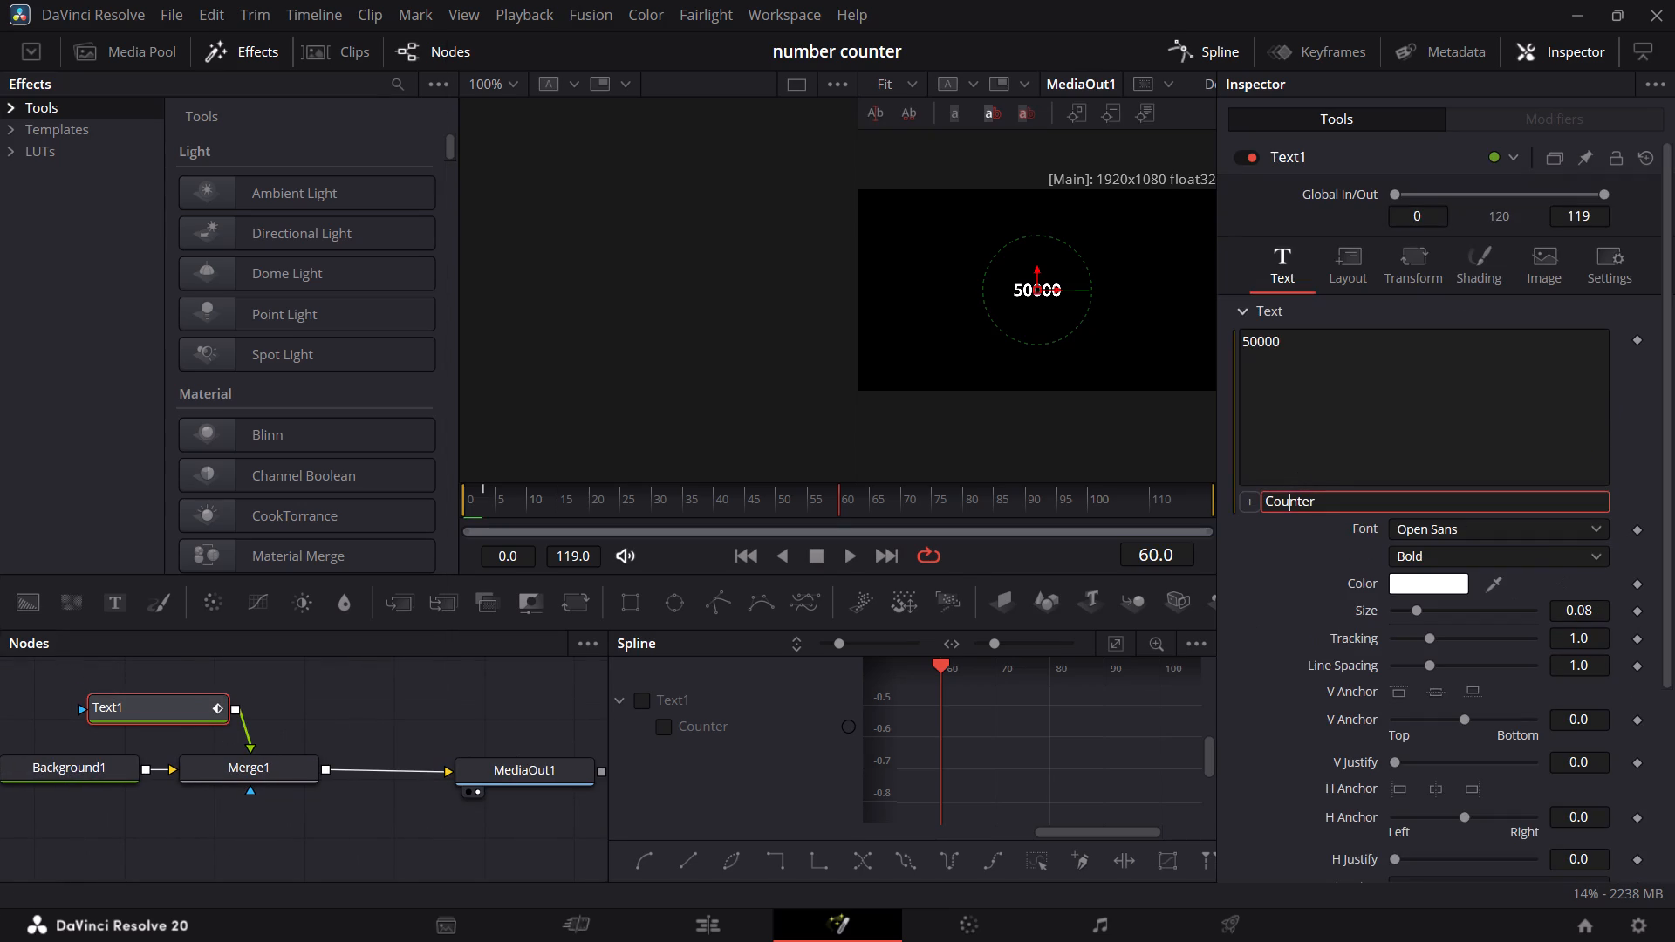
{"action": "double_click", "coordinate": [1261, 498]}
{"action": "left_click", "coordinate": [1289, 497]}
{"action": "left_click", "coordinate": [1275, 501]}
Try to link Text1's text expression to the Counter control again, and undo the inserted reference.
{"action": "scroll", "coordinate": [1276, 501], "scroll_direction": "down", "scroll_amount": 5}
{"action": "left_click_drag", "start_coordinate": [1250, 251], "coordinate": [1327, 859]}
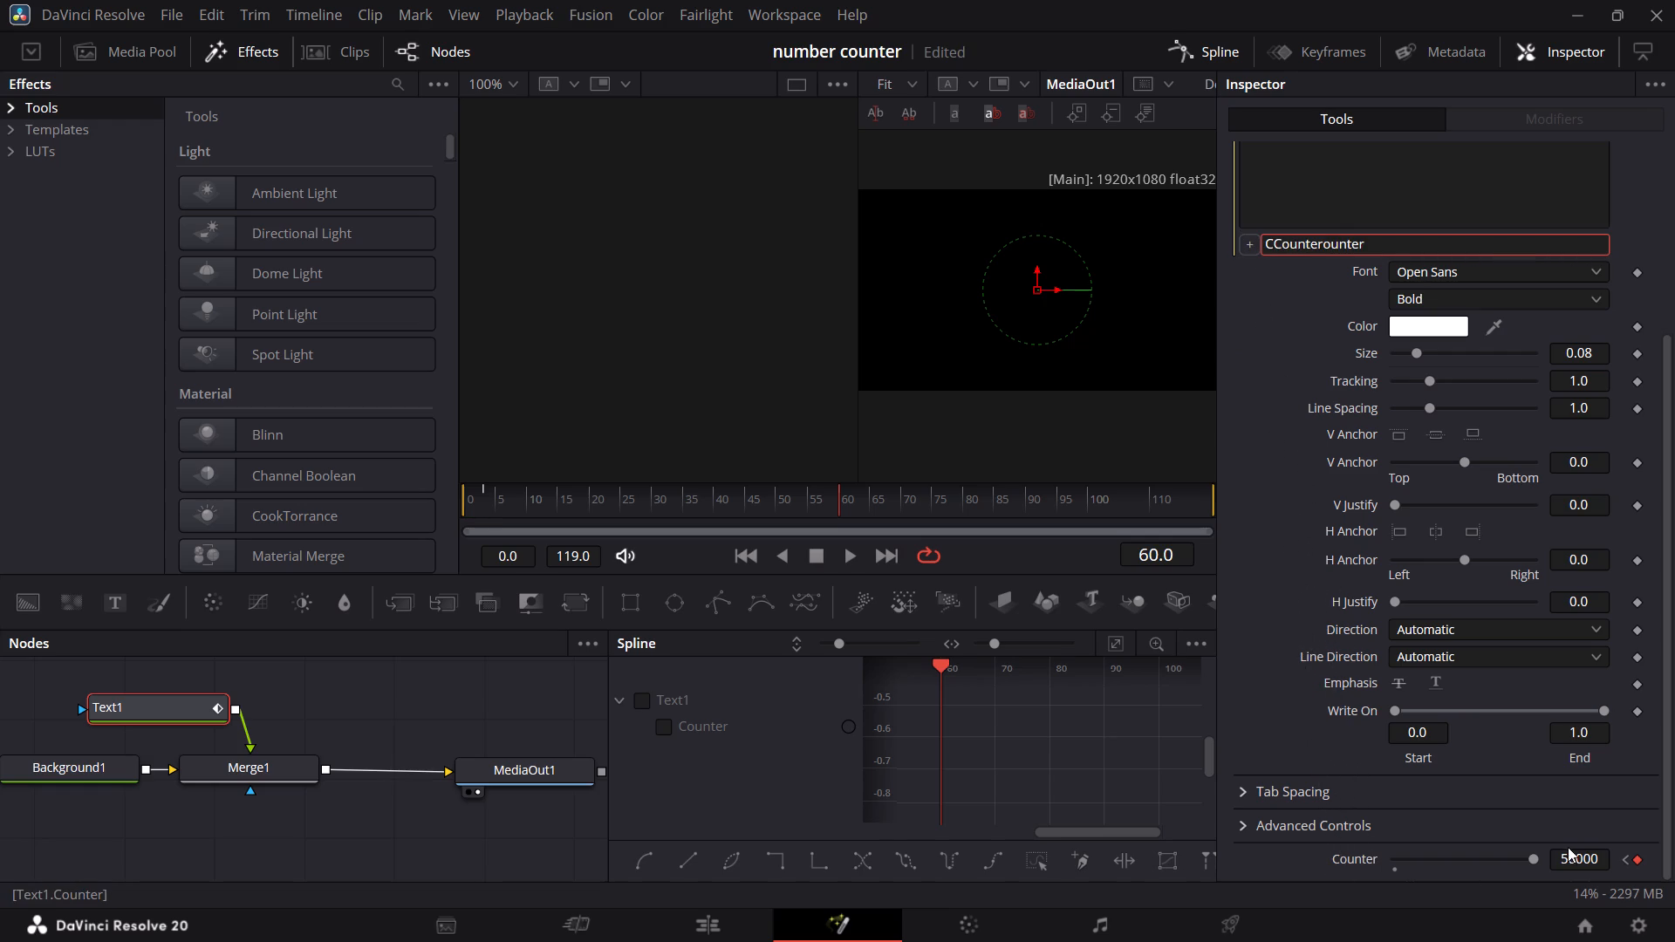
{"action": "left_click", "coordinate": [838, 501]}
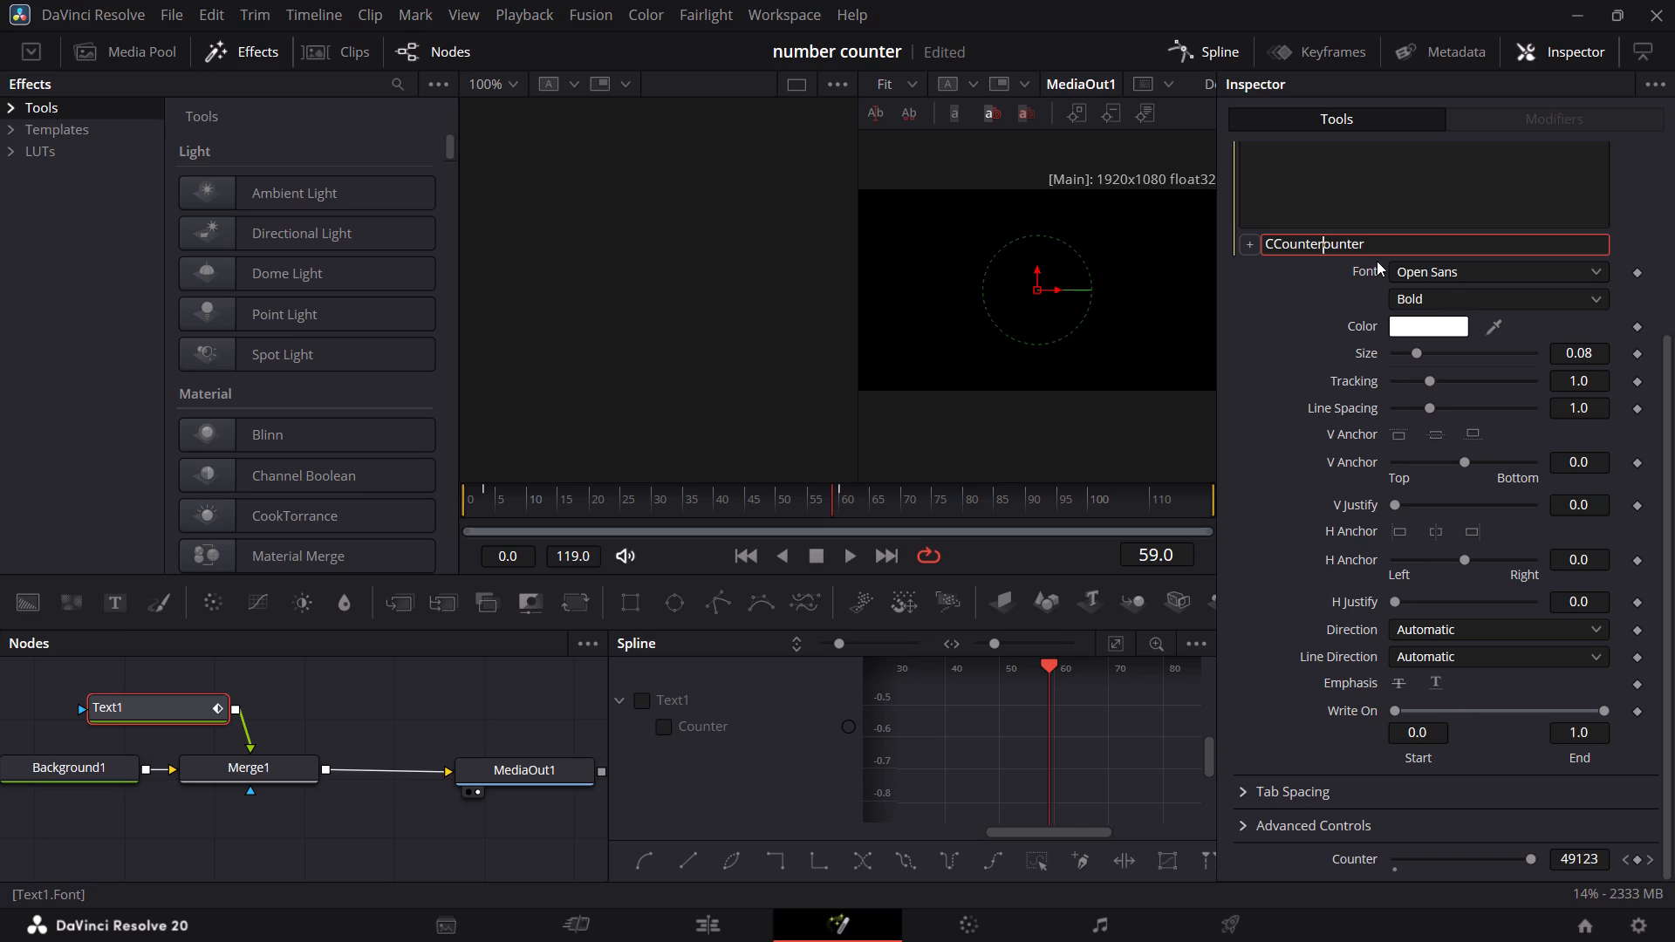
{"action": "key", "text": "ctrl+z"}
Prefix Text1's expression with a dollar sign so it reads "$"..Counter, and scrub to frame 60 to check it.
{"action": "key", "text": "Left"}
{"action": "key", "text": "shift+quotedbl"}
{"action": "key", "text": "shift+quotedbl"}
{"action": "key", "text": "Left"}
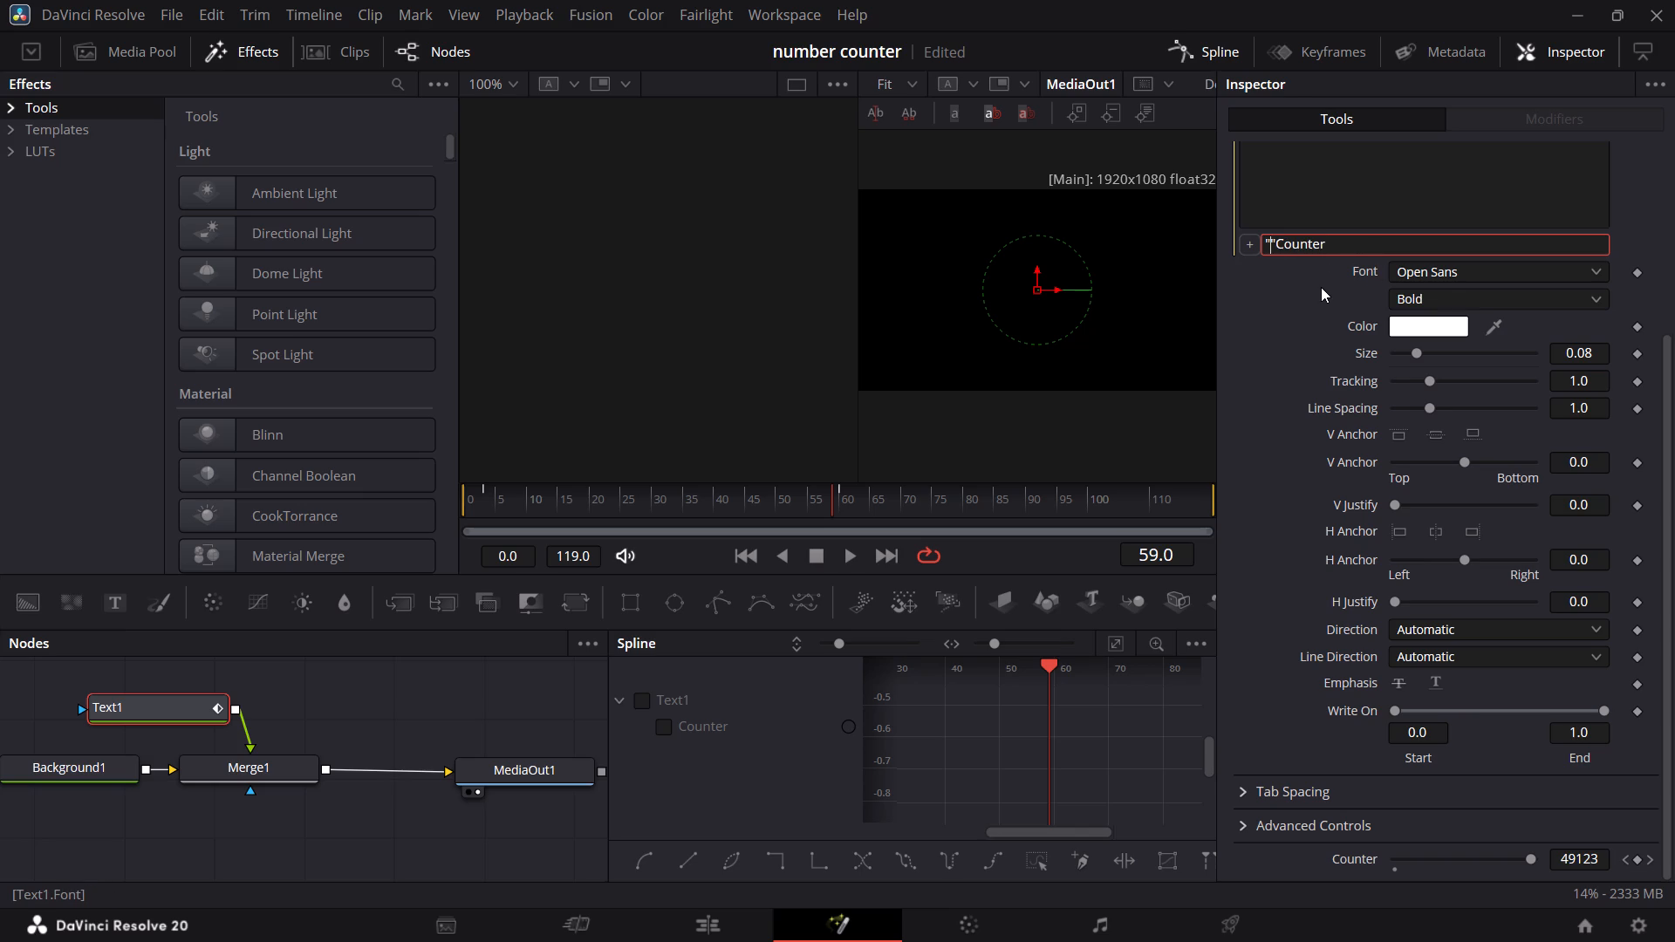
{"action": "key", "text": "shift+dollar"}
{"action": "key", "text": "Right"}
{"action": "type", "text": ".."}
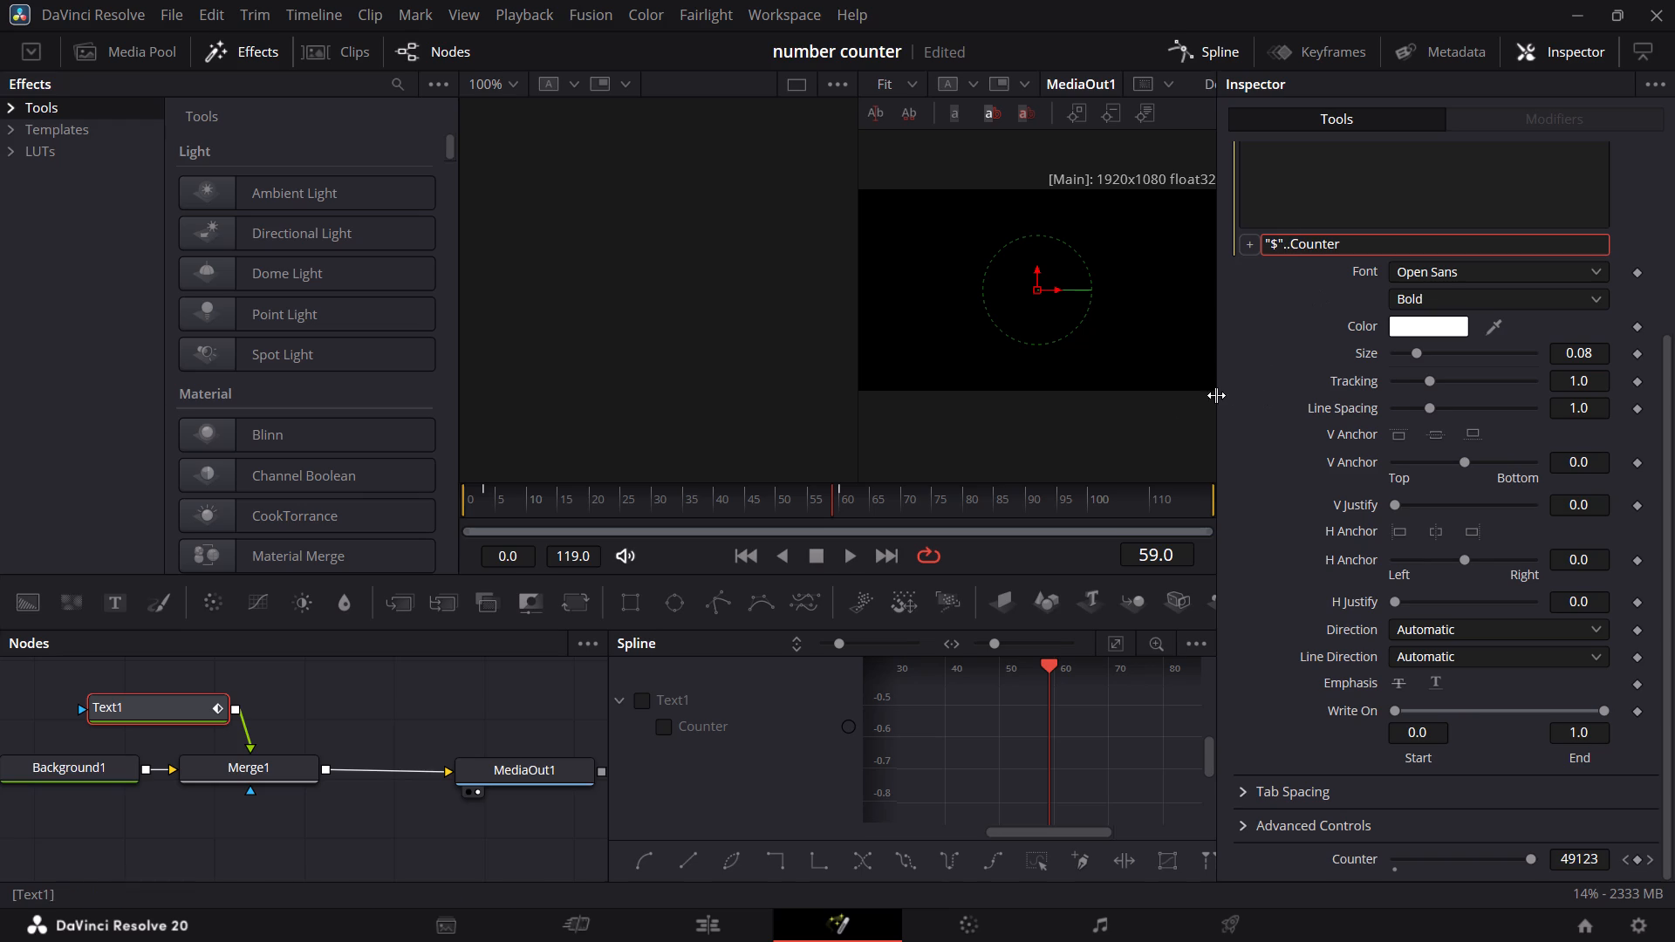
{"action": "left_click_drag", "start_coordinate": [720, 504], "coordinate": [586, 492]}
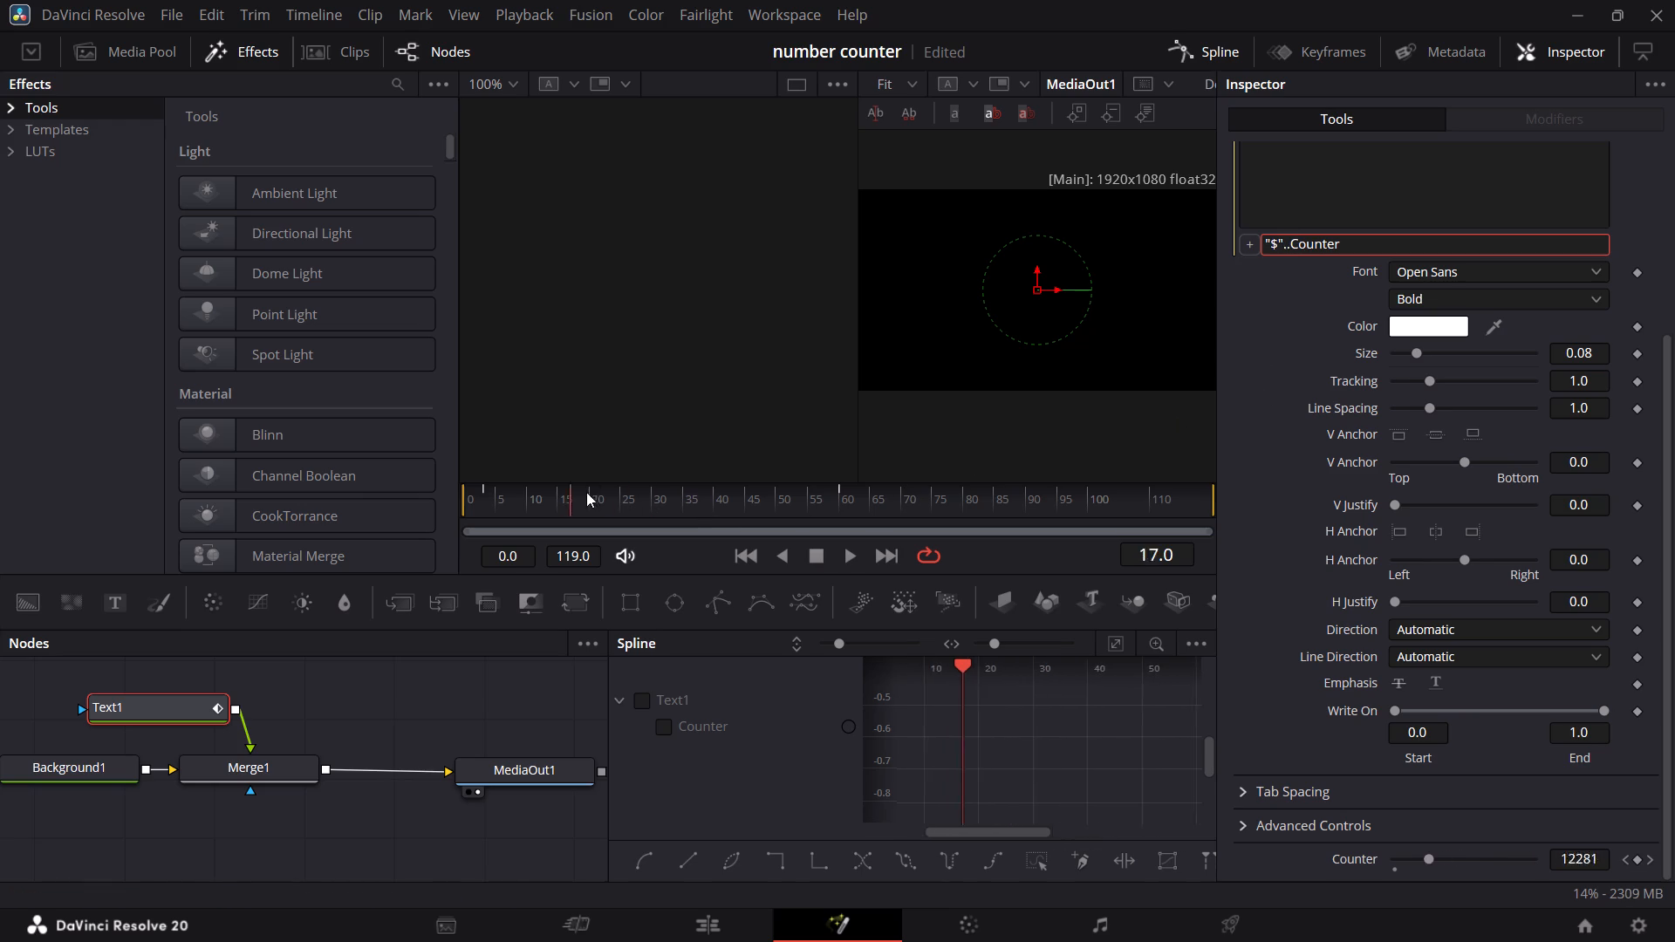
{"action": "left_click_drag", "start_coordinate": [586, 492], "coordinate": [839, 496]}
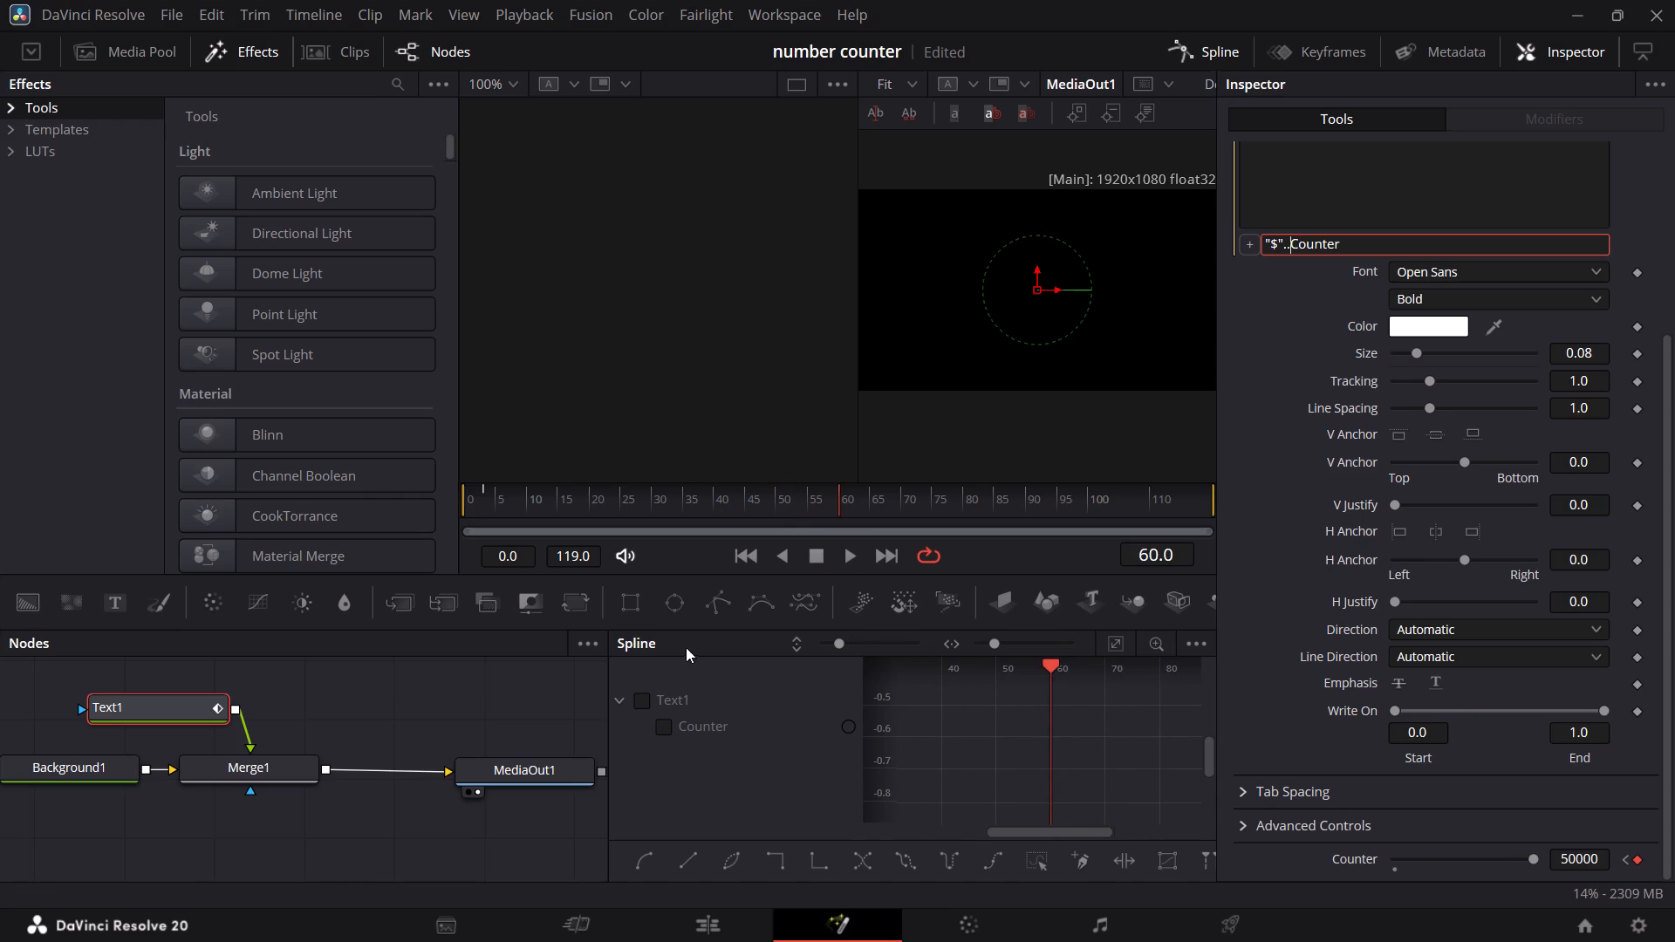
{"action": "left_click", "coordinate": [579, 642]}
{"action": "left_click", "coordinate": [583, 641]}
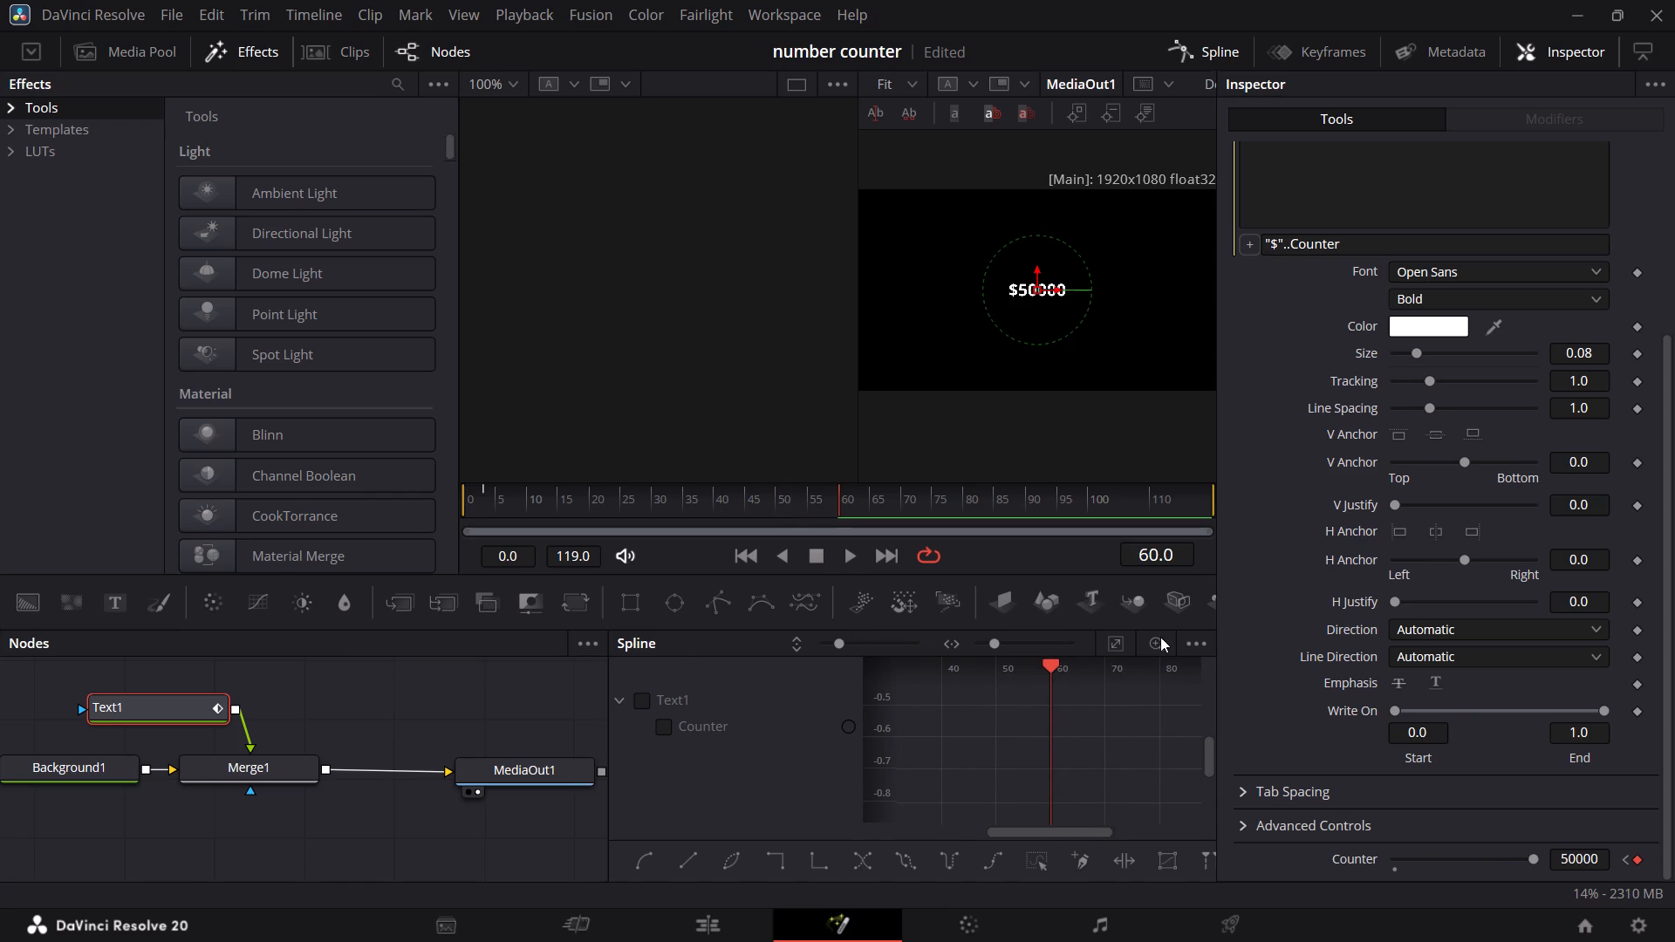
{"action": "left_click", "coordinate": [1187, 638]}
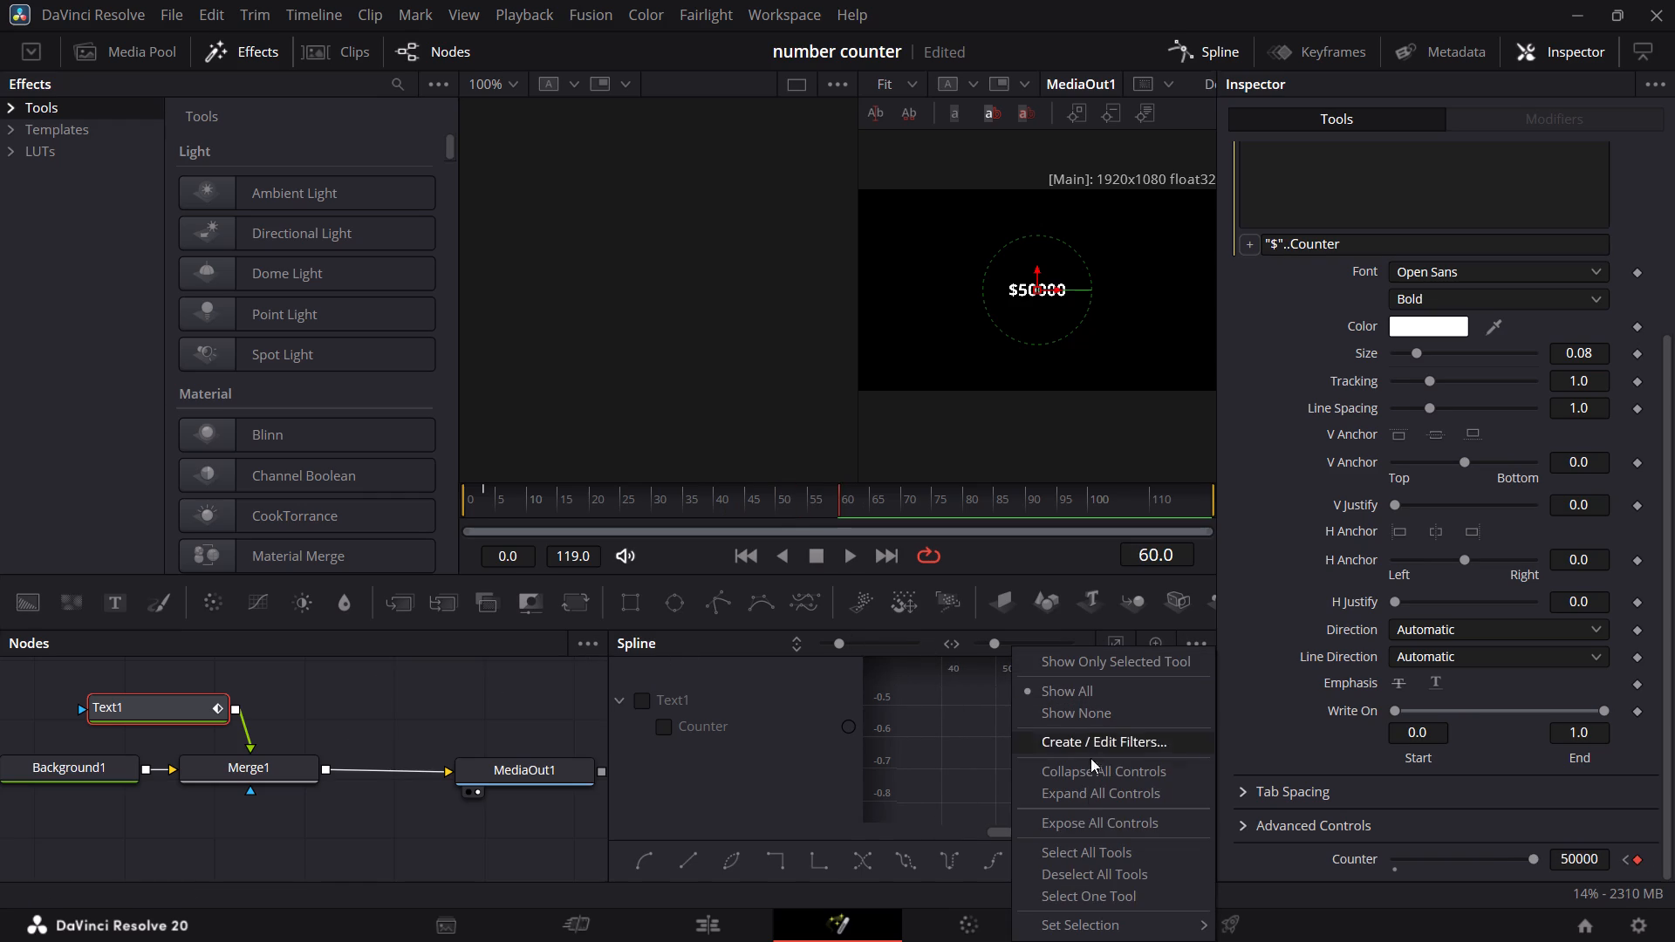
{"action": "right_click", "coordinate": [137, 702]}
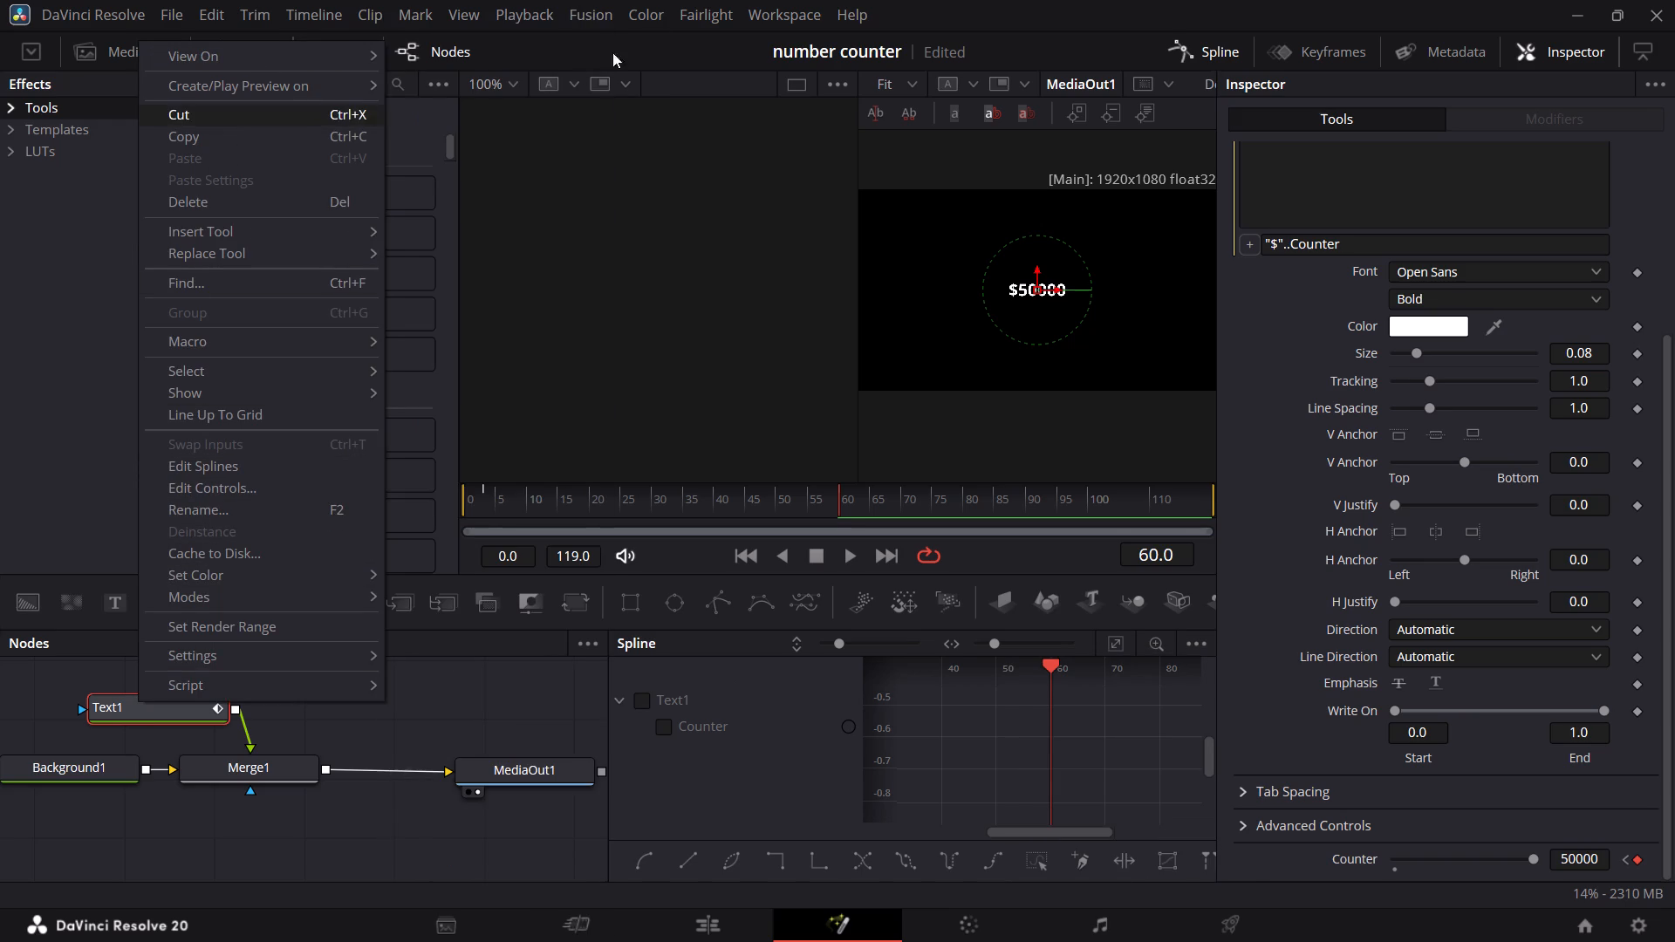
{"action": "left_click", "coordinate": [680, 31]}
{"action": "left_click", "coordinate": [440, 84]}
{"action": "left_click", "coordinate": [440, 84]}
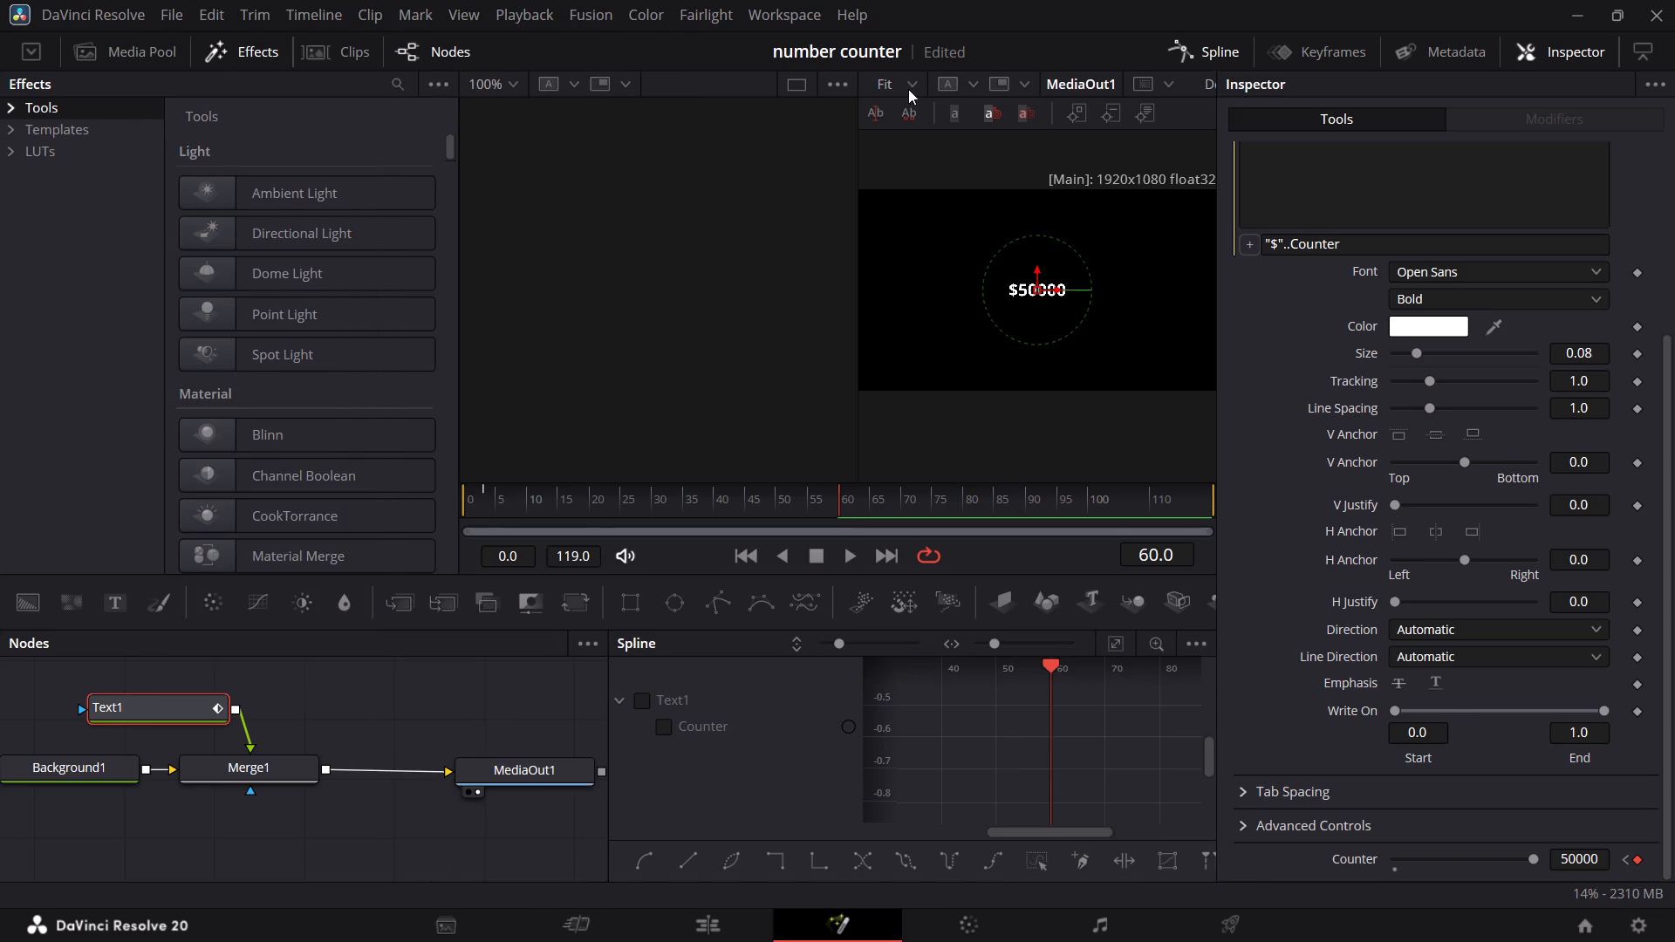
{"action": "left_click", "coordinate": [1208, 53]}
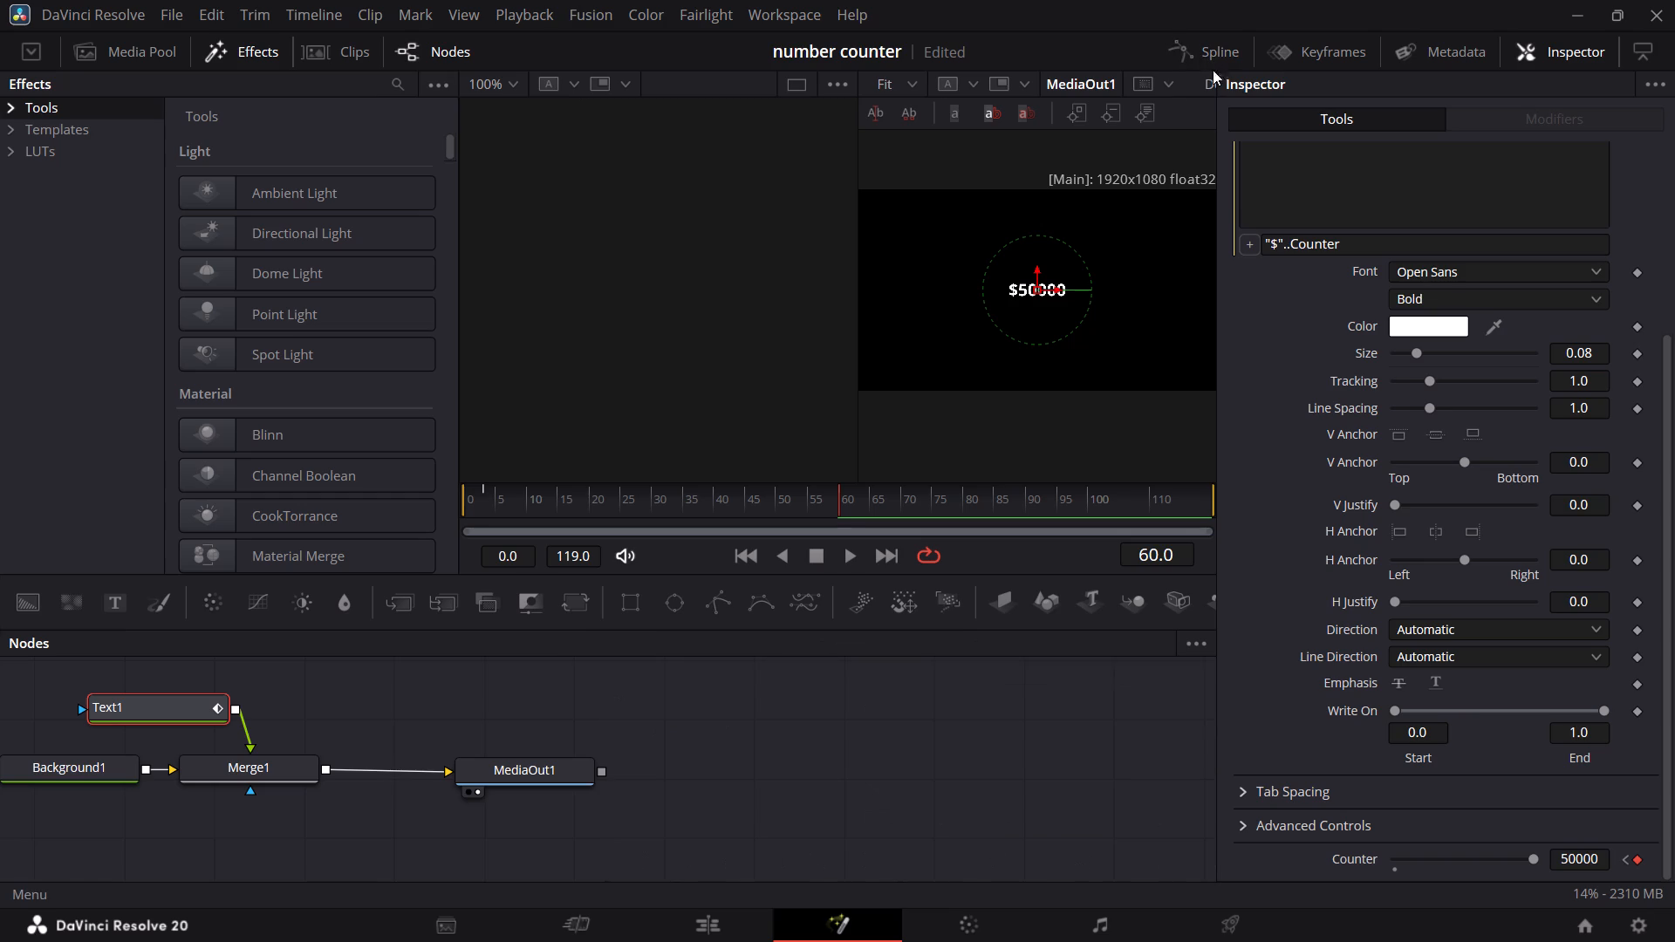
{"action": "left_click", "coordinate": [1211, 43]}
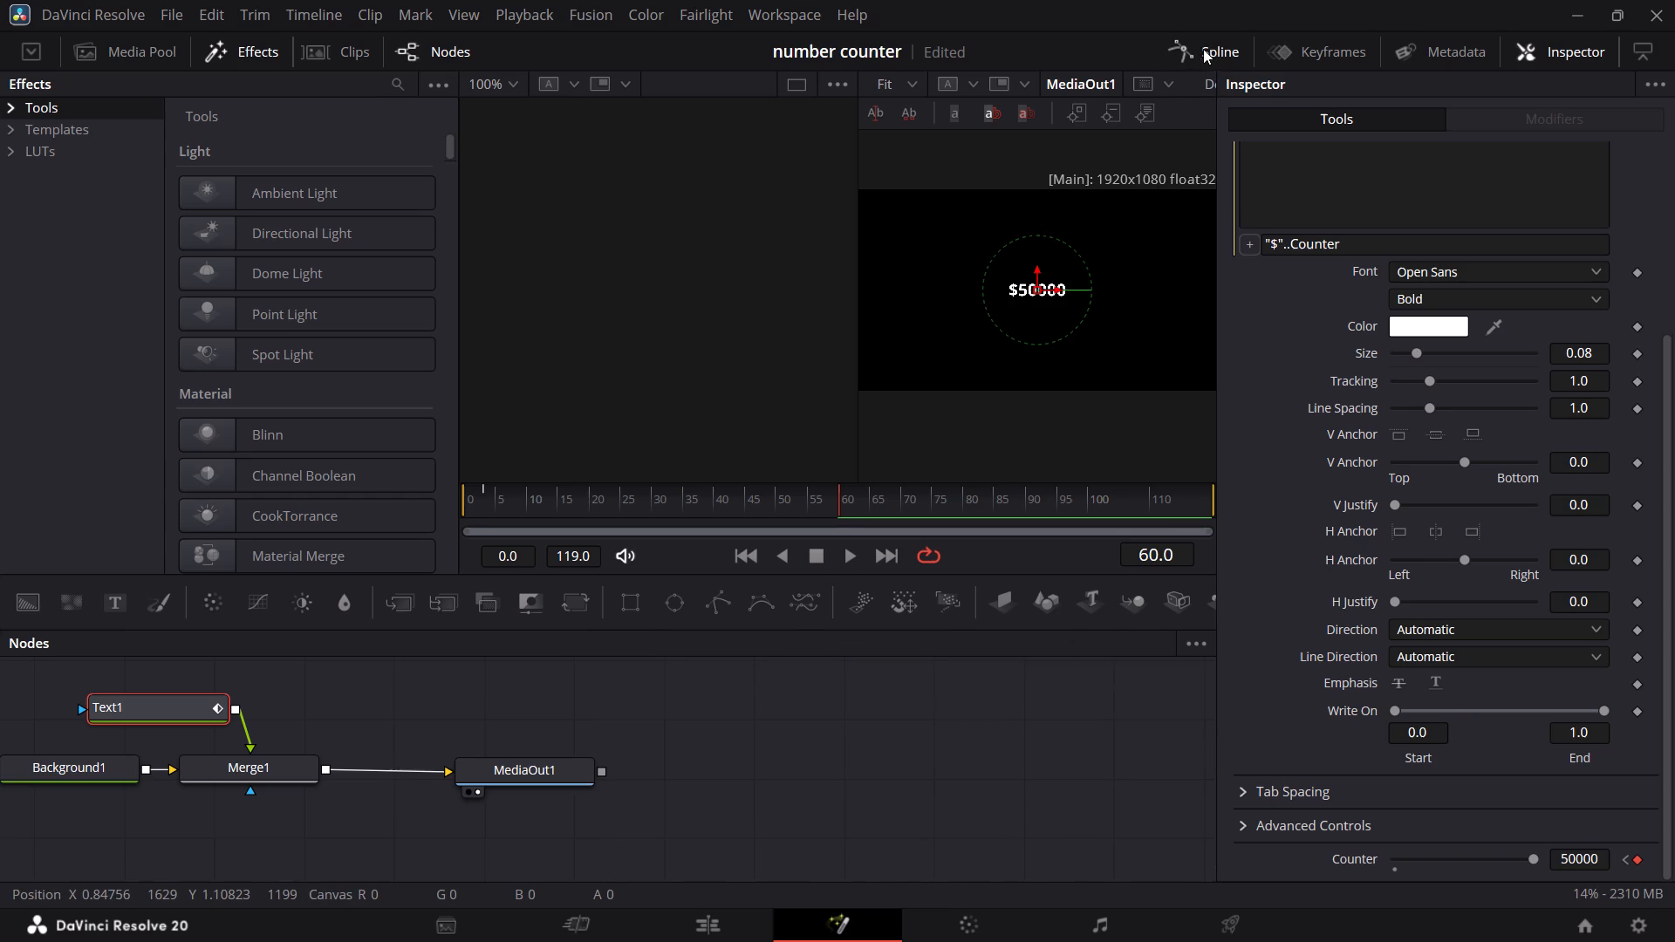
Examine the Spline editor's graph for Text1's Counter curve while scrubbing back to frame 33.
{"action": "scroll", "coordinate": [1040, 691], "scroll_direction": "down", "scroll_amount": 2}
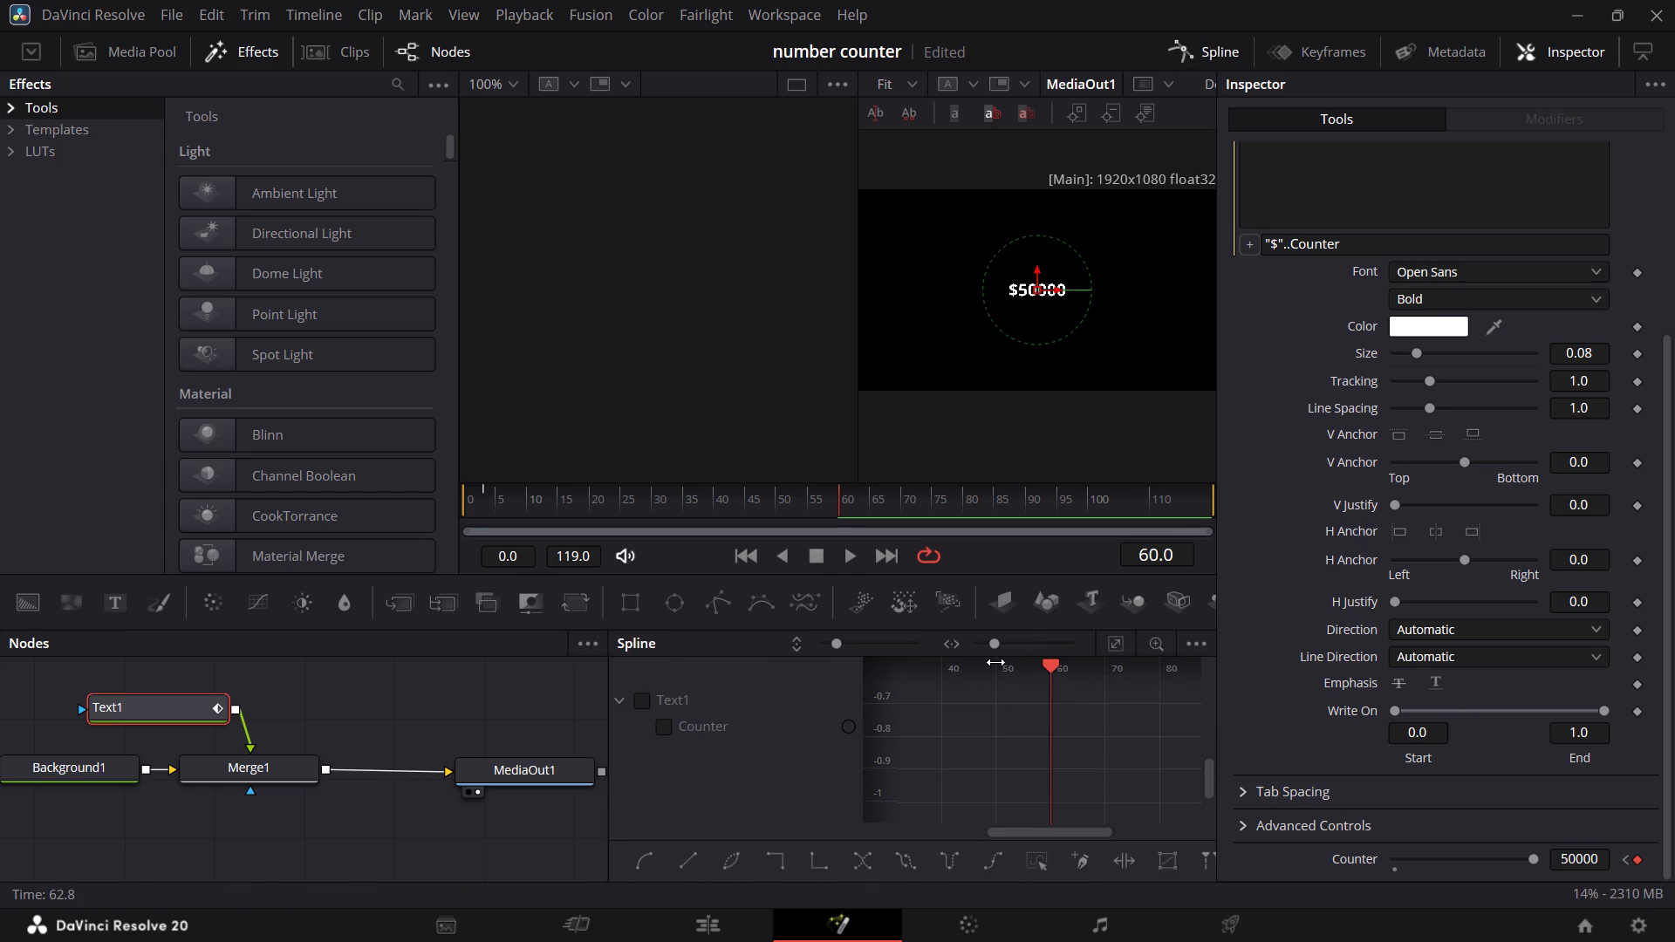
{"action": "left_click_drag", "start_coordinate": [947, 659], "coordinate": [925, 645]}
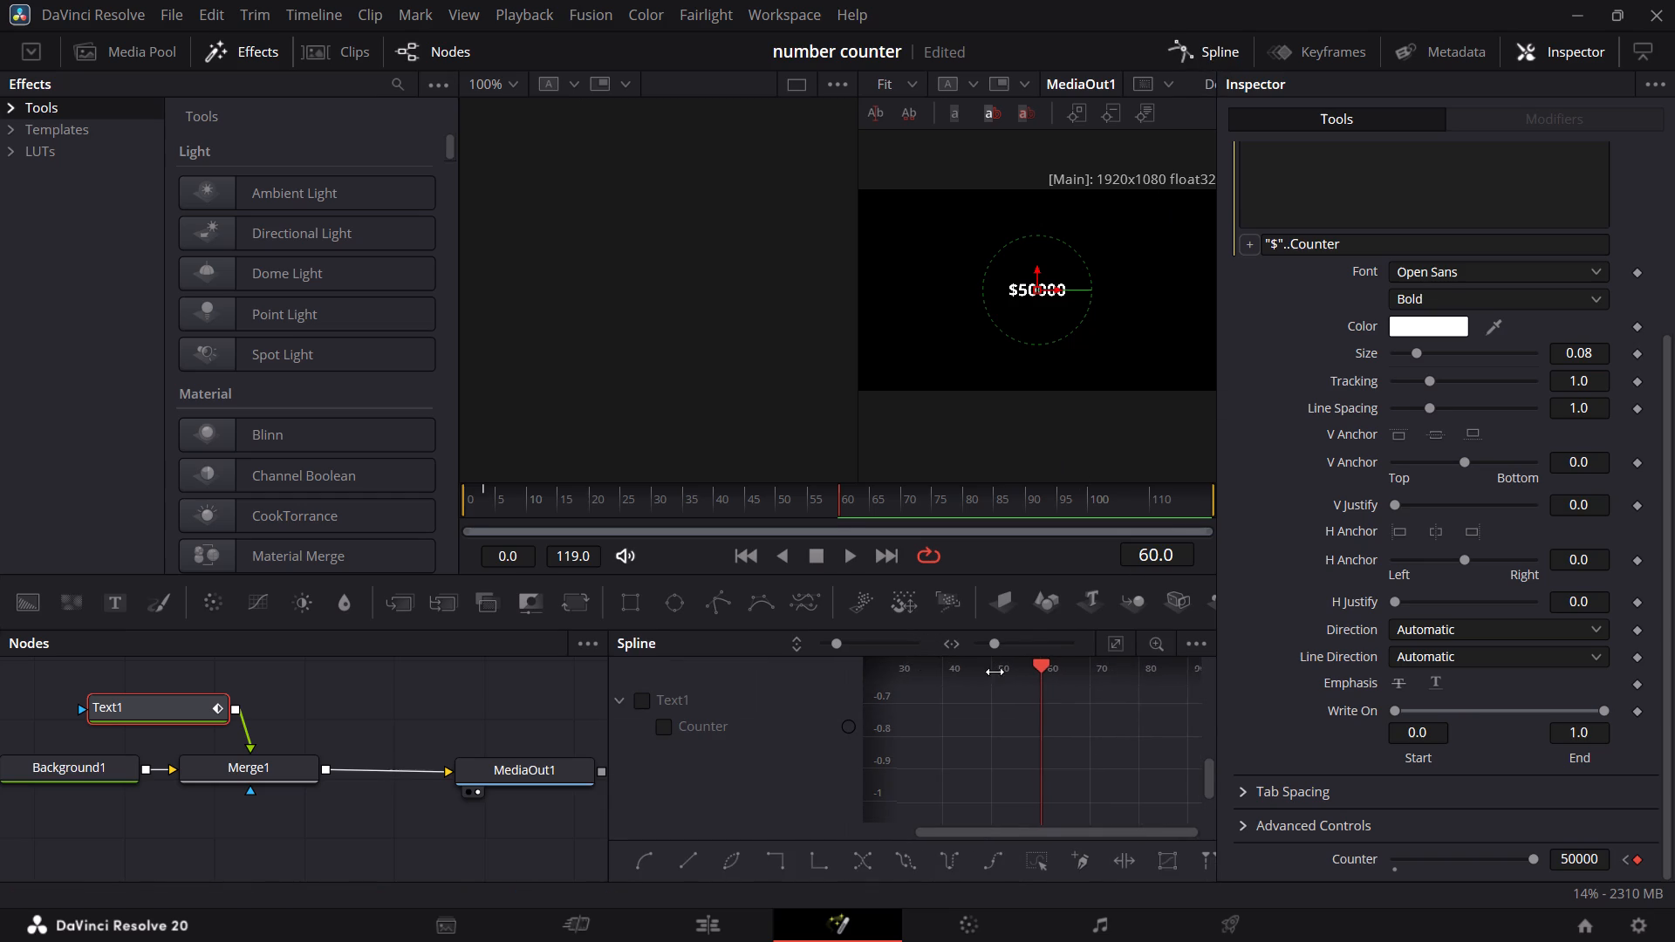
{"action": "left_click_drag", "start_coordinate": [995, 672], "coordinate": [765, 713]}
{"action": "left_click_drag", "start_coordinate": [1117, 714], "coordinate": [927, 725]}
{"action": "left_click_drag", "start_coordinate": [933, 729], "coordinate": [950, 761]}
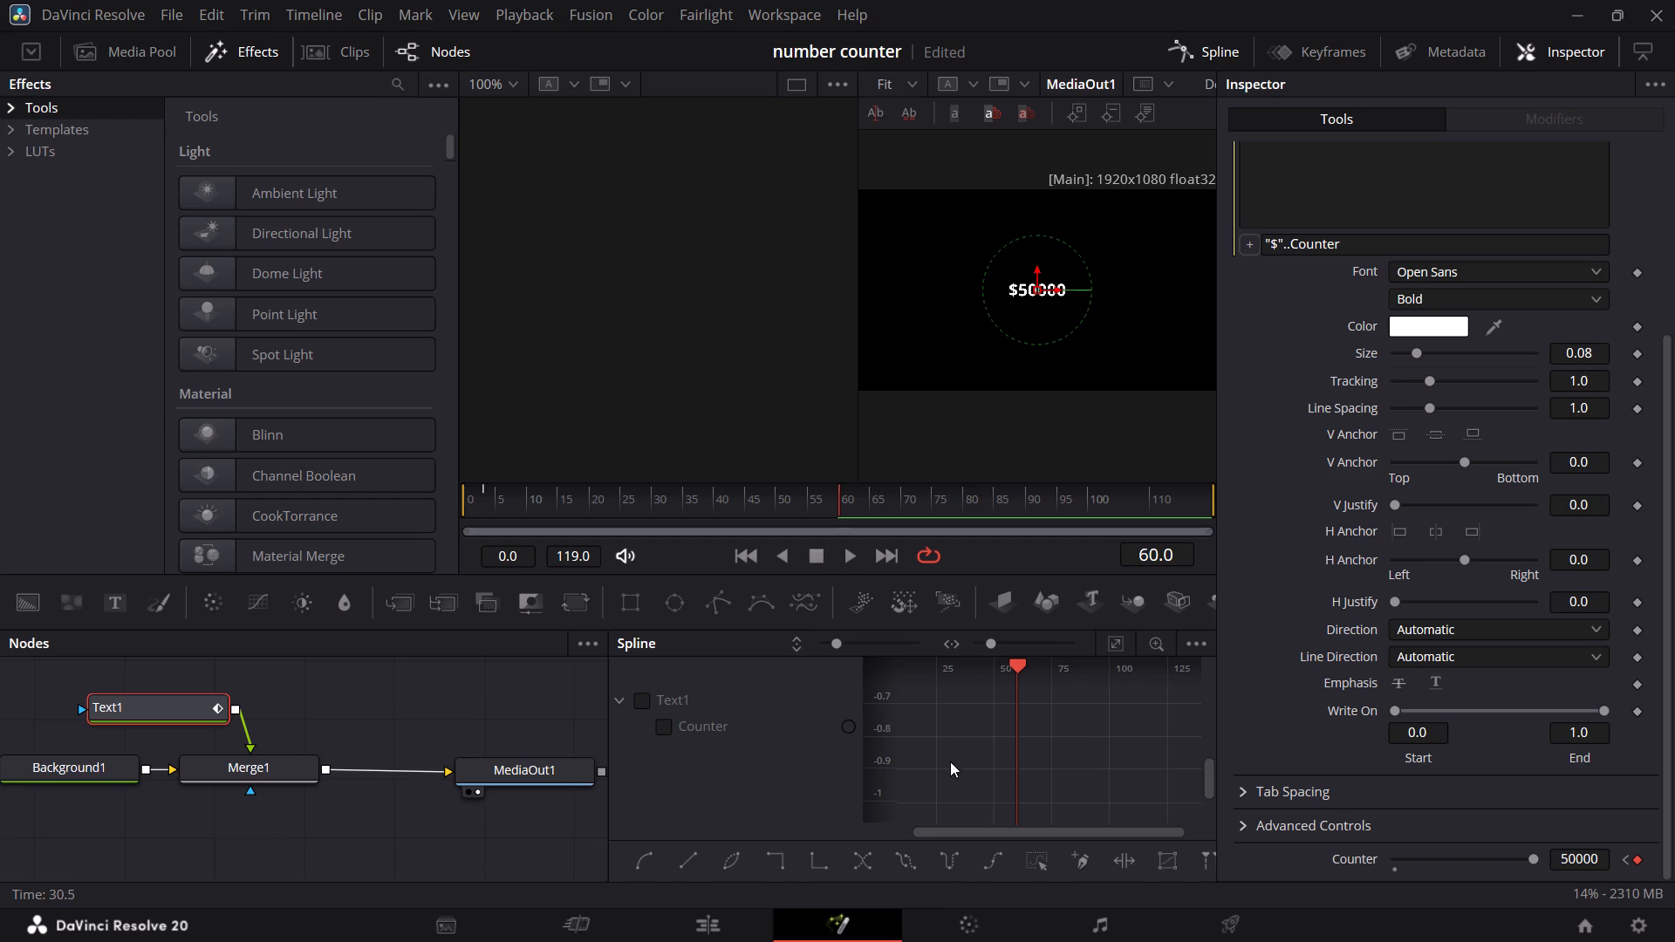
{"action": "left_click_drag", "start_coordinate": [950, 761], "coordinate": [1008, 713]}
{"action": "left_click_drag", "start_coordinate": [1016, 706], "coordinate": [956, 724]}
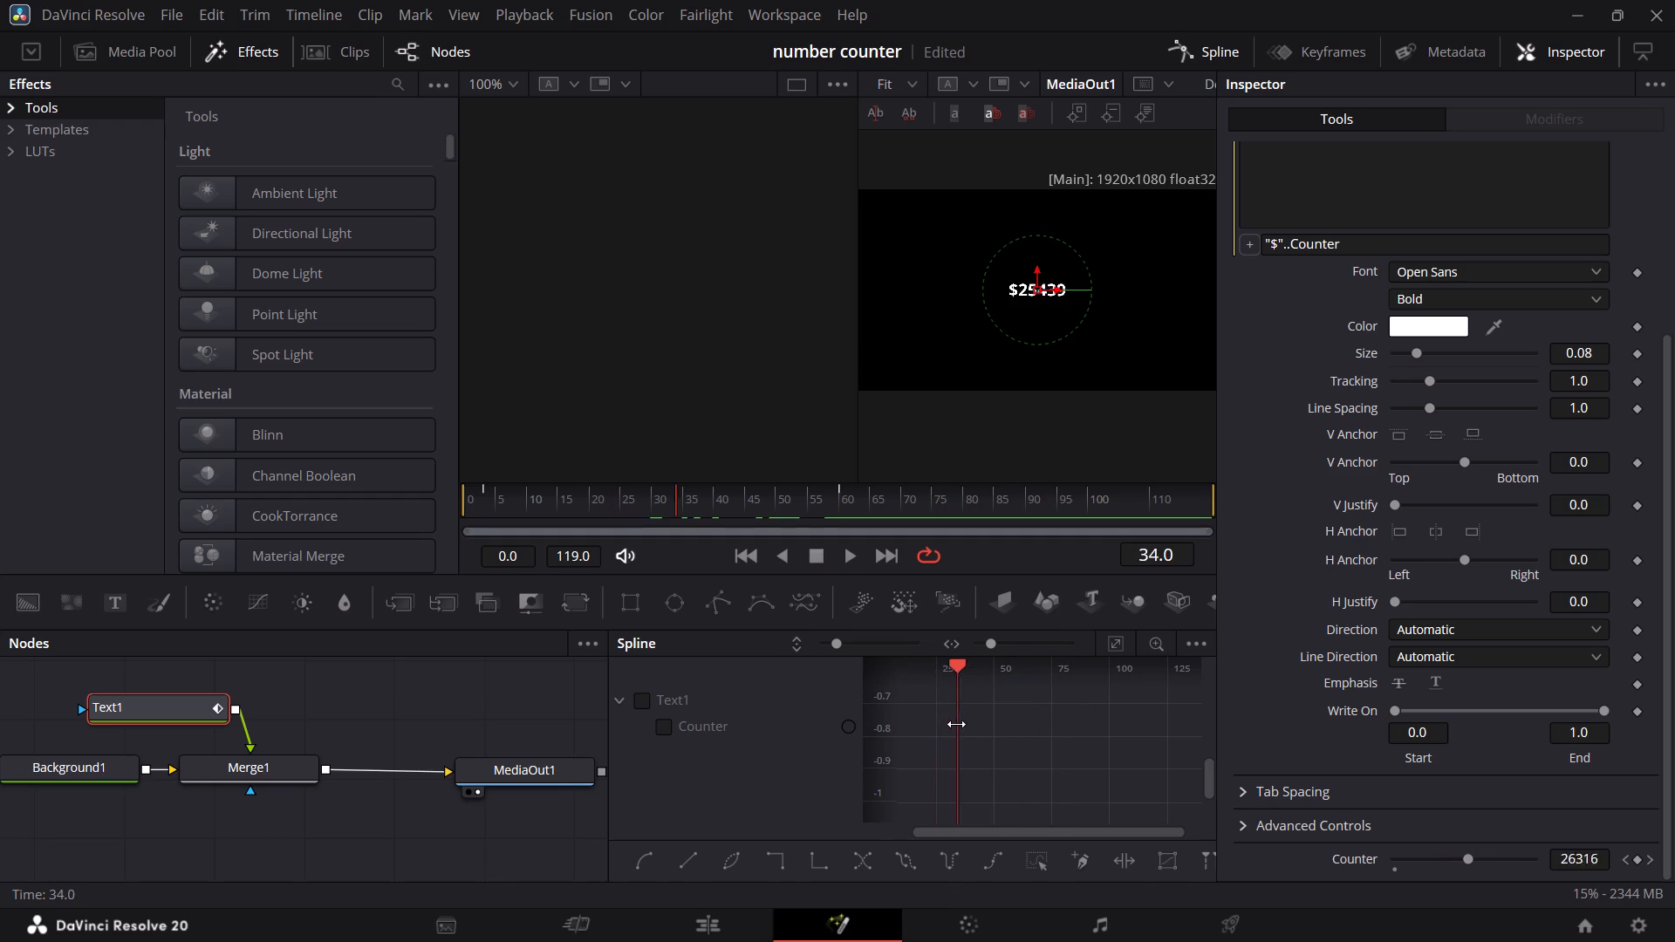
{"action": "left_click_drag", "start_coordinate": [956, 724], "coordinate": [954, 731]}
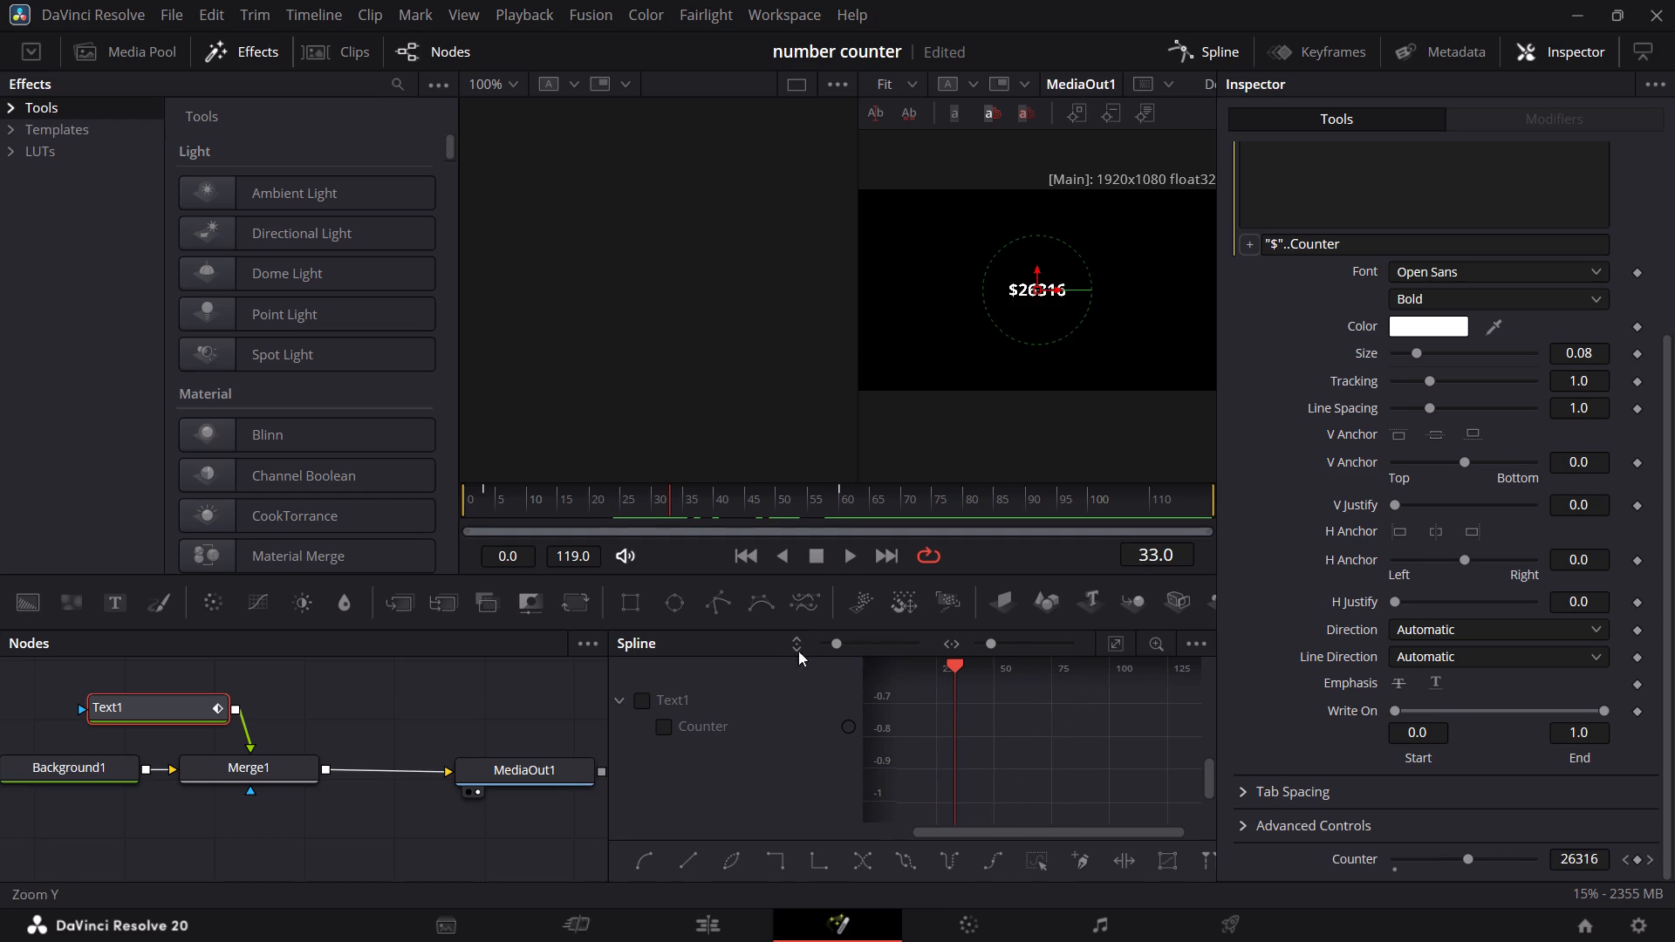
Enlarge the Spline editor upward over the viewers and across the node graph.
{"action": "left_click_drag", "start_coordinate": [760, 651], "coordinate": [703, 651]}
{"action": "left_click_drag", "start_coordinate": [681, 629], "coordinate": [574, 176]}
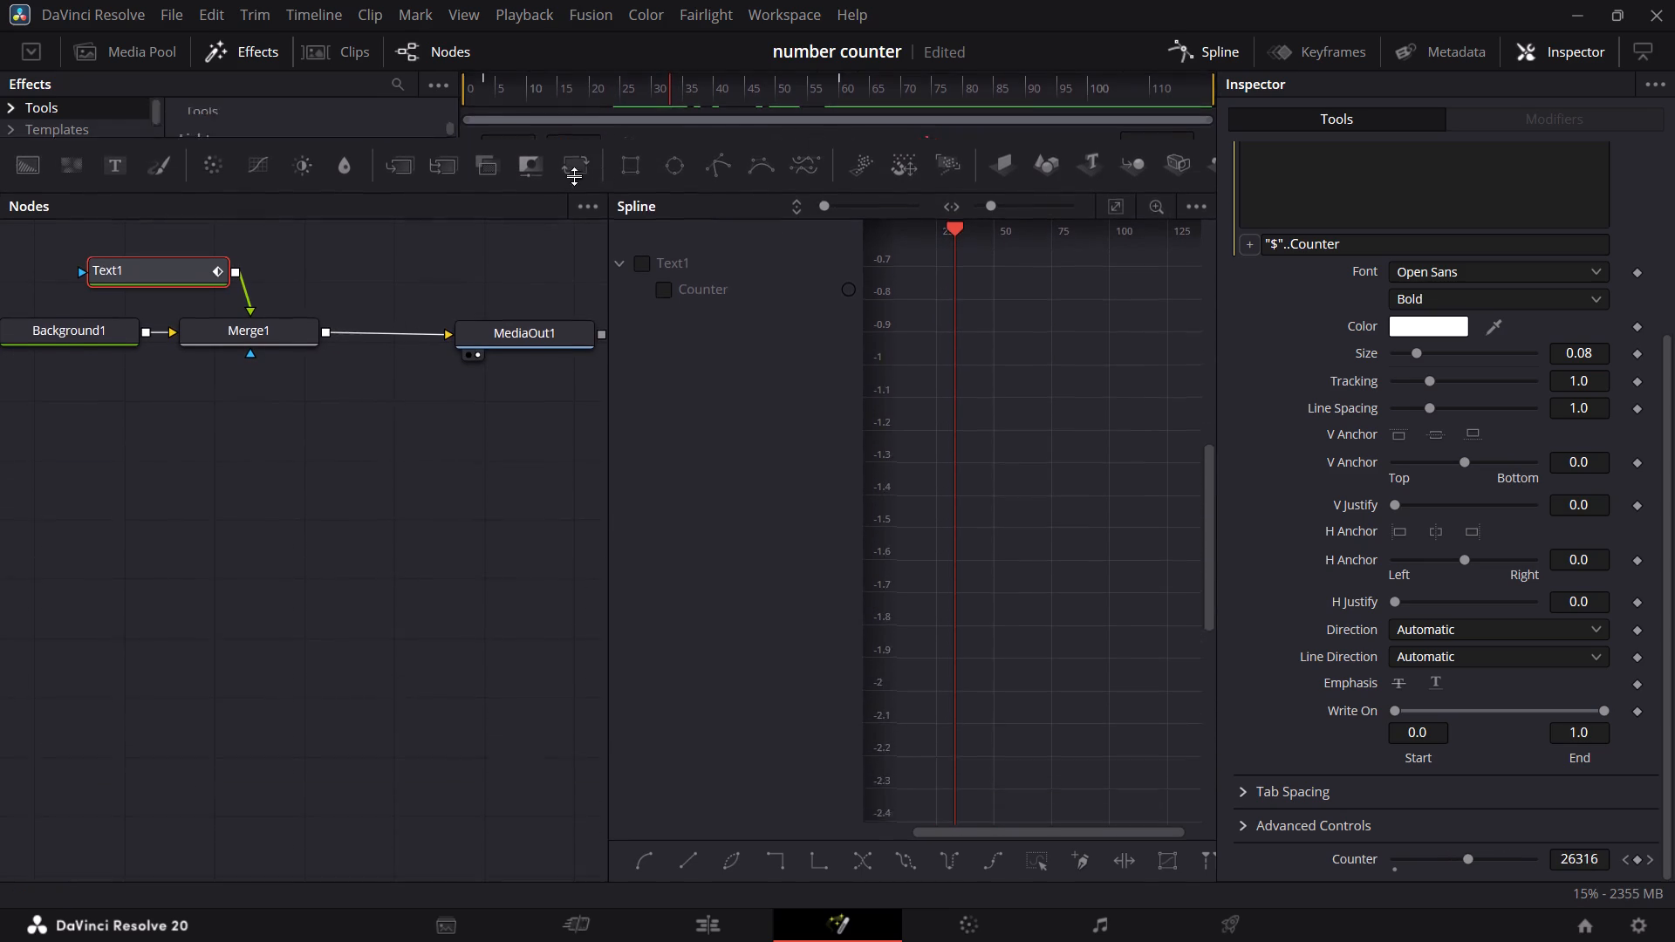
{"action": "left_click_drag", "start_coordinate": [574, 176], "coordinate": [239, 109]}
{"action": "left_click_drag", "start_coordinate": [605, 448], "coordinate": [459, 452]}
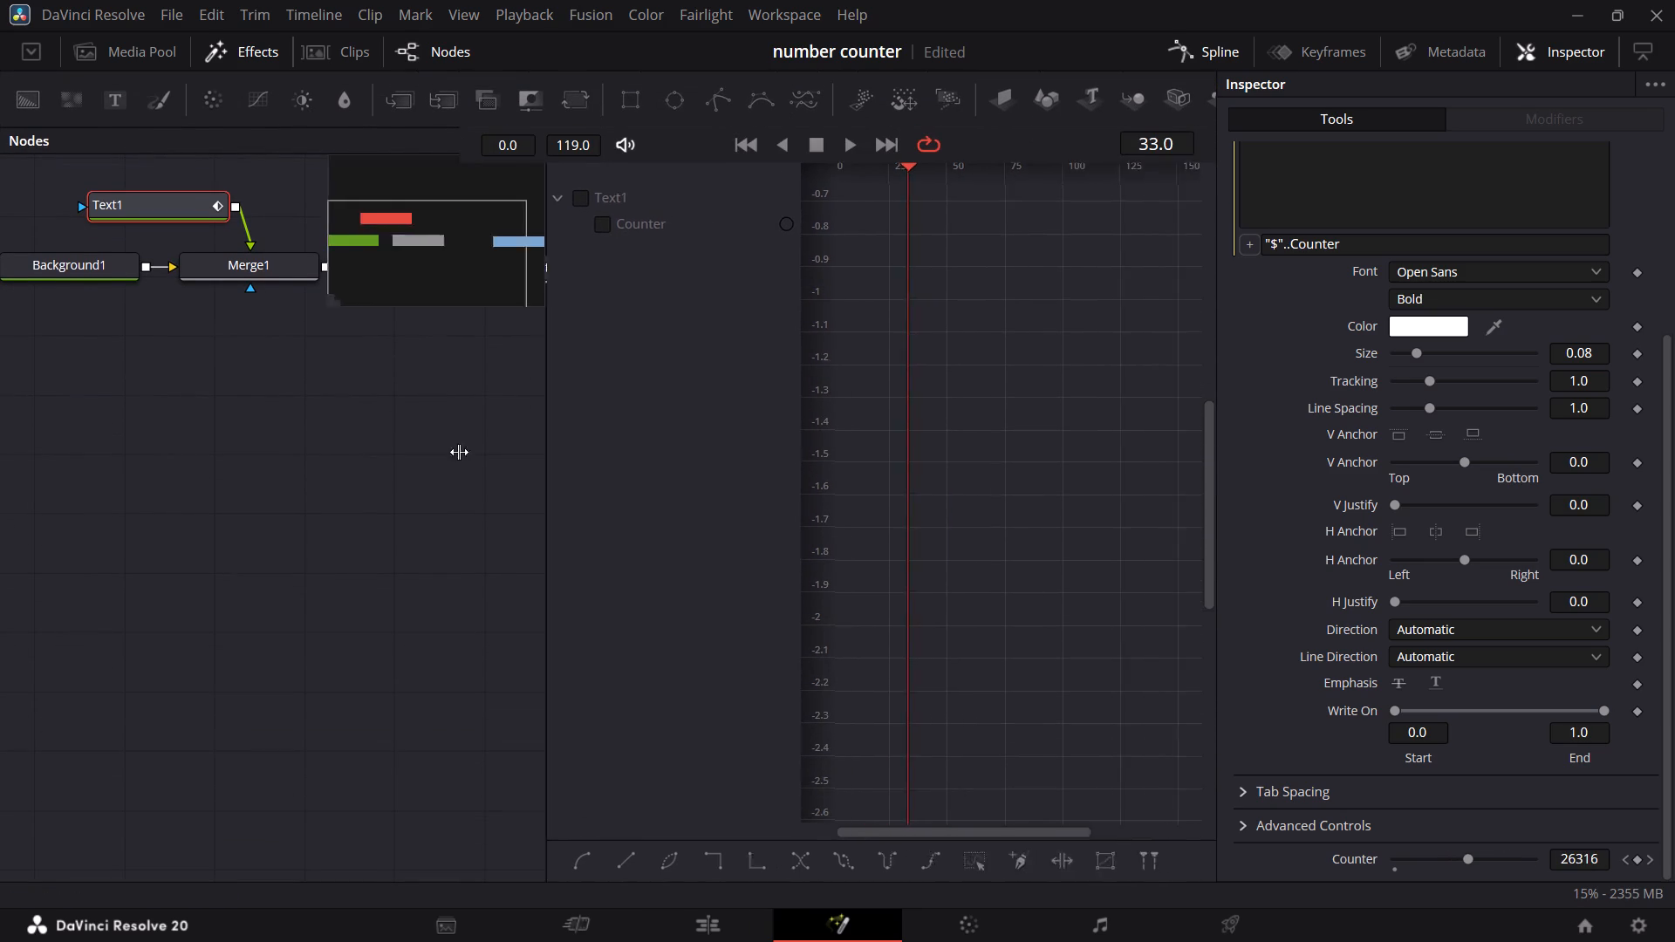
{"action": "left_click_drag", "start_coordinate": [459, 452], "coordinate": [0, 458]}
Scrub the playhead far forward and back through the enlarged Spline graph to look for the Counter curve.
{"action": "left_click_drag", "start_coordinate": [367, 549], "coordinate": [678, 553]}
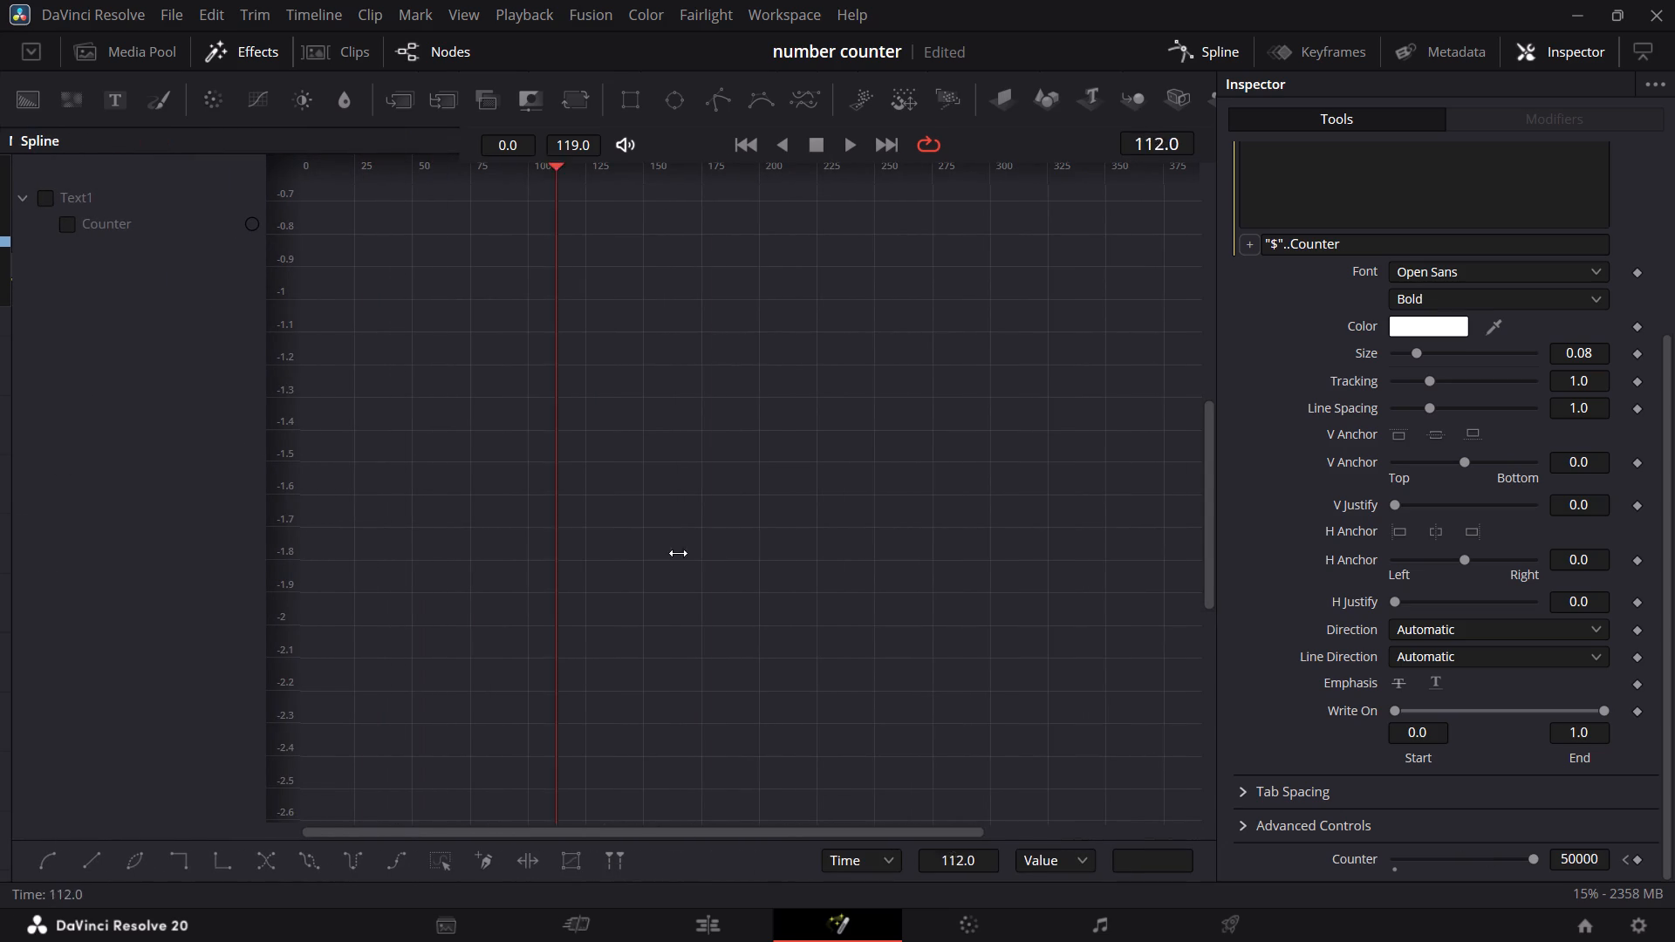
{"action": "left_click_drag", "start_coordinate": [678, 553], "coordinate": [1674, 598]}
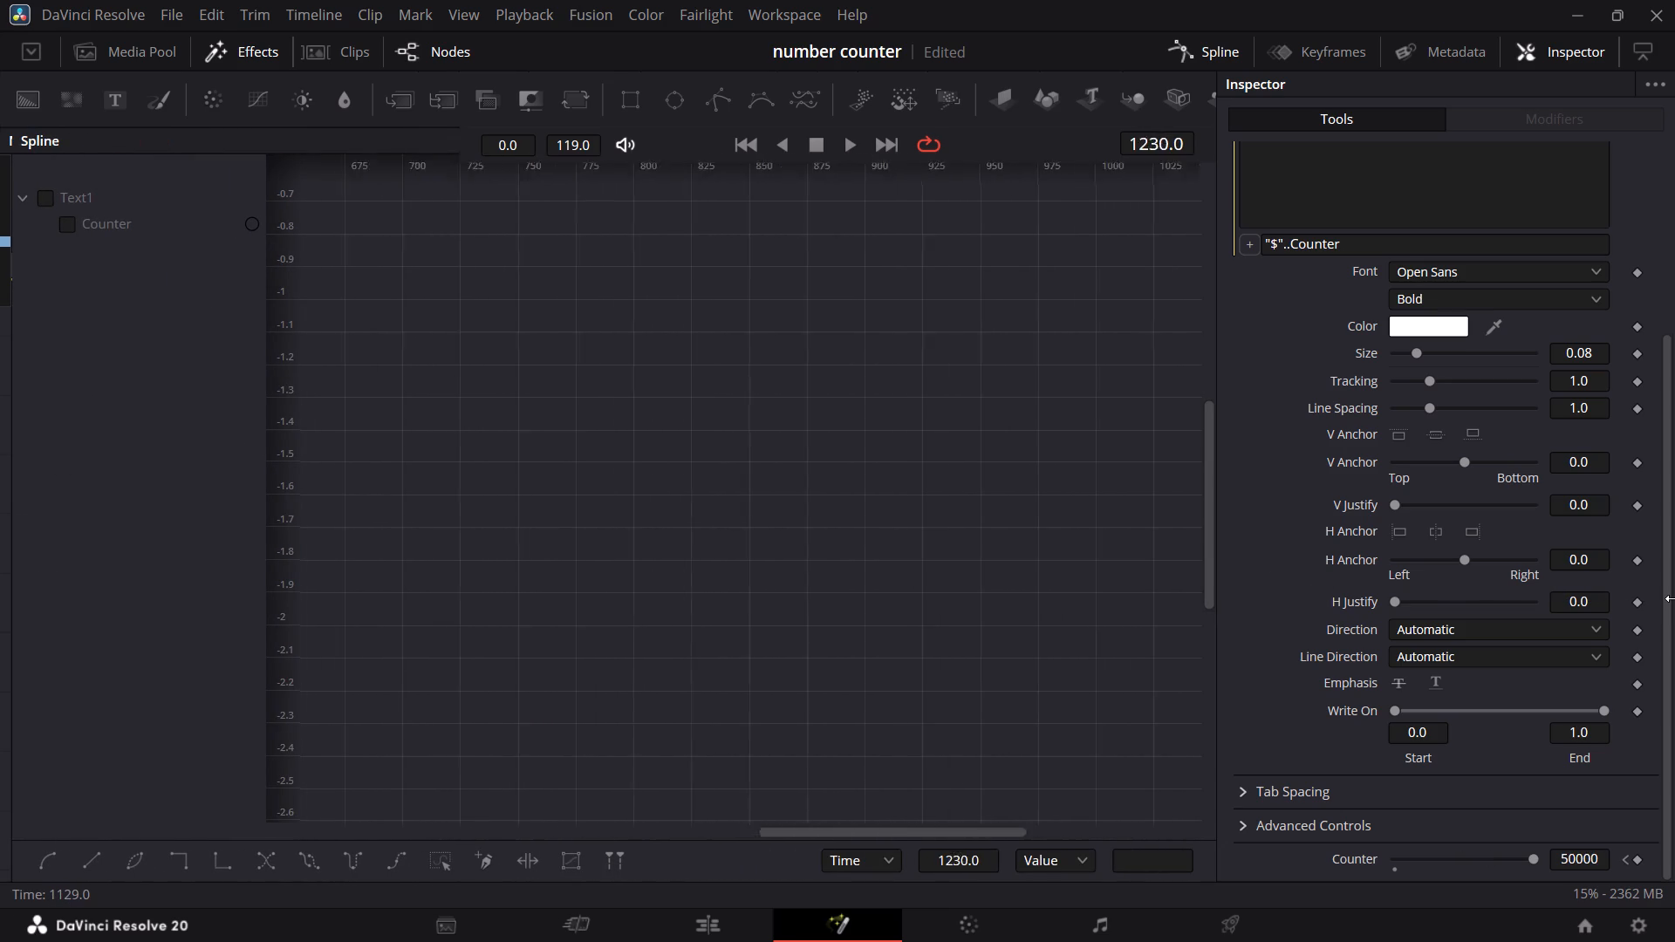
{"action": "left_click_drag", "start_coordinate": [1674, 598], "coordinate": [0, 622]}
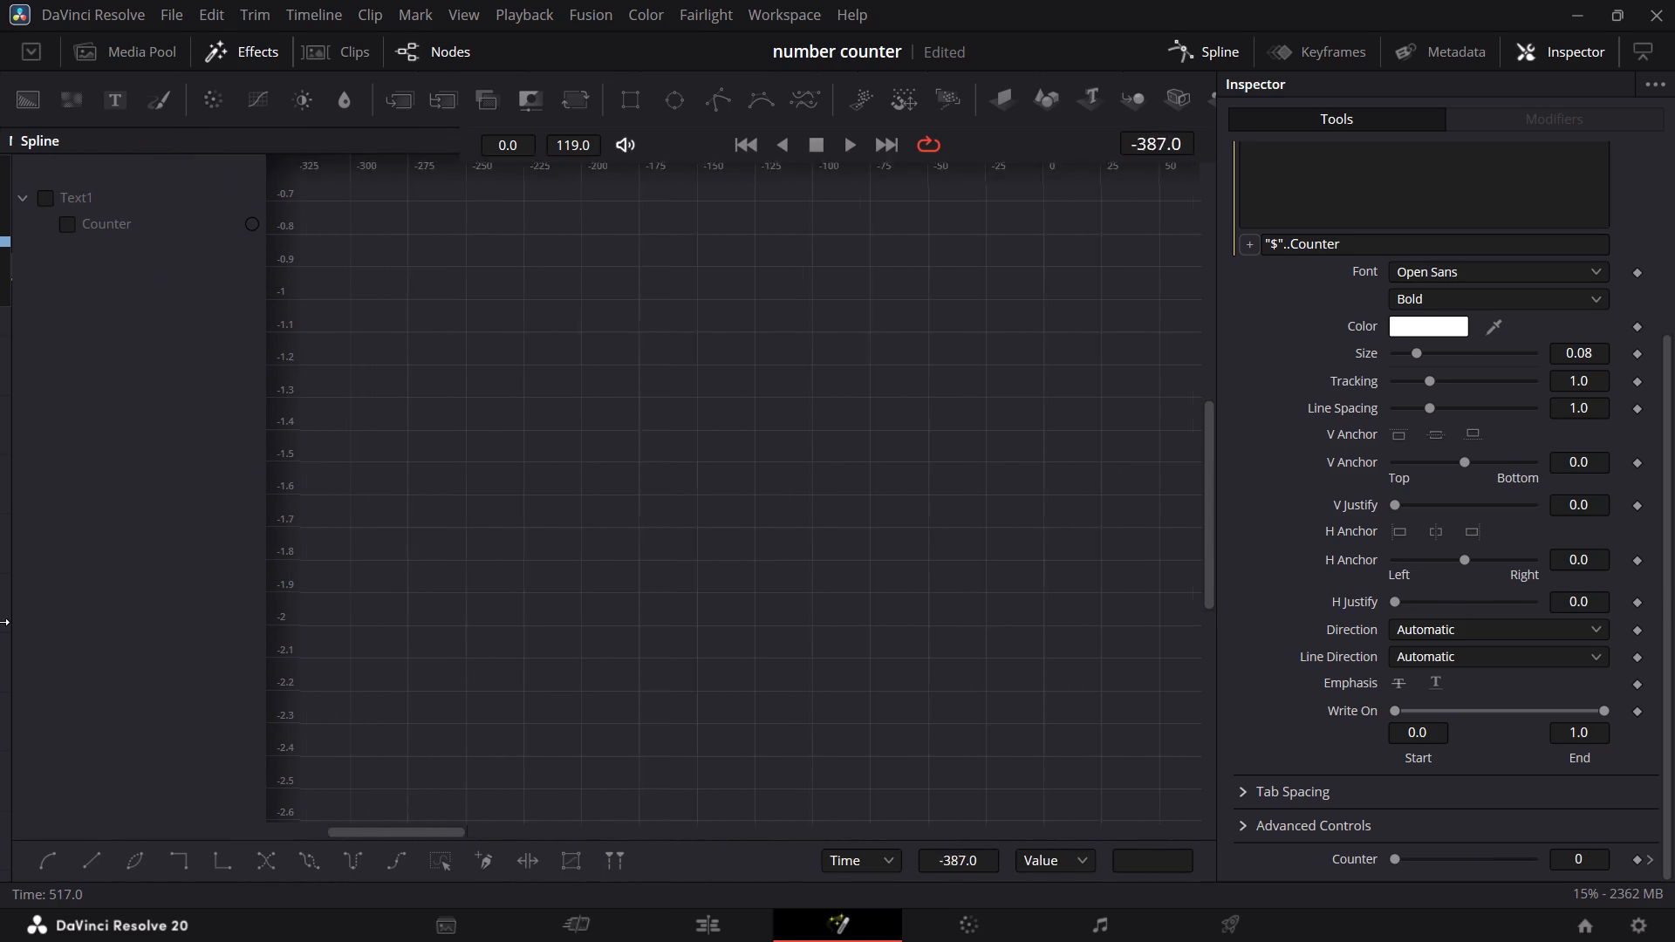
{"action": "left_click_drag", "start_coordinate": [0, 622], "coordinate": [0, 623]}
{"action": "scroll", "coordinate": [570, 381], "scroll_direction": "down", "scroll_amount": 5, "text": "ctrl"}
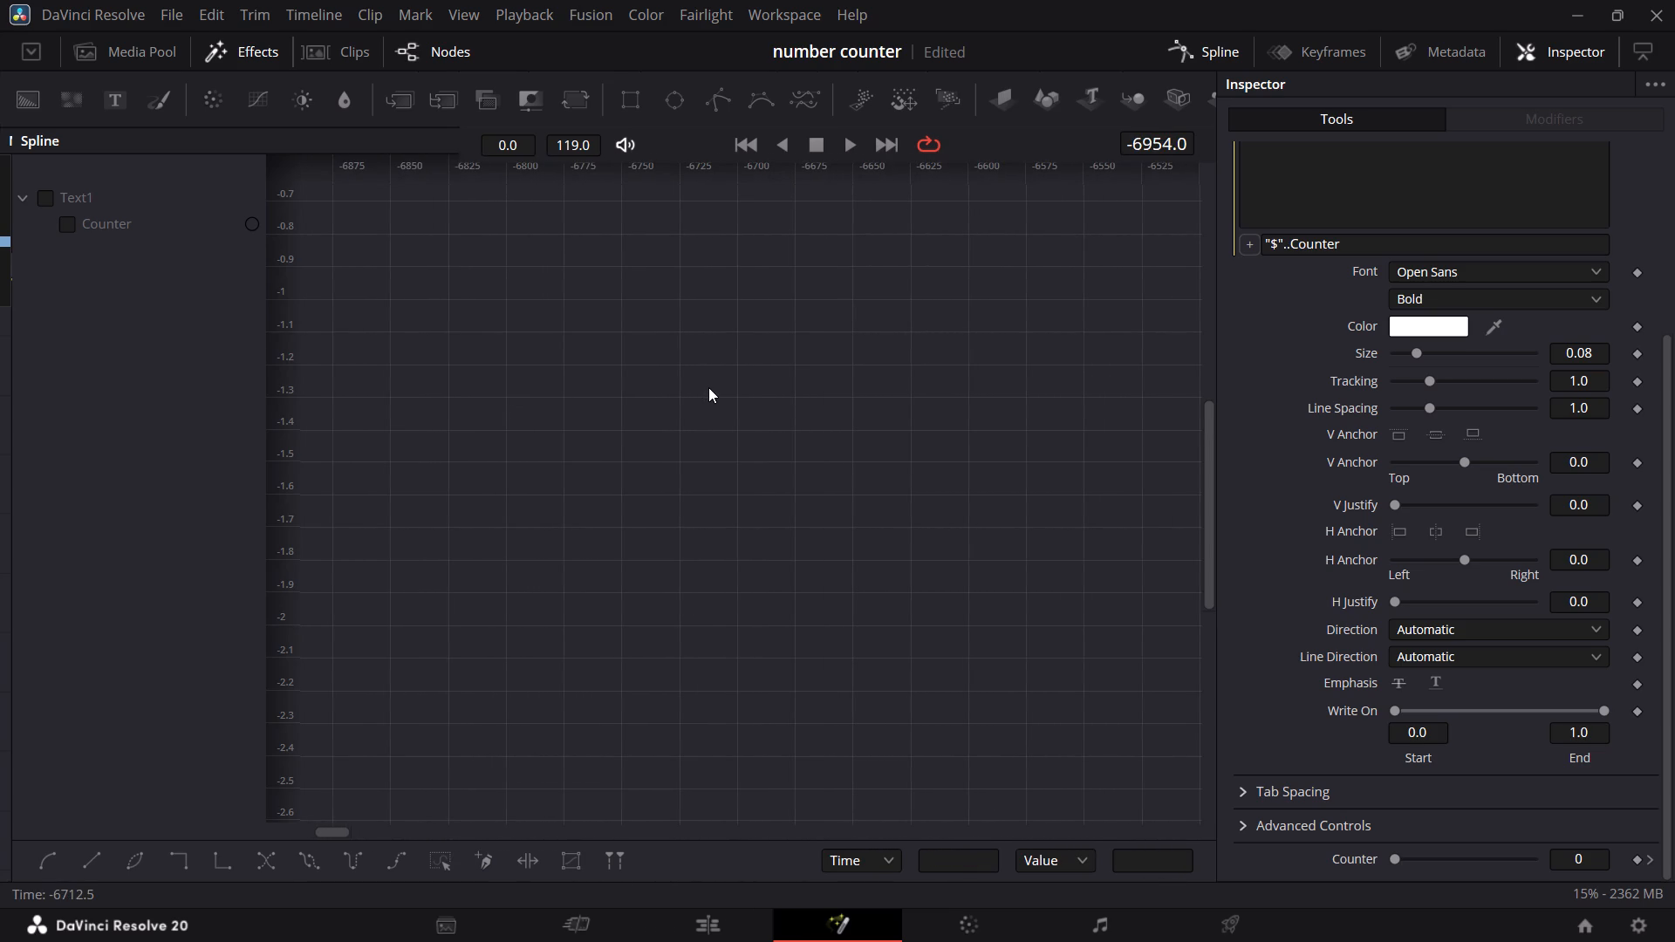
{"action": "scroll", "coordinate": [1061, 260], "scroll_direction": "up", "scroll_amount": 6}
Close the Spline editor to bring back the full node graph.
{"action": "left_click", "coordinate": [1188, 58]}
{"action": "scroll", "coordinate": [478, 436], "scroll_direction": "up", "scroll_amount": 7}
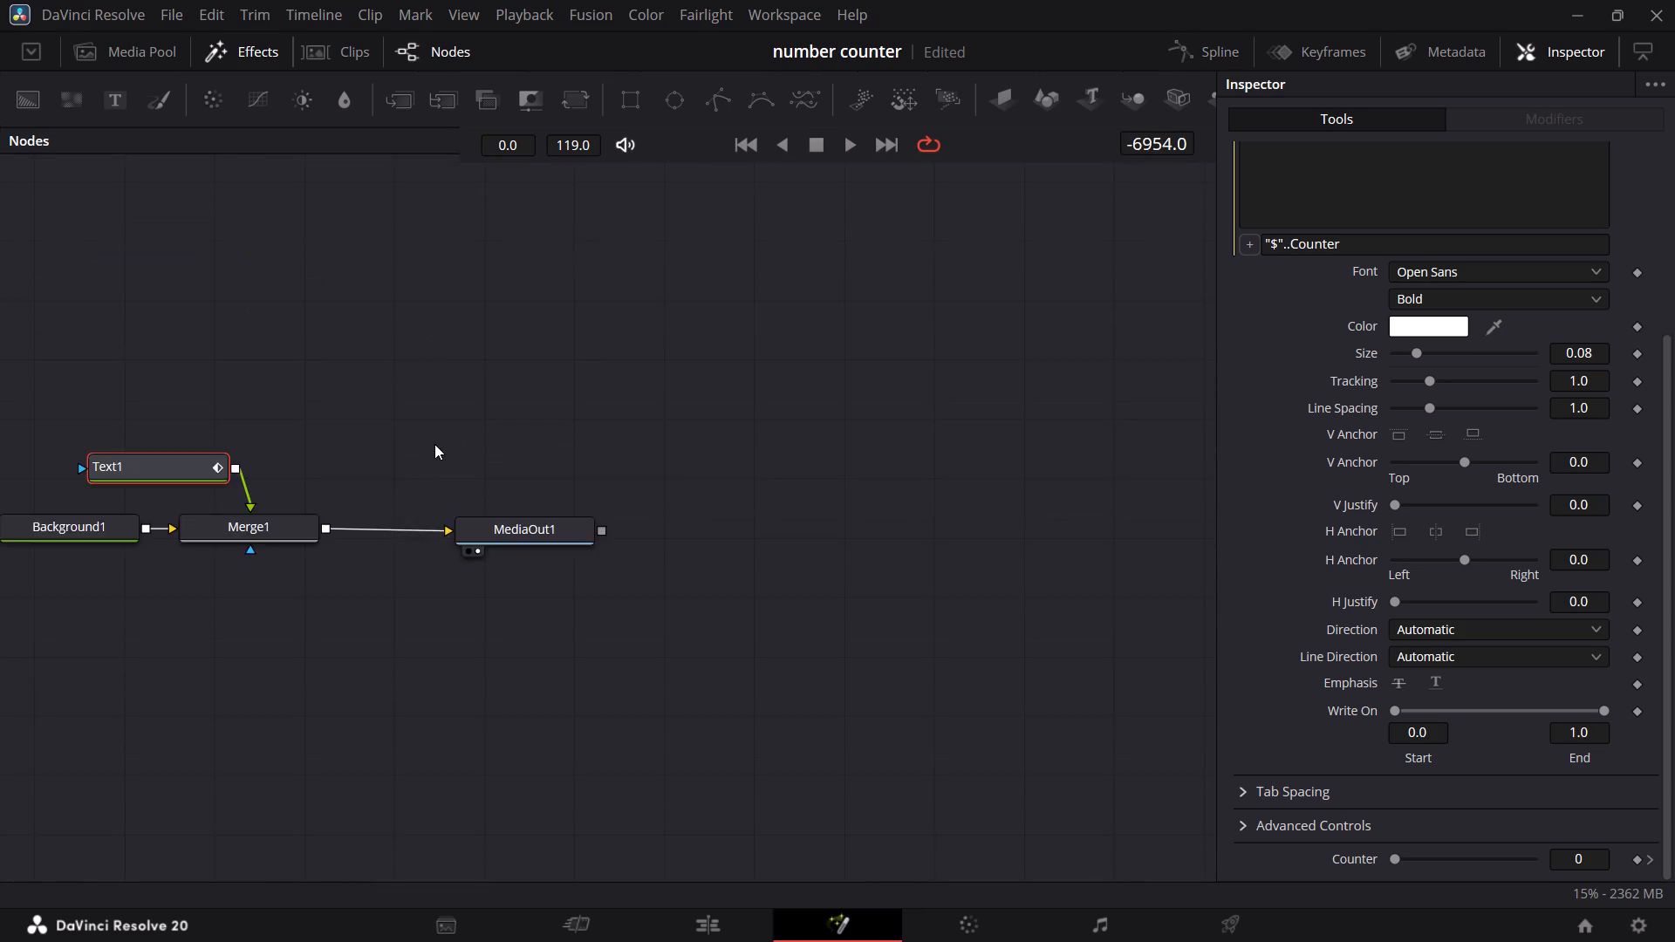
{"action": "scroll", "coordinate": [434, 444], "scroll_direction": "up", "scroll_amount": 17}
{"action": "scroll", "coordinate": [960, 349], "scroll_direction": "down", "scroll_amount": 2, "text": "ctrl"}
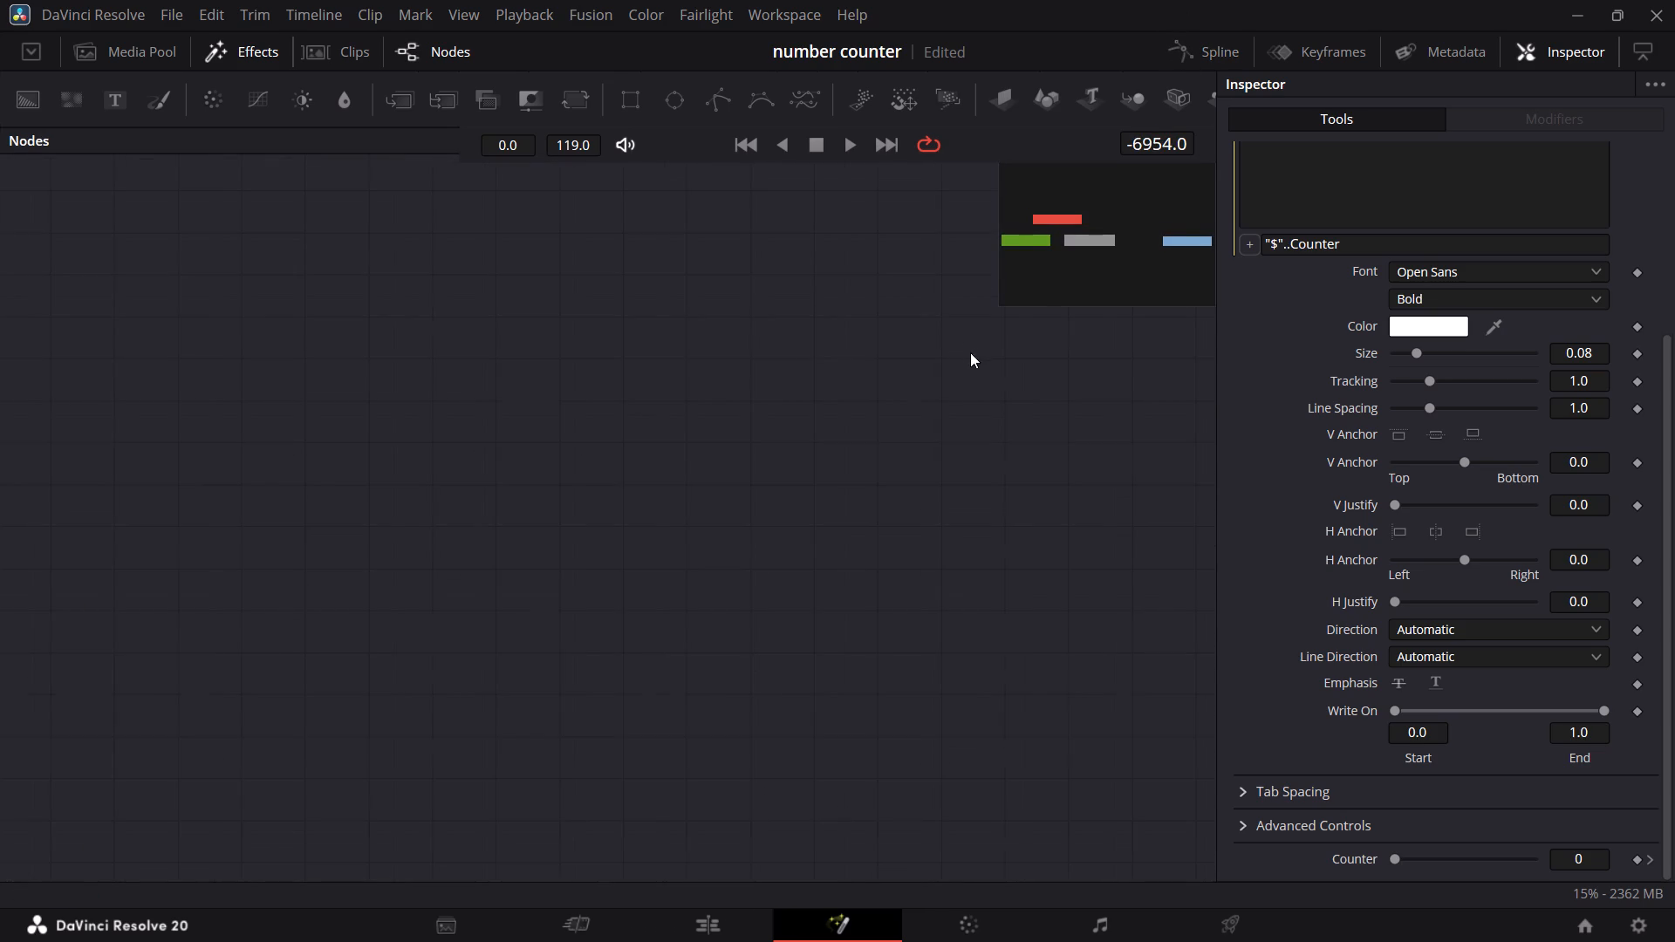
Shrink the node graph downward to restore the viewers and time ruler.
{"action": "scroll", "coordinate": [1007, 344], "scroll_direction": "down", "scroll_amount": 4, "text": "ctrl"}
{"action": "scroll", "coordinate": [1087, 339], "scroll_direction": "up", "scroll_amount": 7, "text": "ctrl"}
{"action": "left_click_drag", "start_coordinate": [850, 73], "coordinate": [825, 210]}
{"action": "left_click_drag", "start_coordinate": [825, 210], "coordinate": [745, 928]}
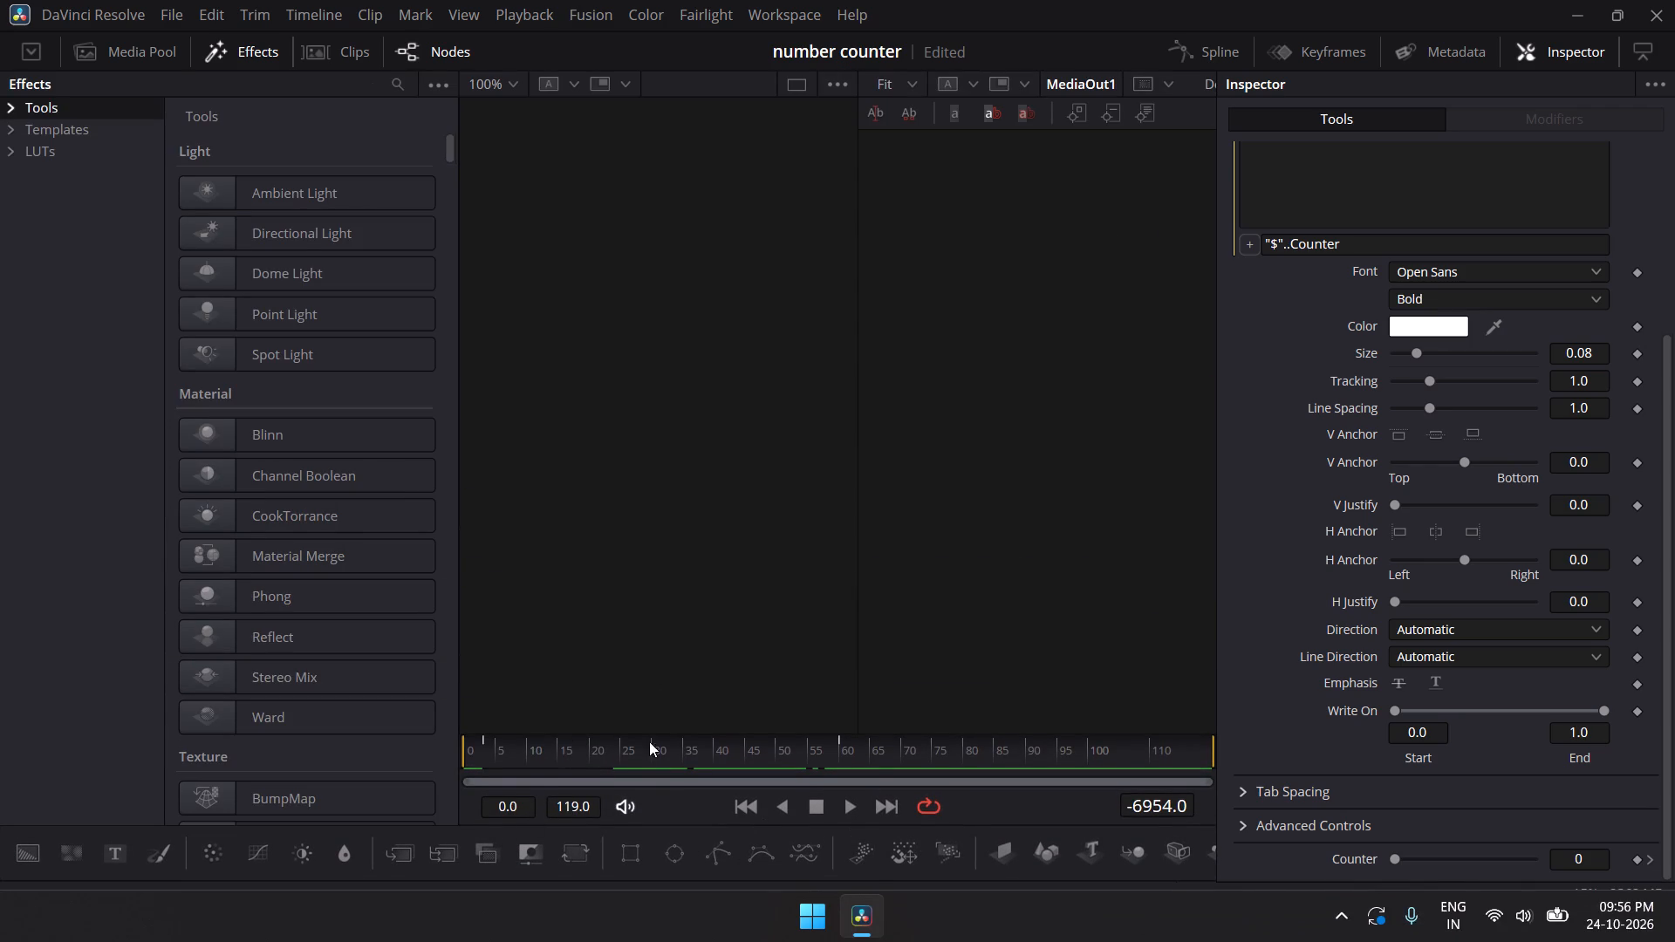
Switch to the Edit page and play back the Fusion Composition clip to check the counter animation.
{"action": "left_click", "coordinate": [700, 927]}
{"action": "left_click", "coordinate": [702, 920]}
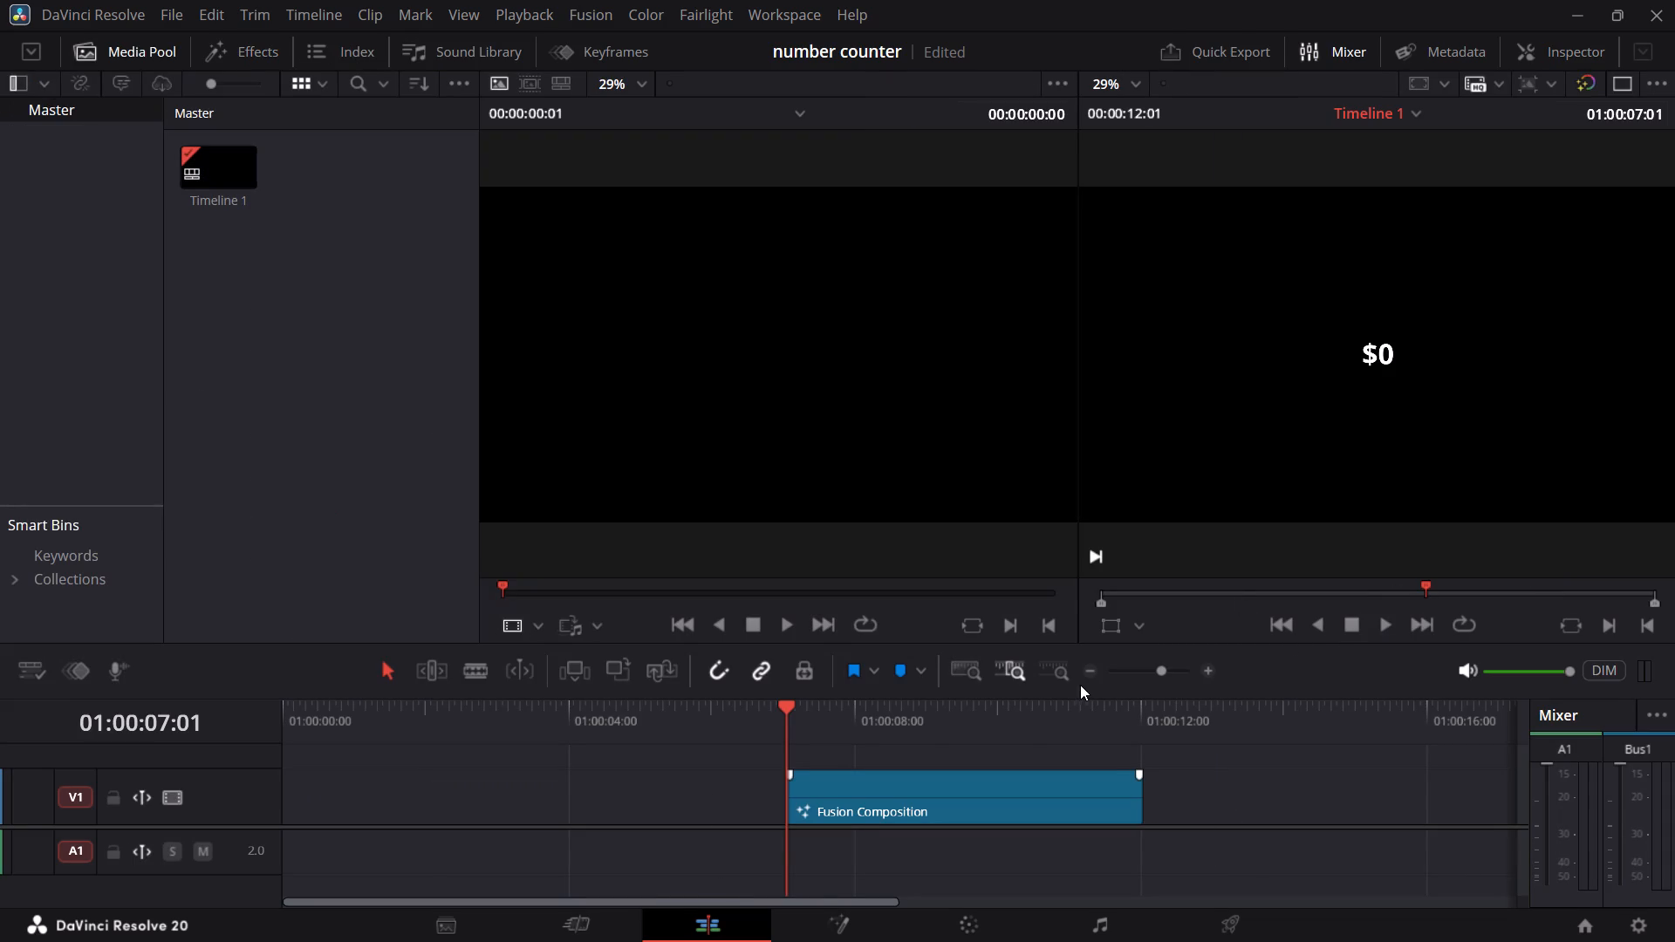
{"action": "key", "text": "space"}
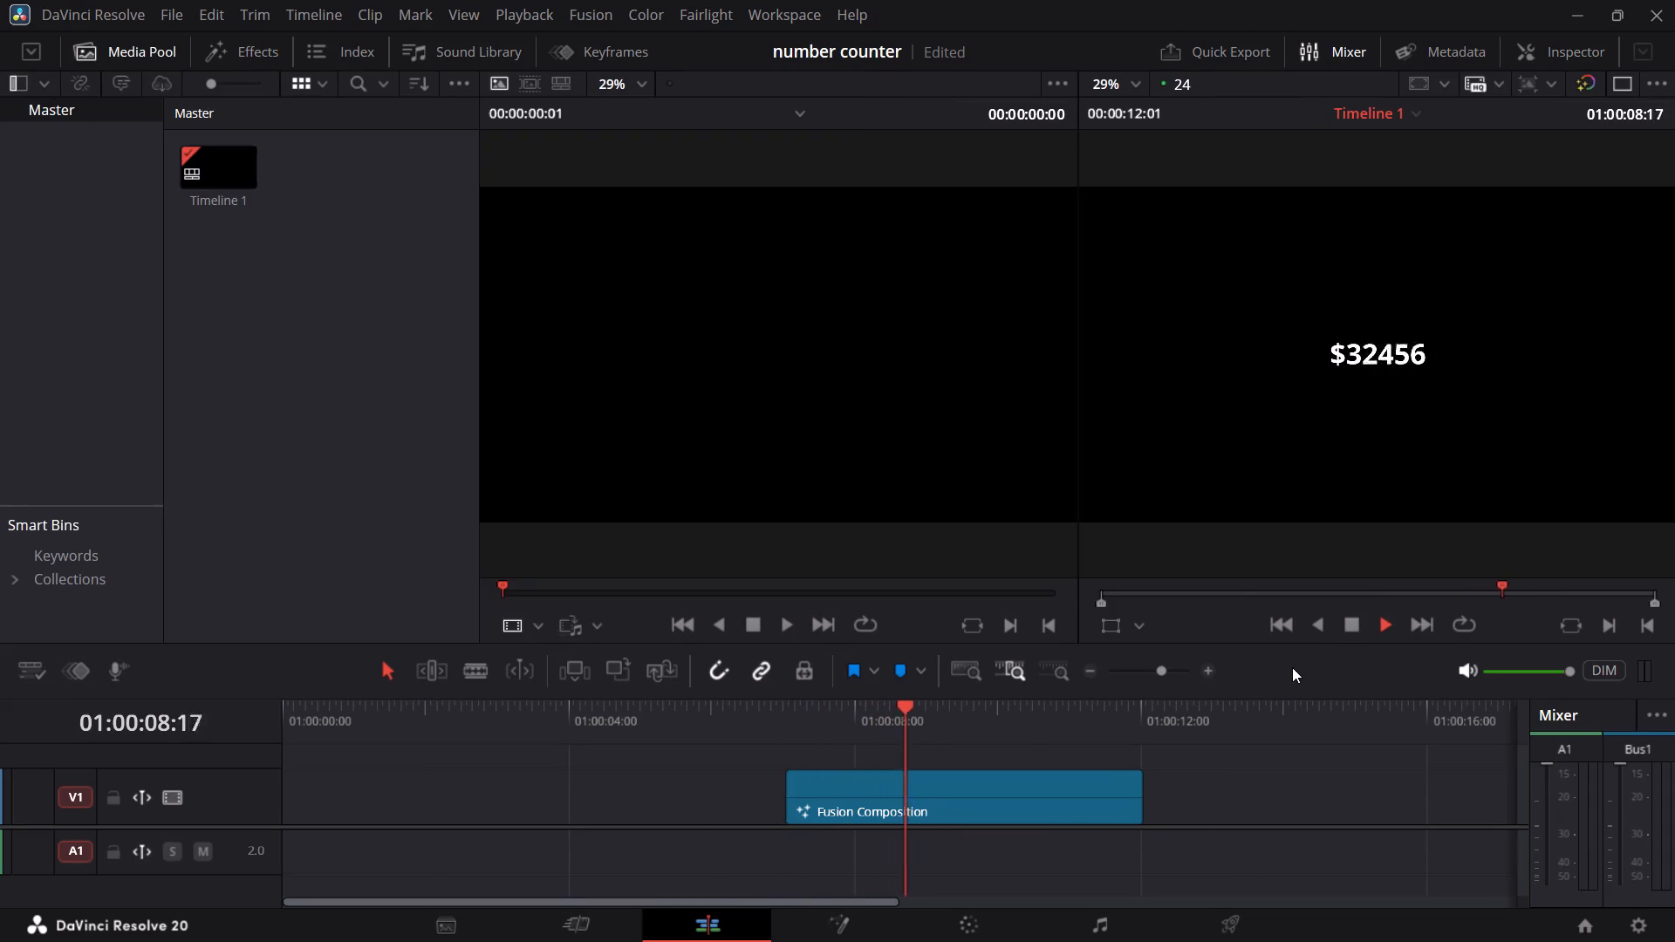
{"action": "key", "text": "space"}
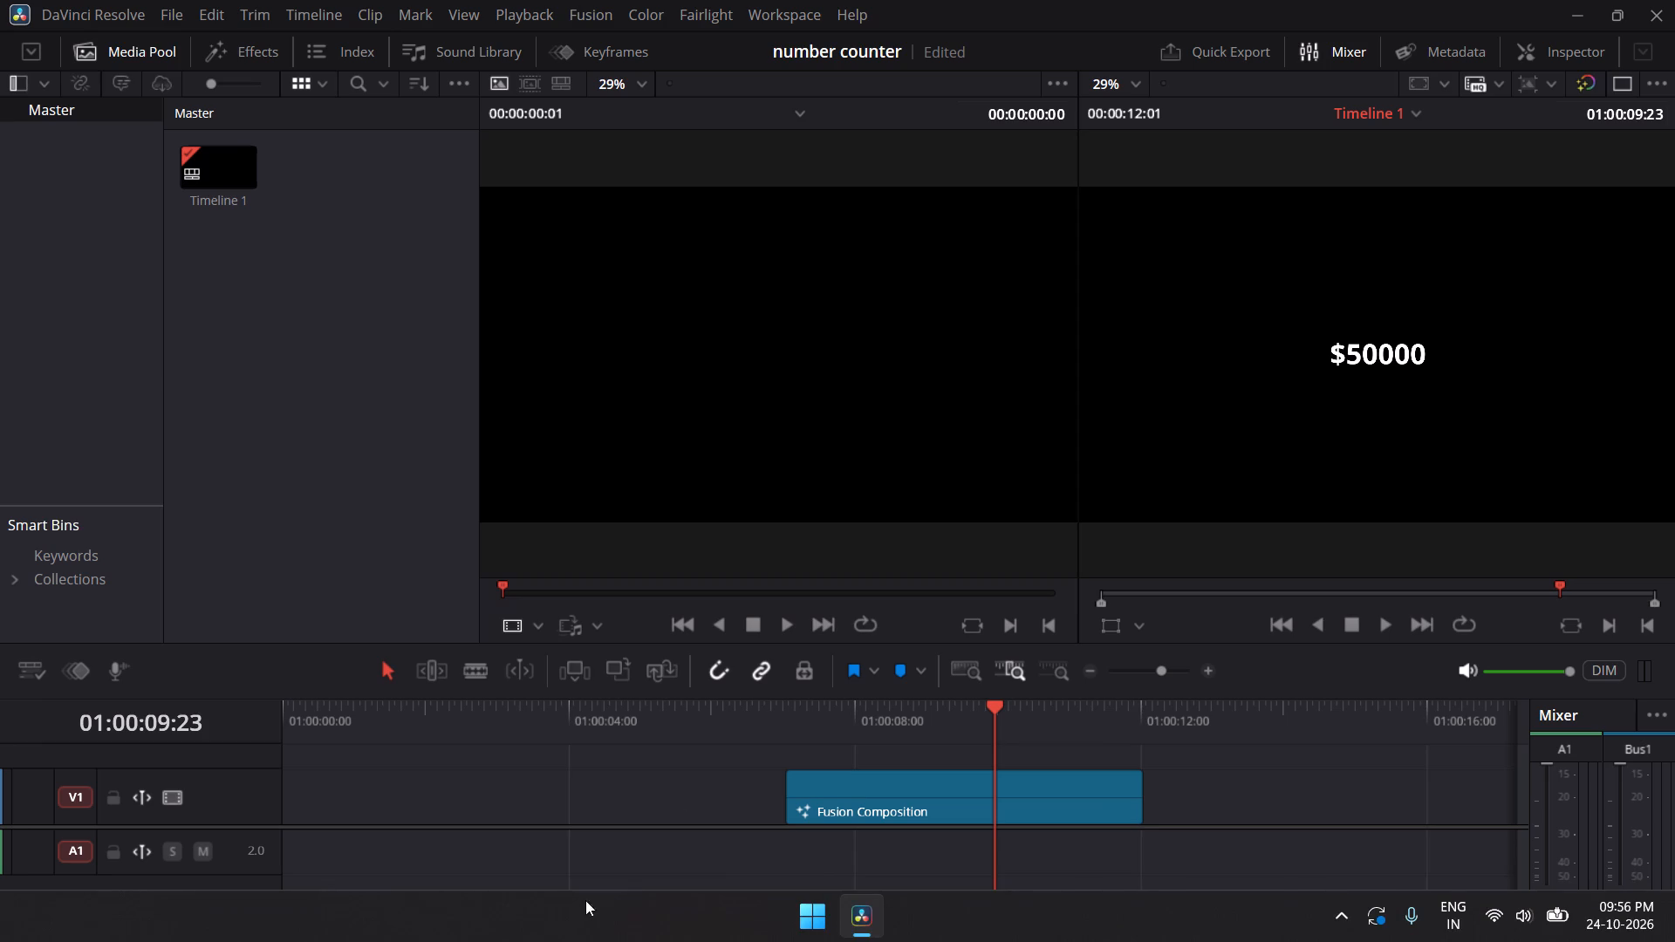
Return to the Fusion page and enlarge the node graph up to just below the shortened viewers.
{"action": "left_click", "coordinate": [836, 928]}
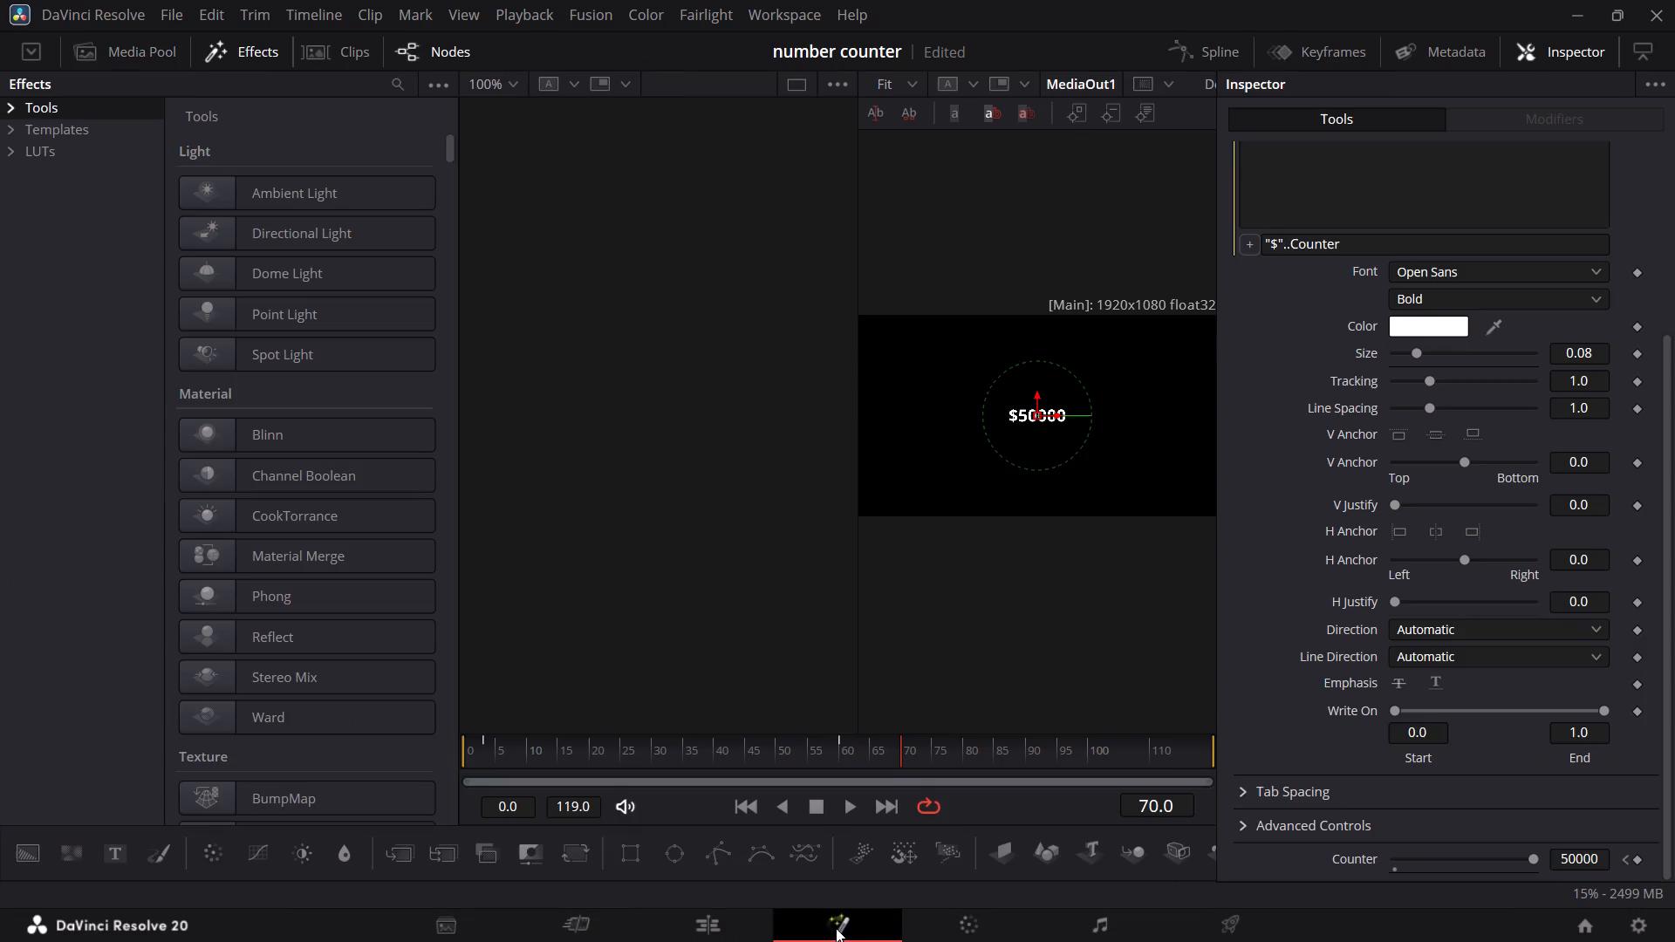
{"action": "scroll", "coordinate": [624, 808], "scroll_direction": "down", "scroll_amount": 1}
{"action": "left_click_drag", "start_coordinate": [639, 823], "coordinate": [606, 434]}
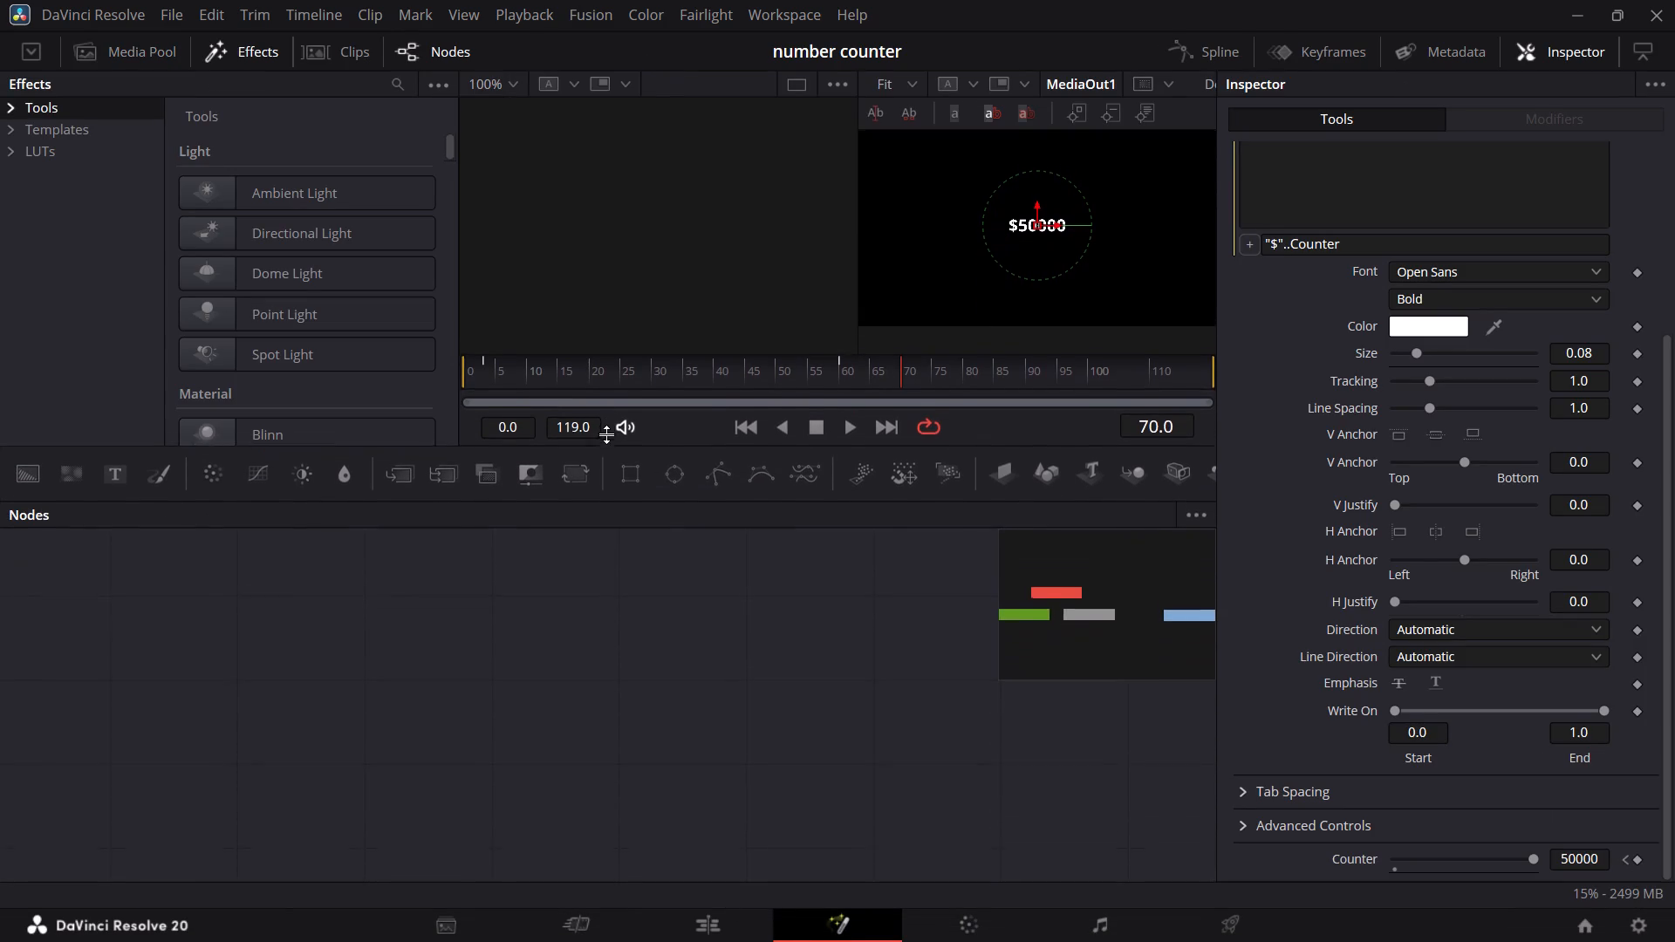
{"action": "left_click_drag", "start_coordinate": [606, 434], "coordinate": [606, 402]}
{"action": "left_click_drag", "start_coordinate": [464, 487], "coordinate": [534, 484]}
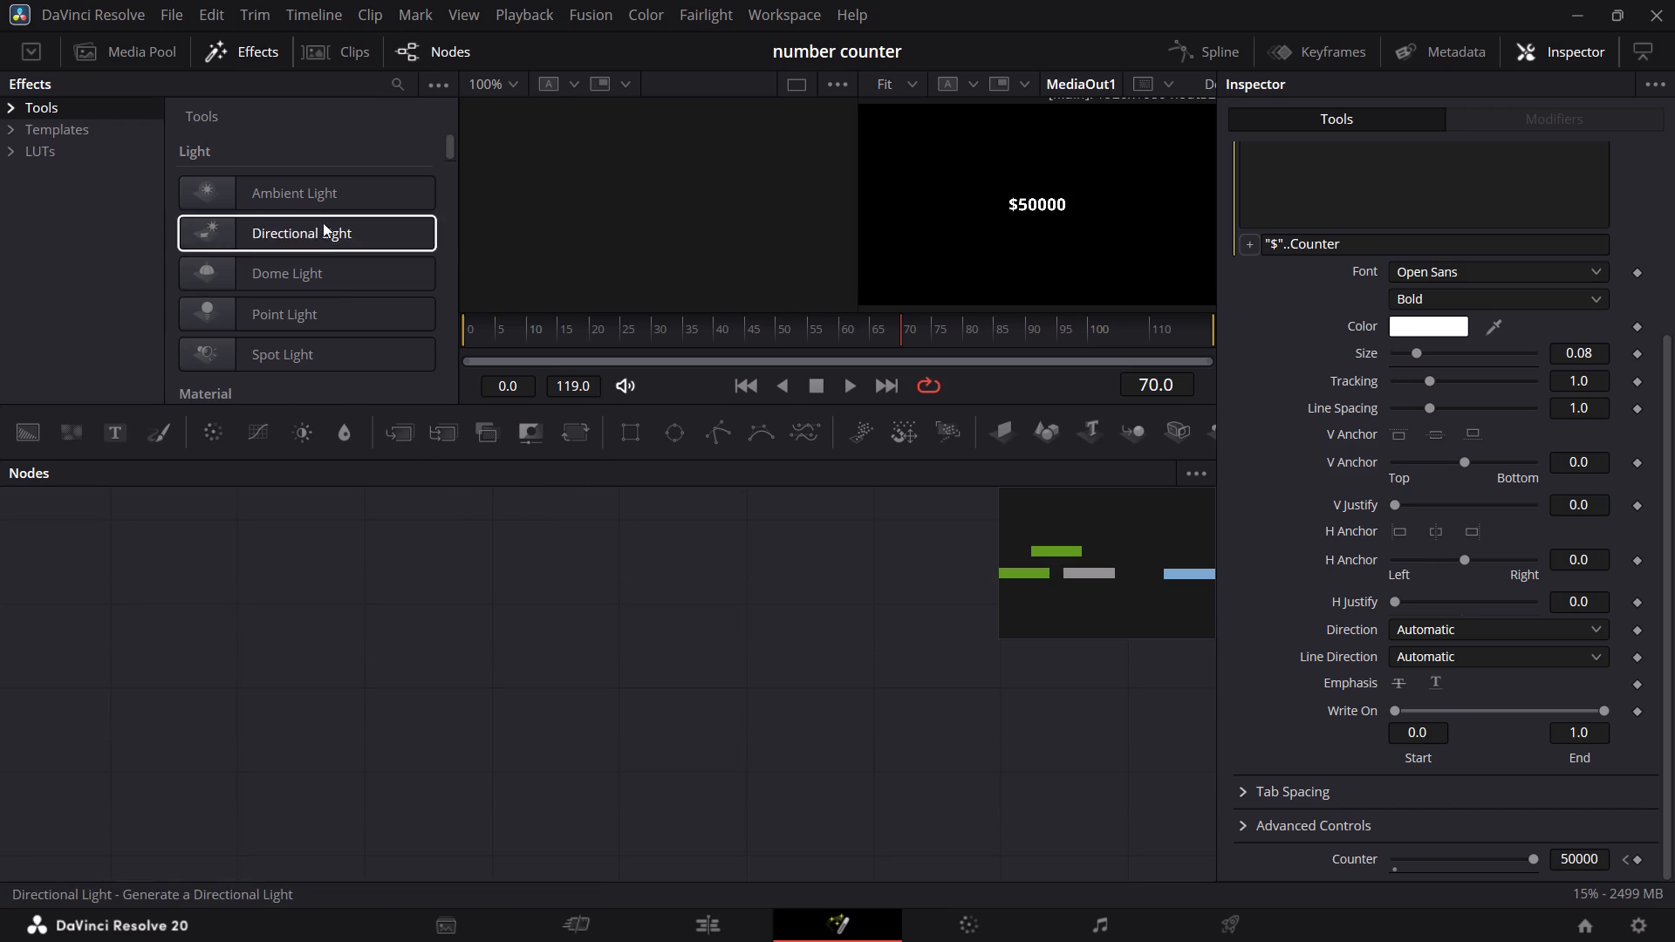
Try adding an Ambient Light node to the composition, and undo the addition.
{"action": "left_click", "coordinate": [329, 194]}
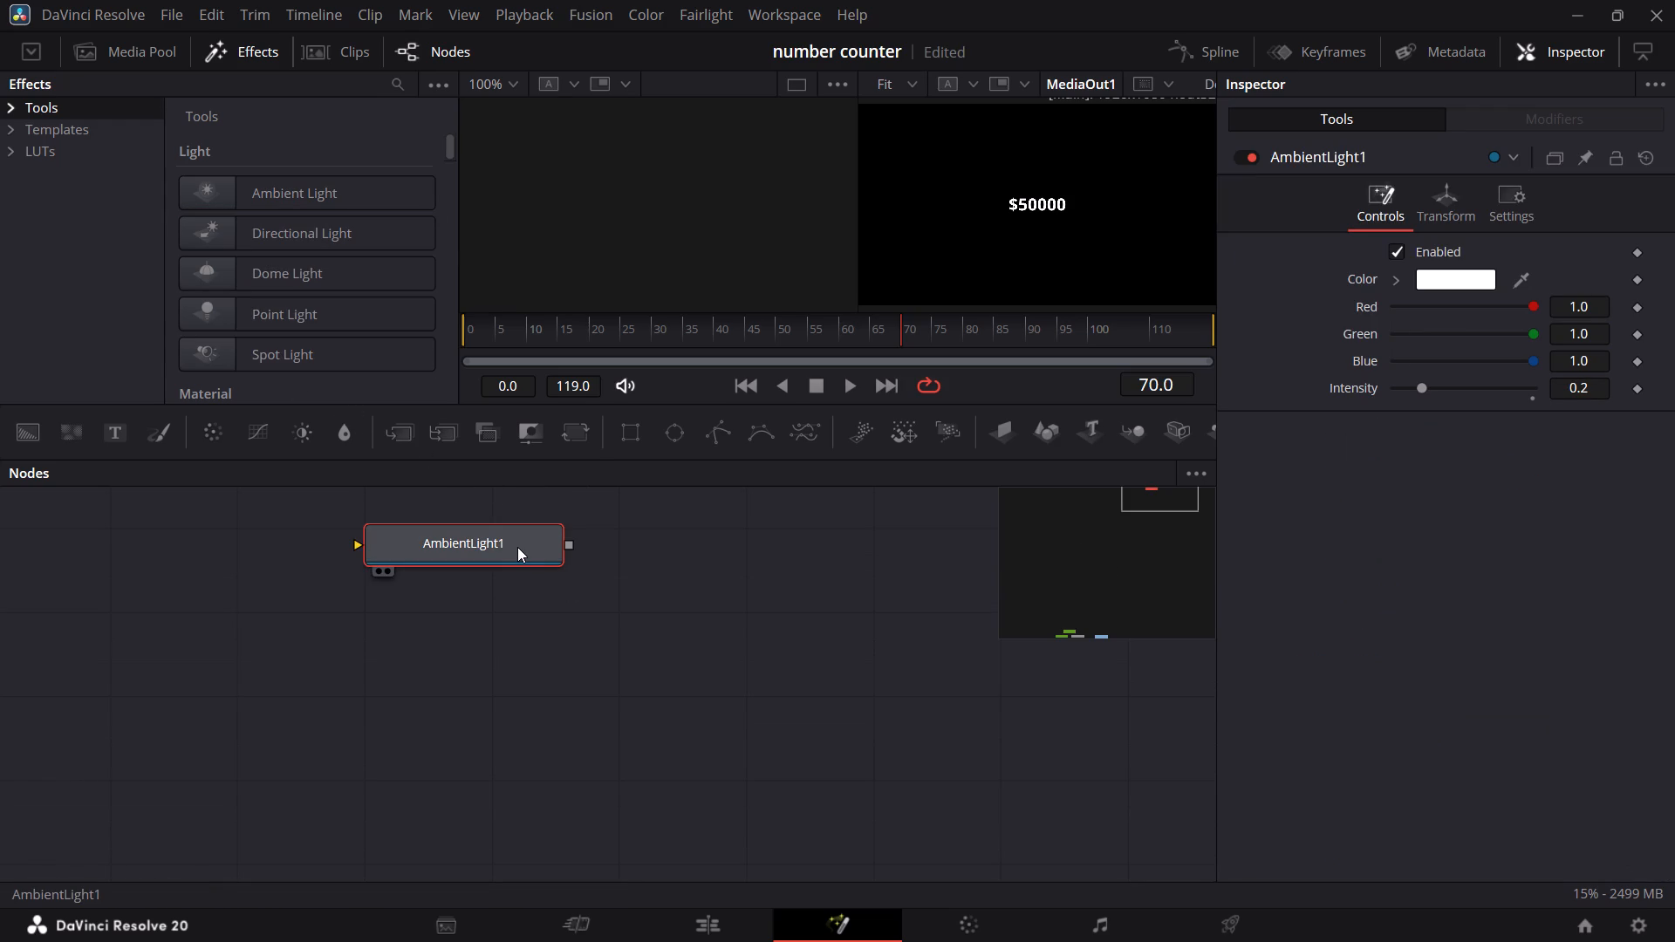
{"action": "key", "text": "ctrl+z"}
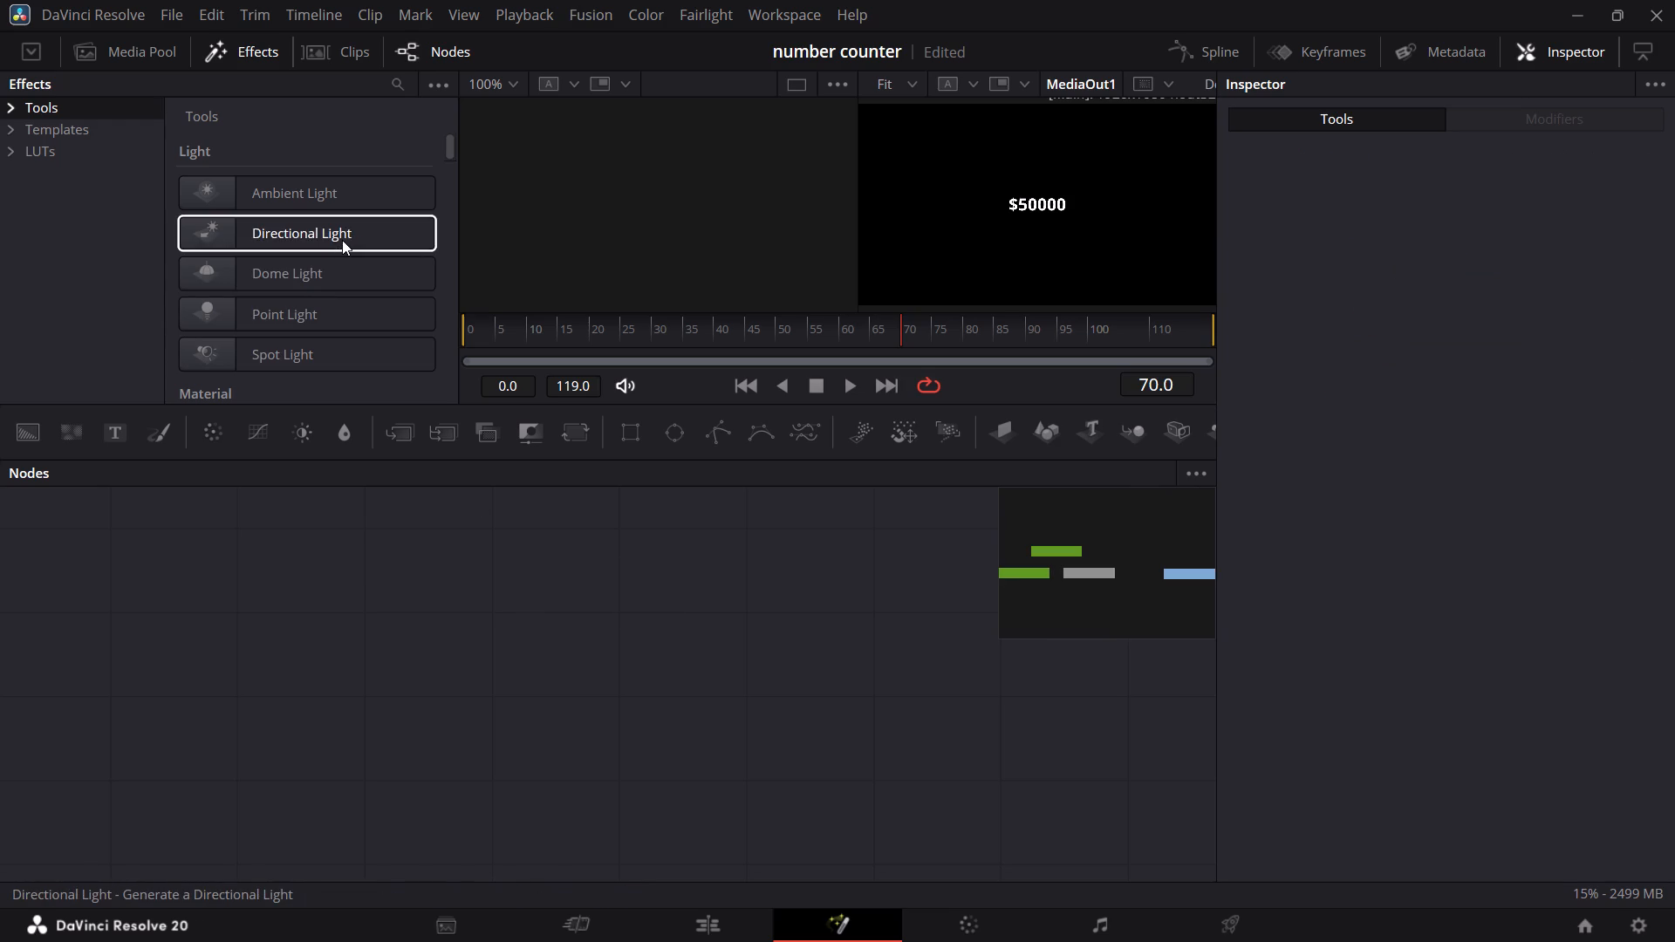
Bring the full node tree into view and show Text1's settings in the Inspector.
{"action": "left_click", "coordinate": [1054, 190]}
{"action": "right_click", "coordinate": [1043, 194]}
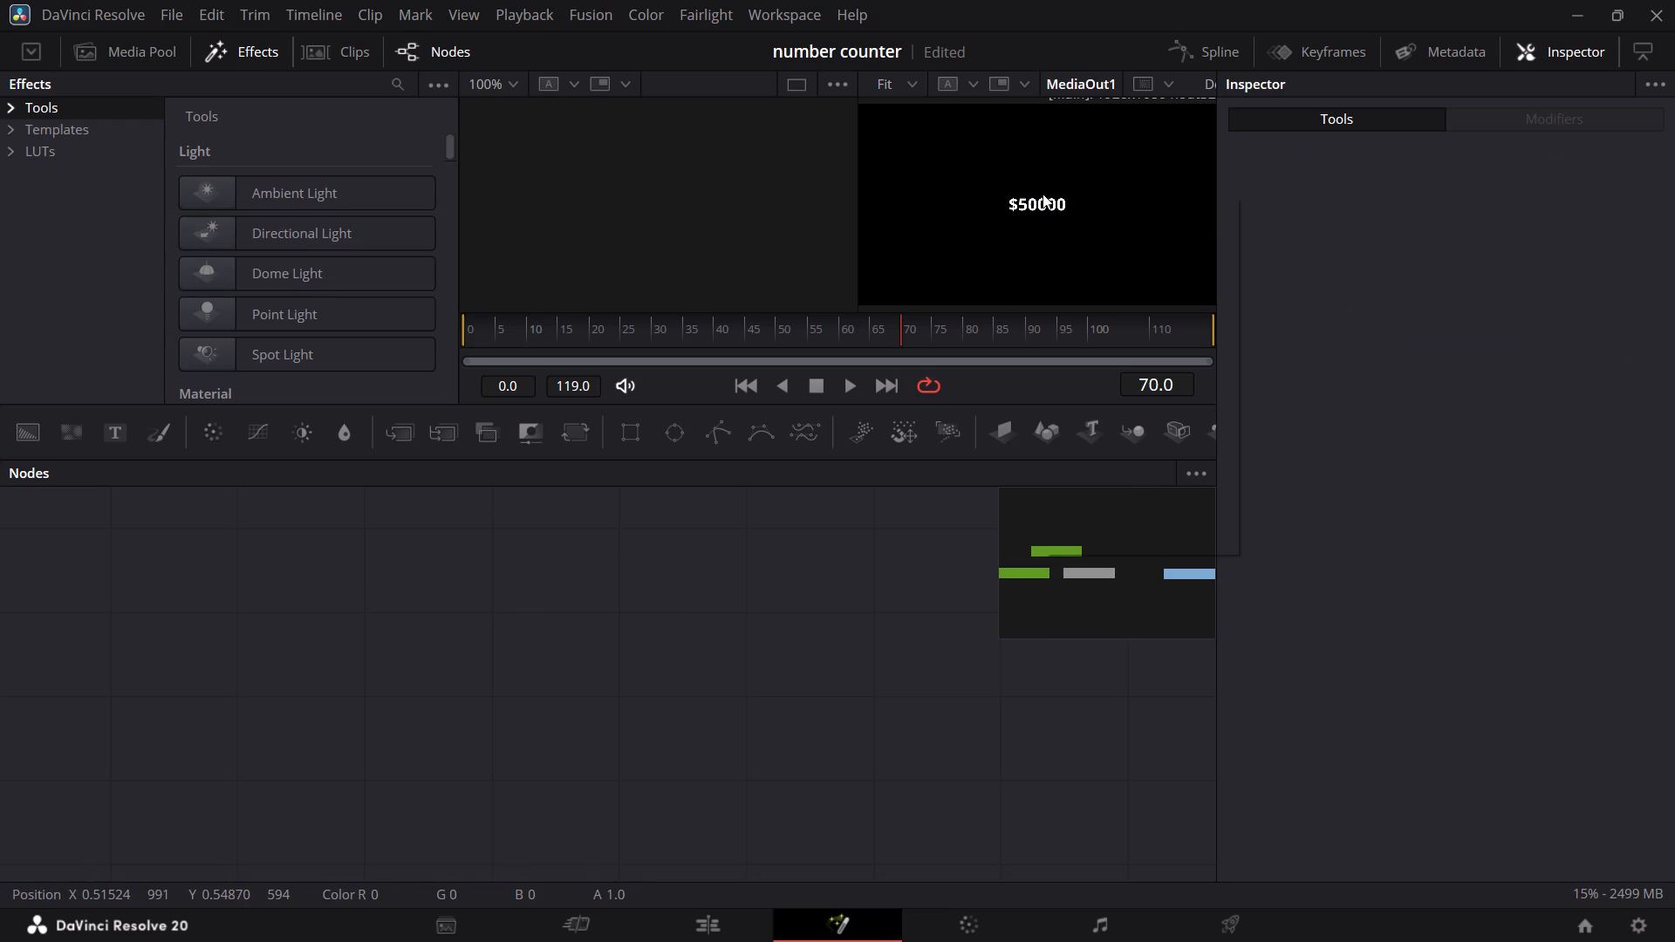
{"action": "left_click", "coordinate": [827, 572]}
{"action": "left_click", "coordinate": [1050, 544]}
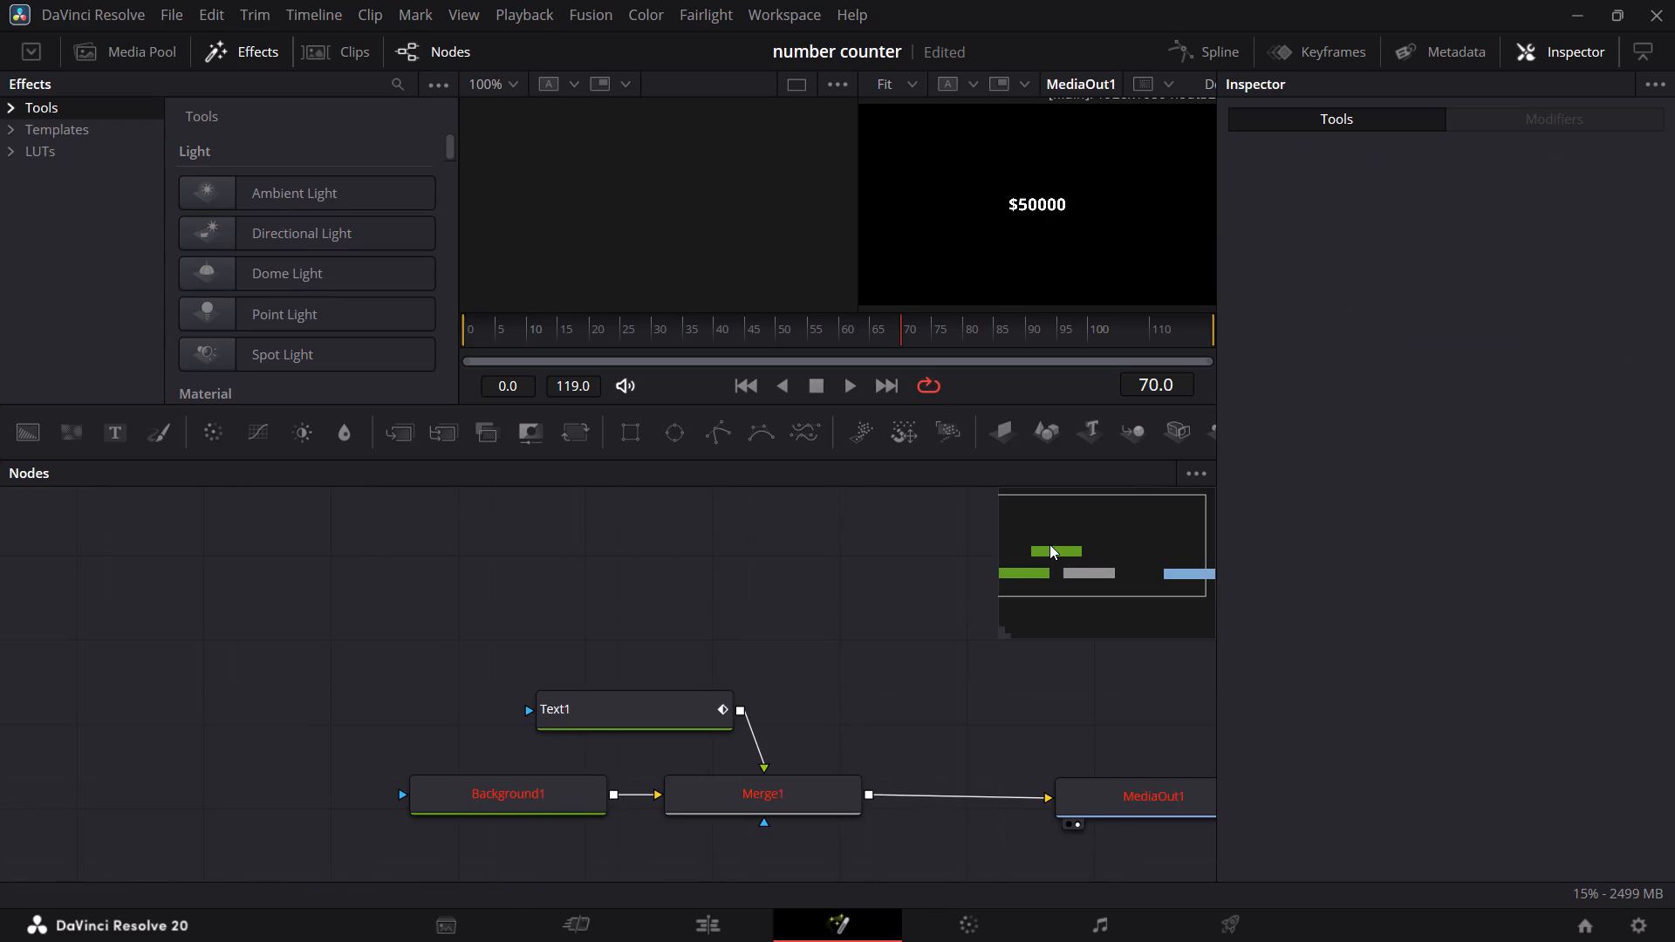
{"action": "left_click_drag", "start_coordinate": [1082, 584], "coordinate": [1087, 568]}
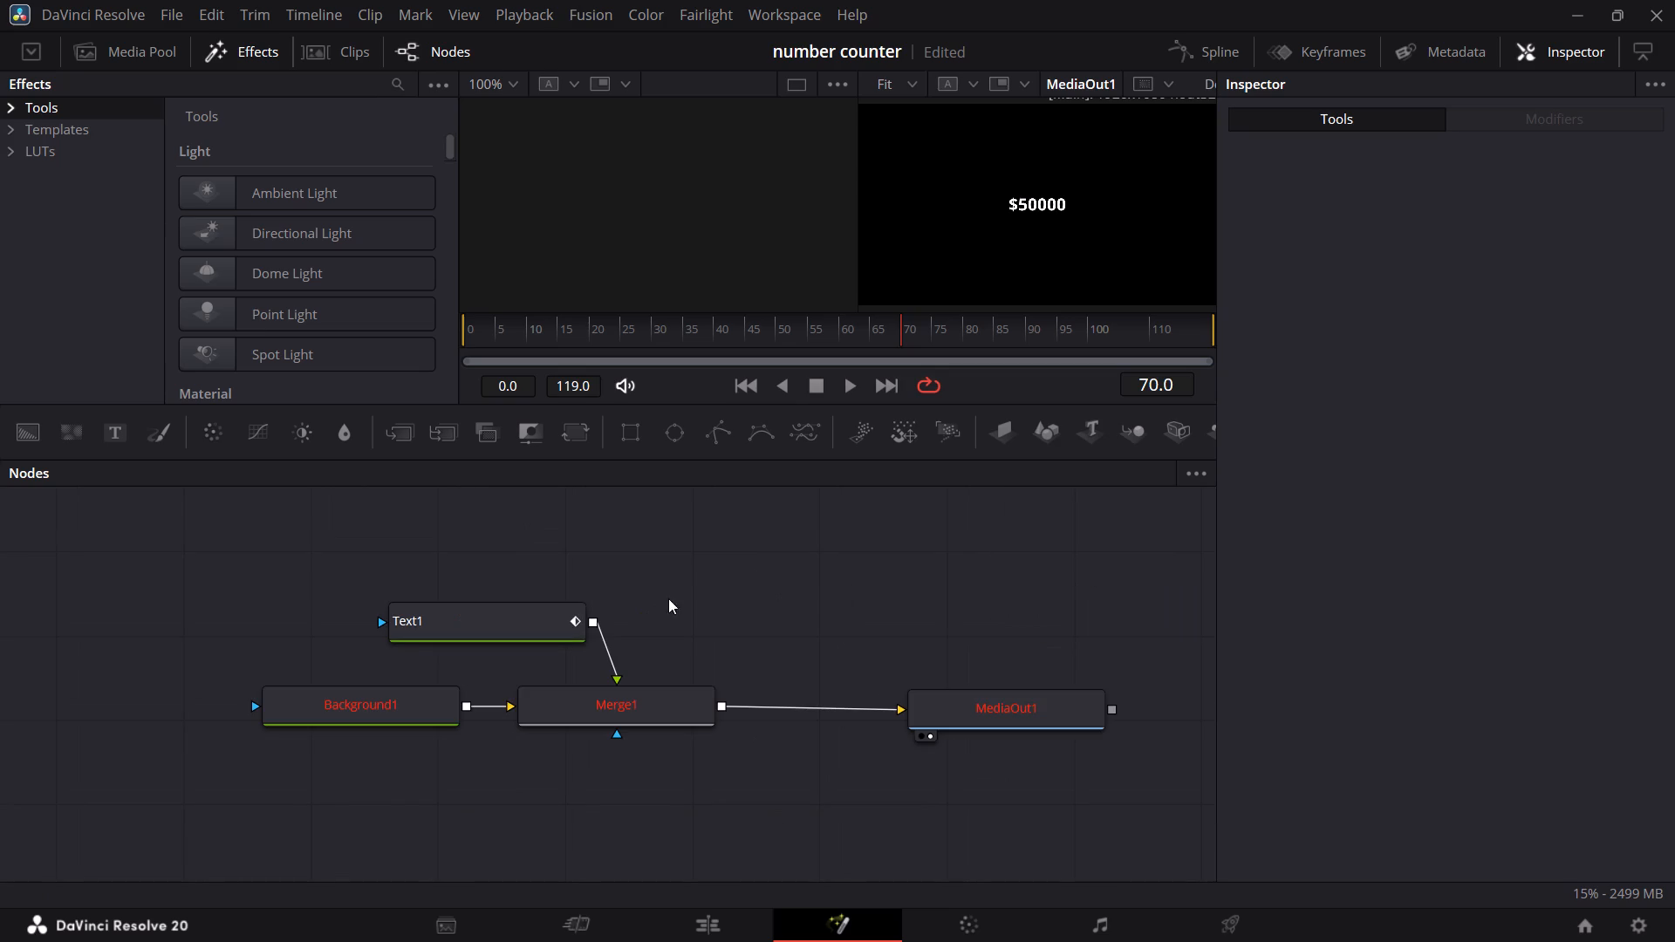
{"action": "right_click", "coordinate": [498, 621]}
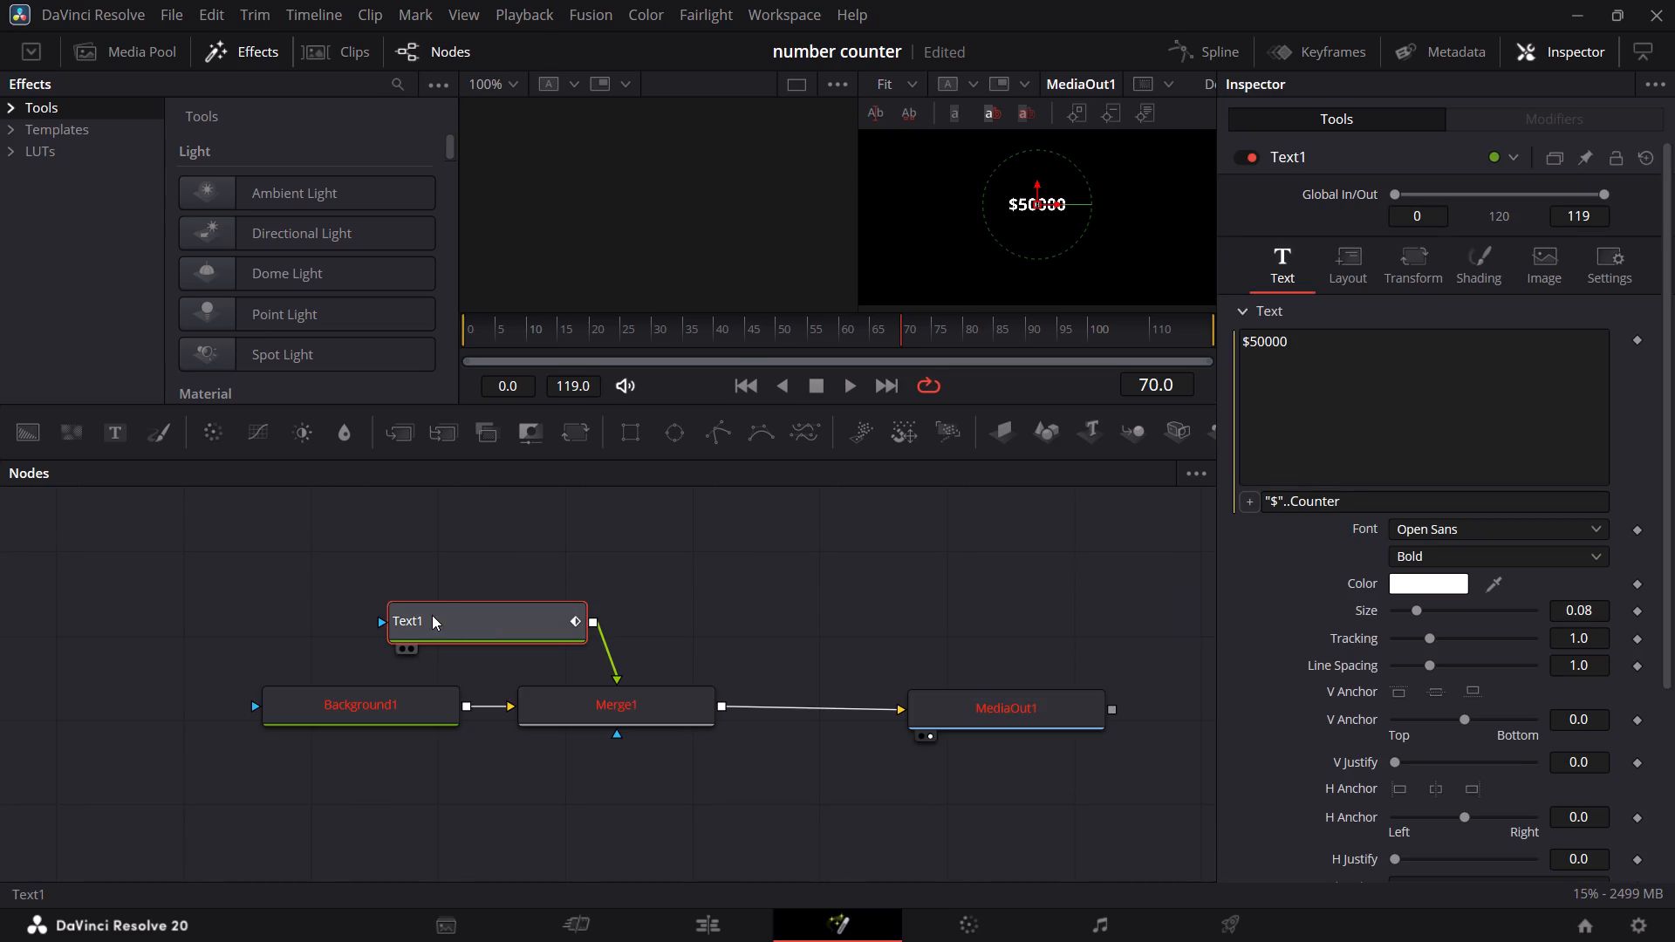
{"action": "left_click", "coordinate": [380, 550]}
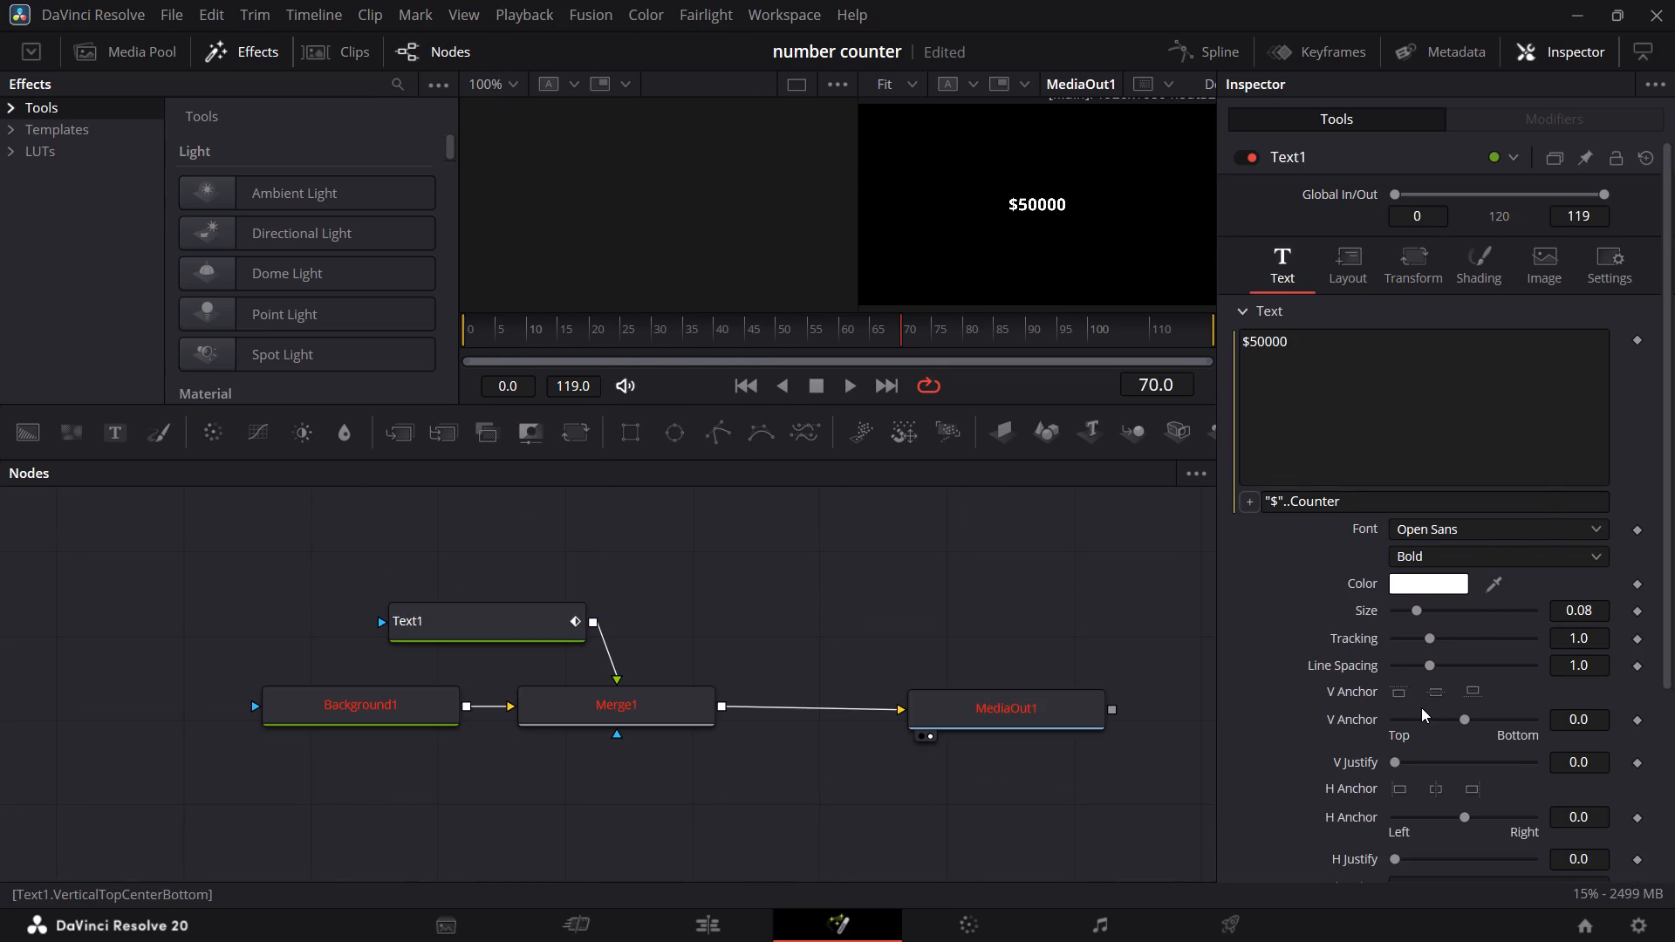
Look through Text1's Text, Layout and Transform settings for styling options.
{"action": "scroll", "coordinate": [1421, 707], "scroll_direction": "down", "scroll_amount": 4}
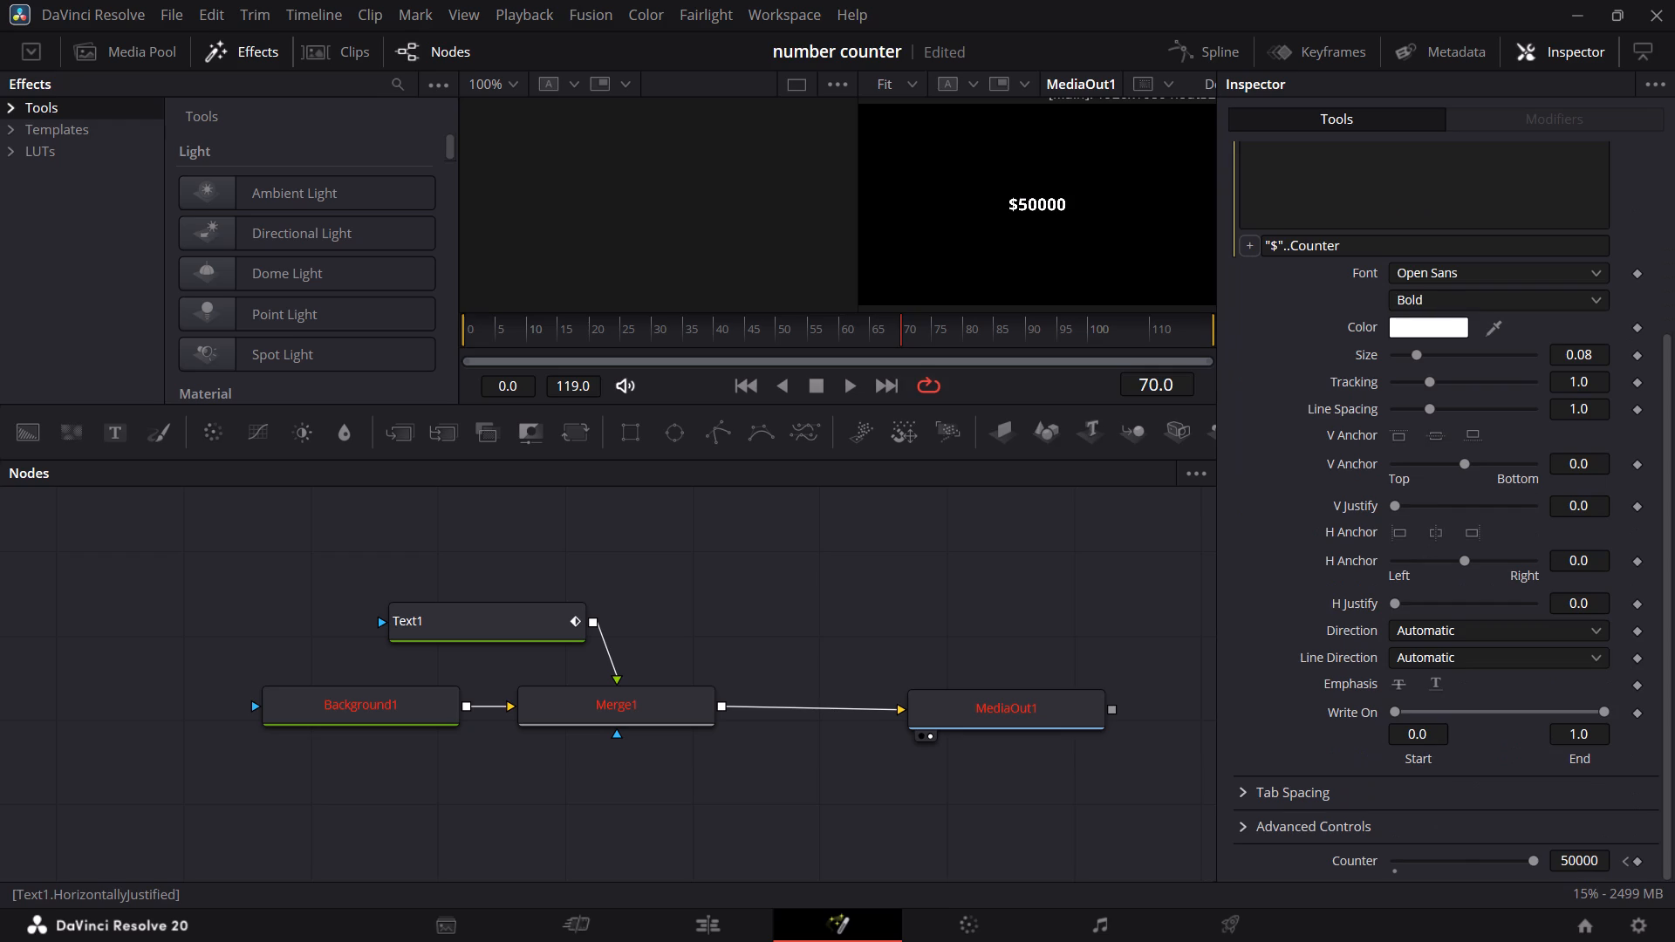
{"action": "scroll", "coordinate": [1455, 843], "scroll_direction": "down", "scroll_amount": 1}
{"action": "scroll", "coordinate": [1444, 391], "scroll_direction": "up", "scroll_amount": 4}
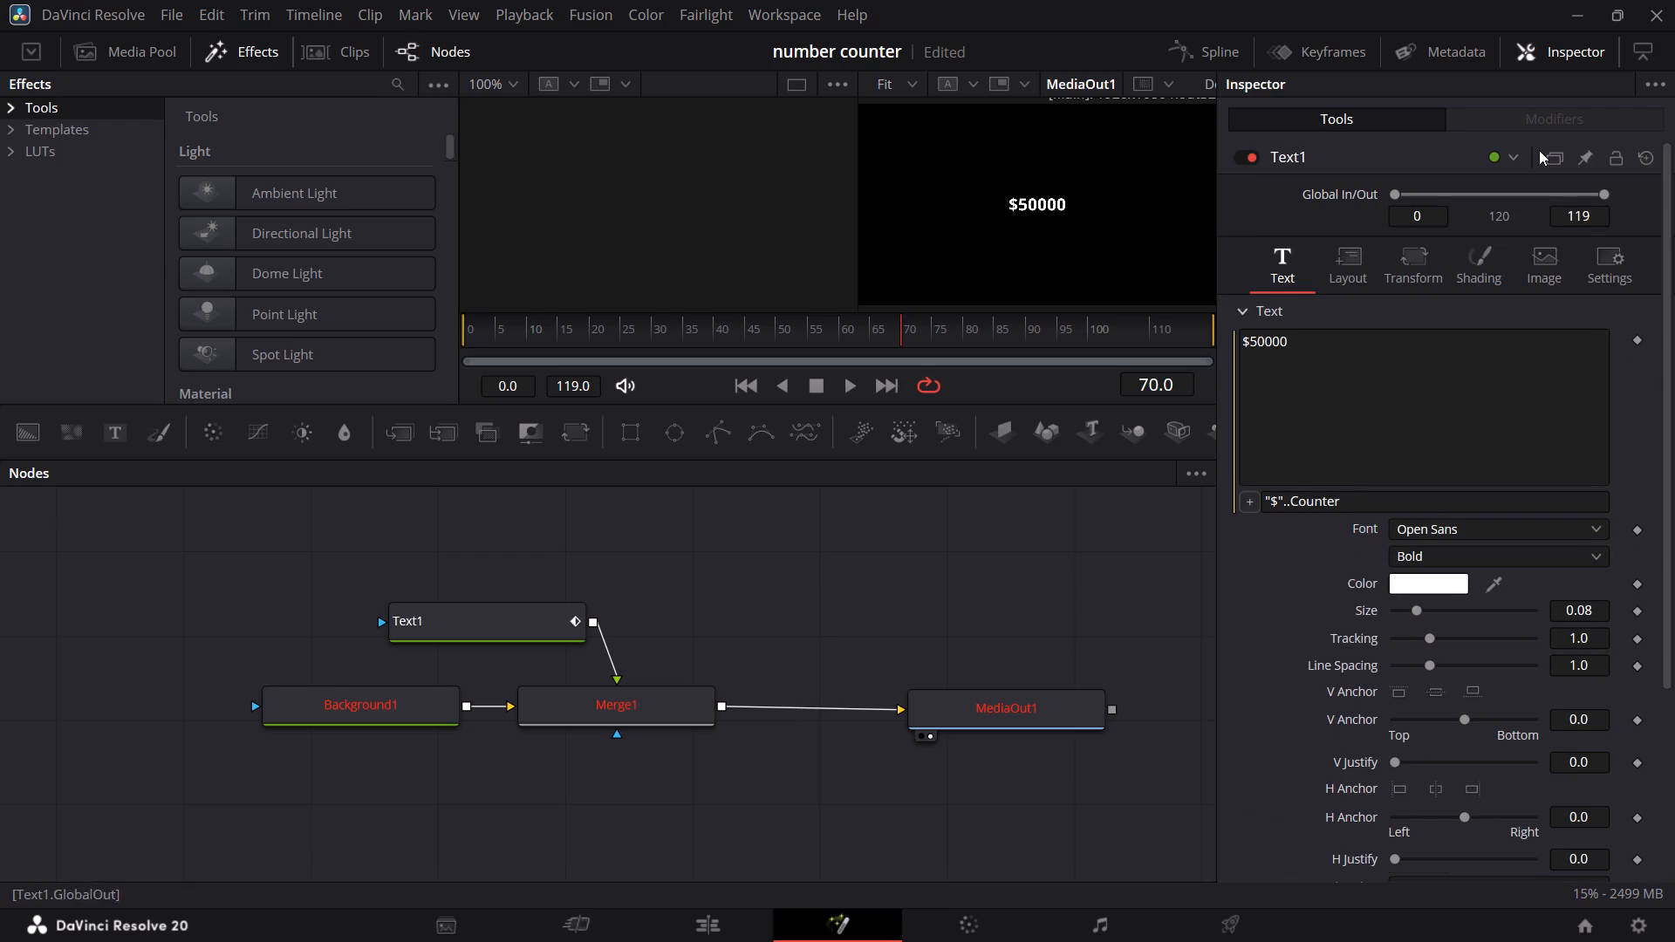
{"action": "left_click", "coordinate": [1553, 115]}
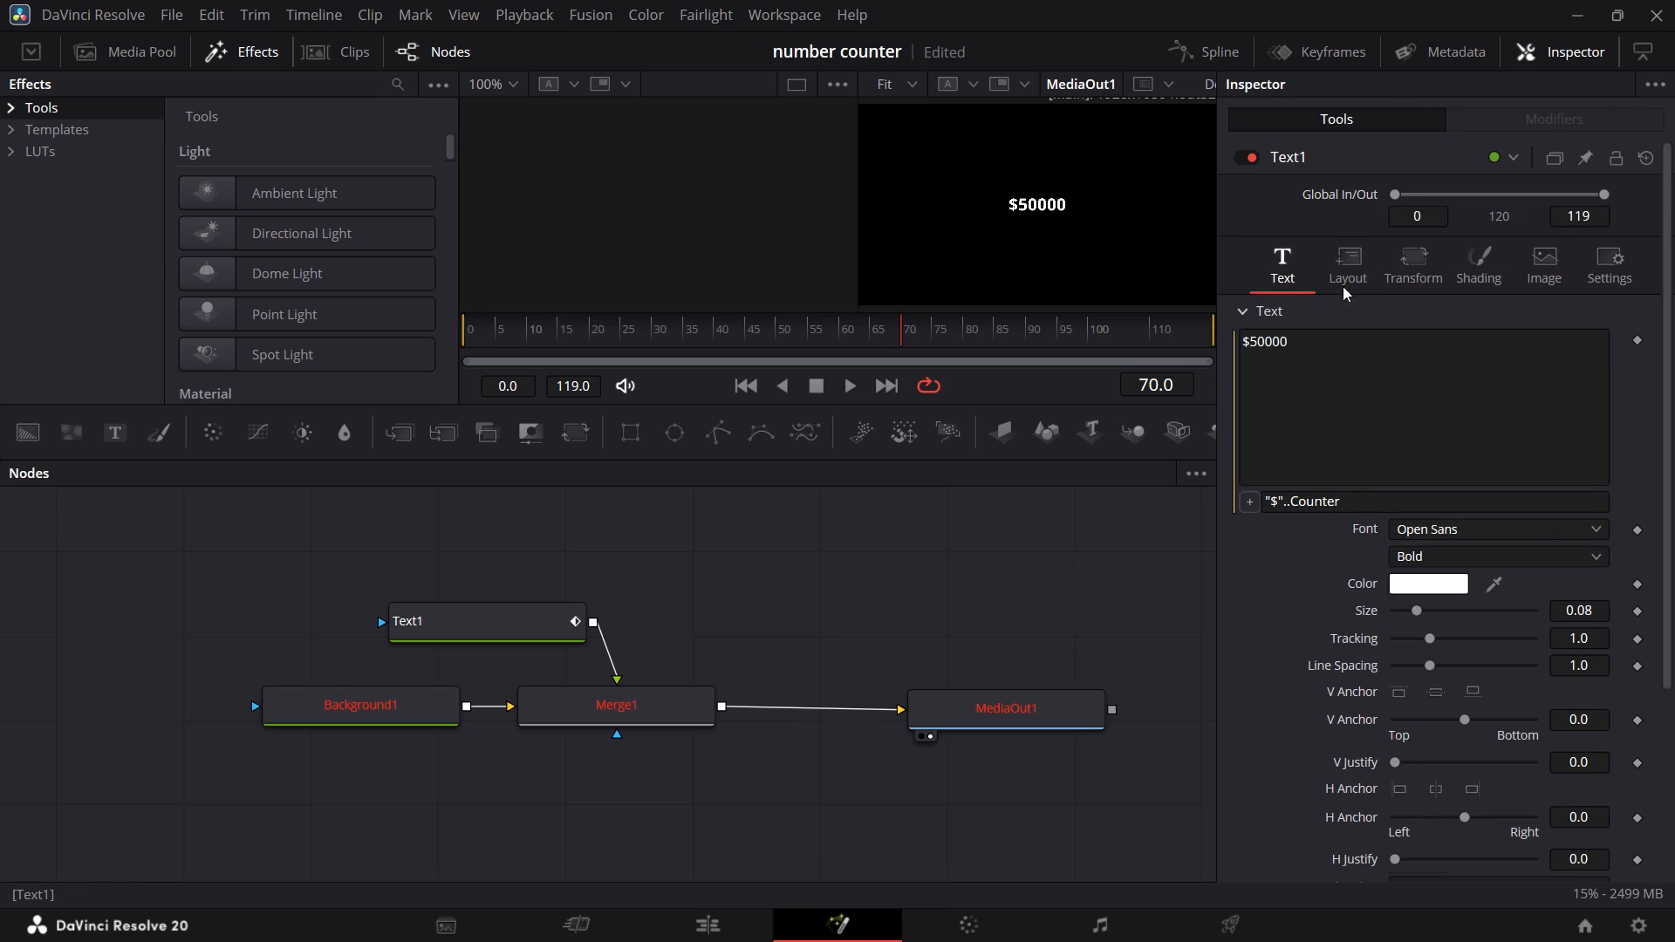
{"action": "left_click", "coordinate": [1358, 277]}
{"action": "left_click", "coordinate": [1422, 270]}
{"action": "left_click", "coordinate": [1372, 270]}
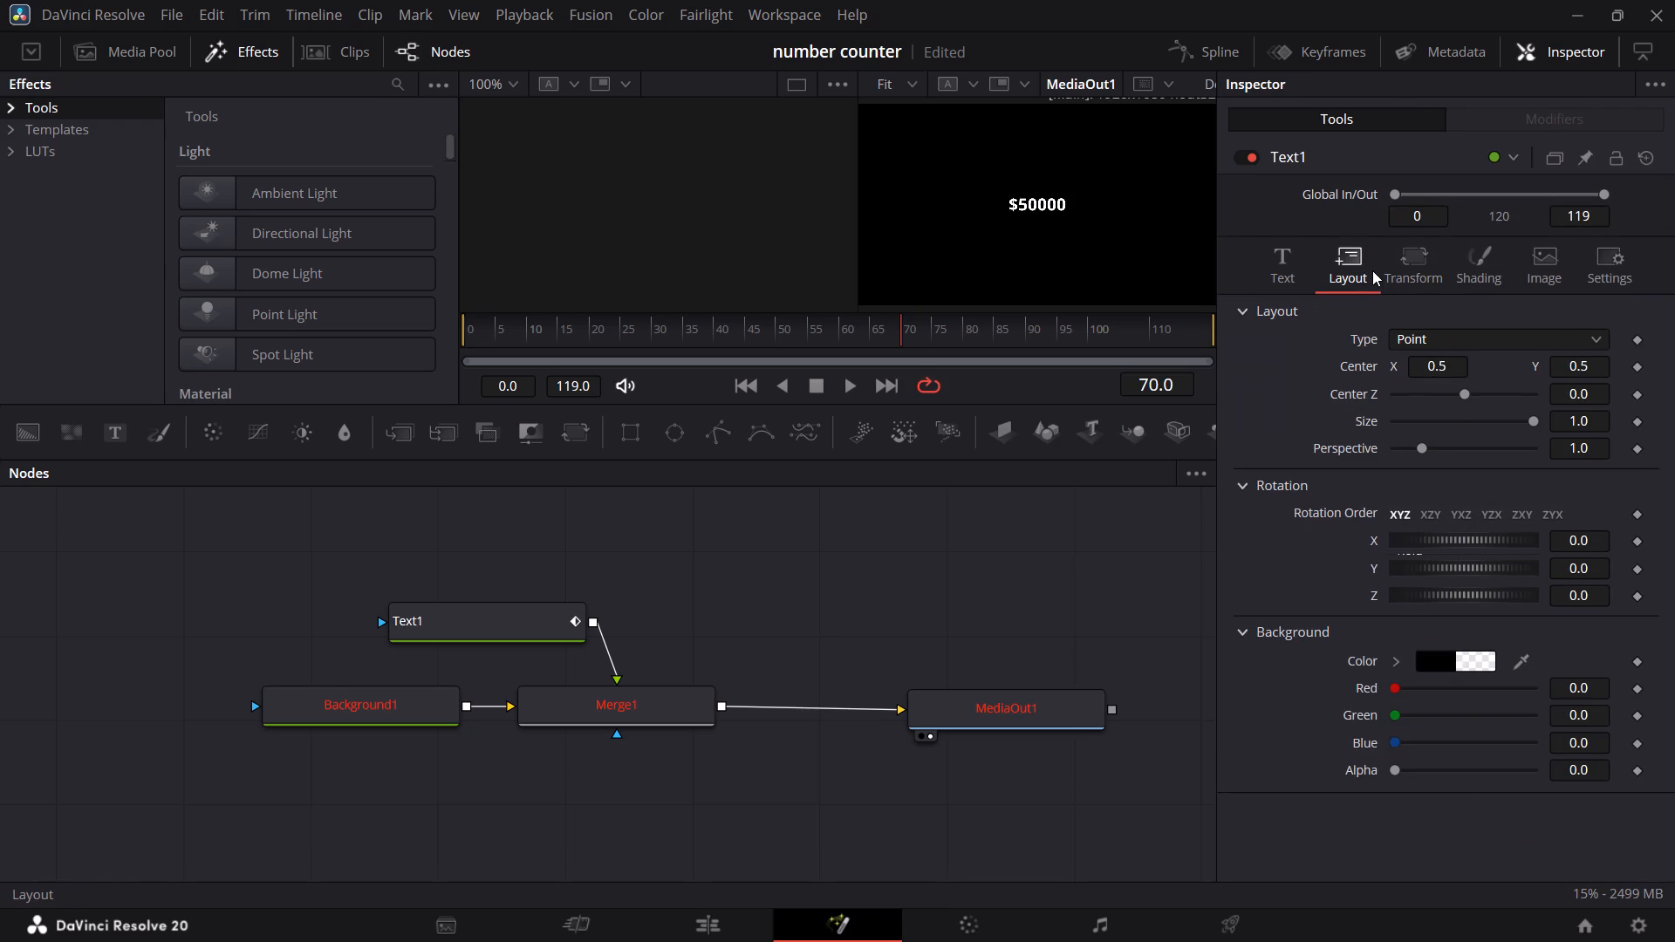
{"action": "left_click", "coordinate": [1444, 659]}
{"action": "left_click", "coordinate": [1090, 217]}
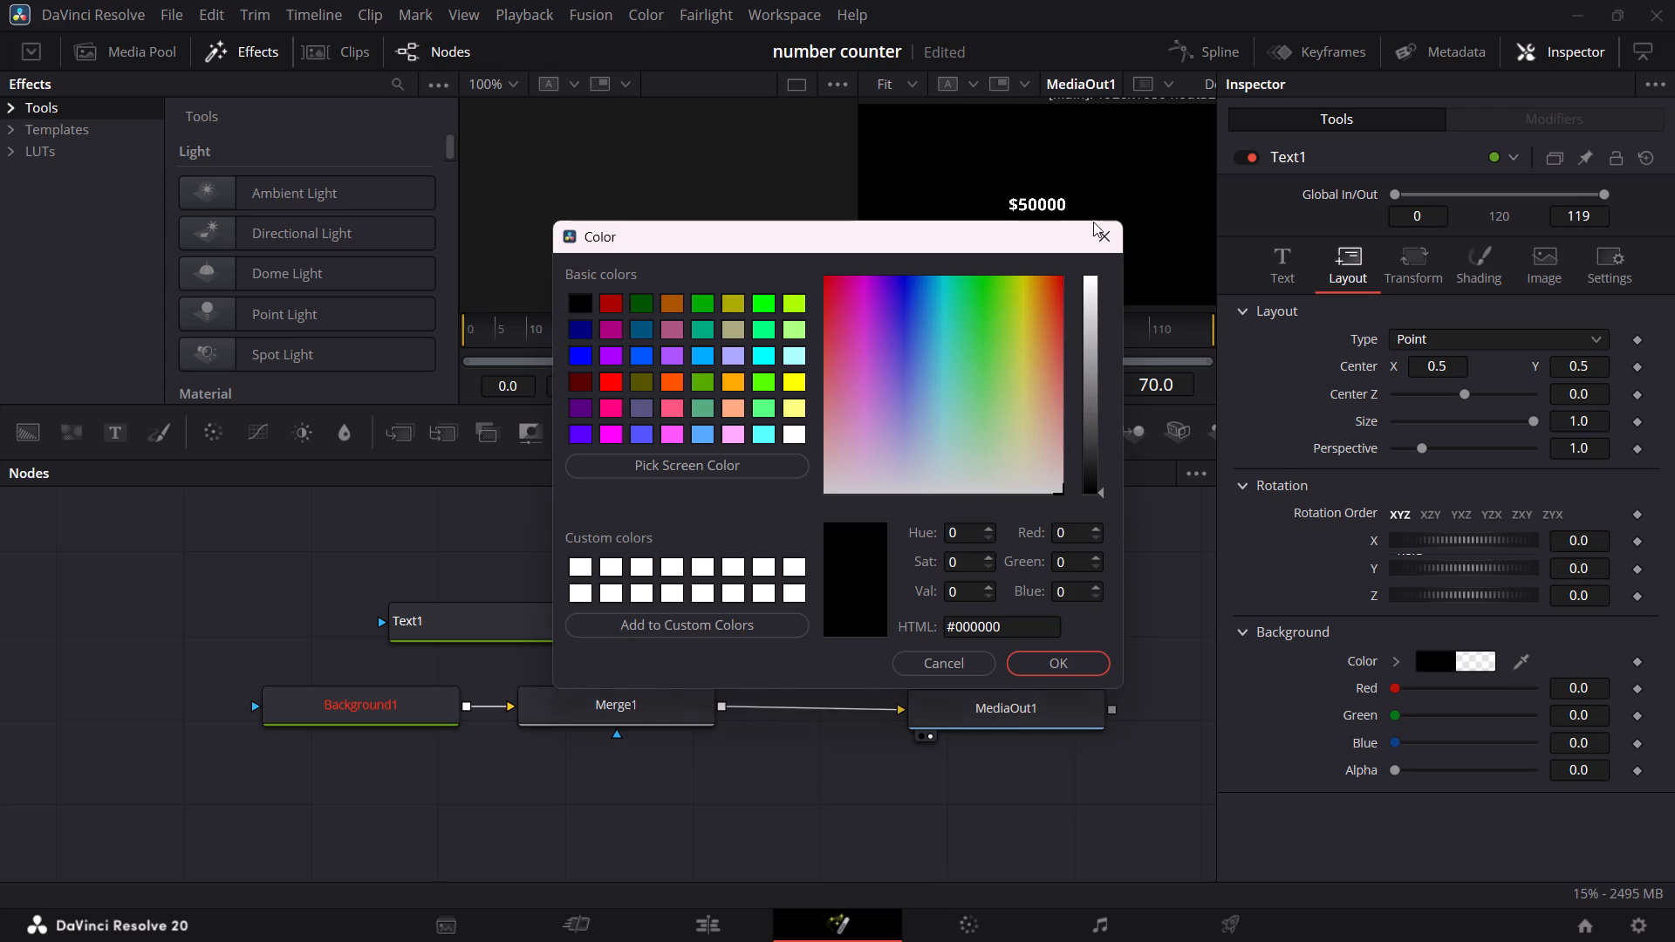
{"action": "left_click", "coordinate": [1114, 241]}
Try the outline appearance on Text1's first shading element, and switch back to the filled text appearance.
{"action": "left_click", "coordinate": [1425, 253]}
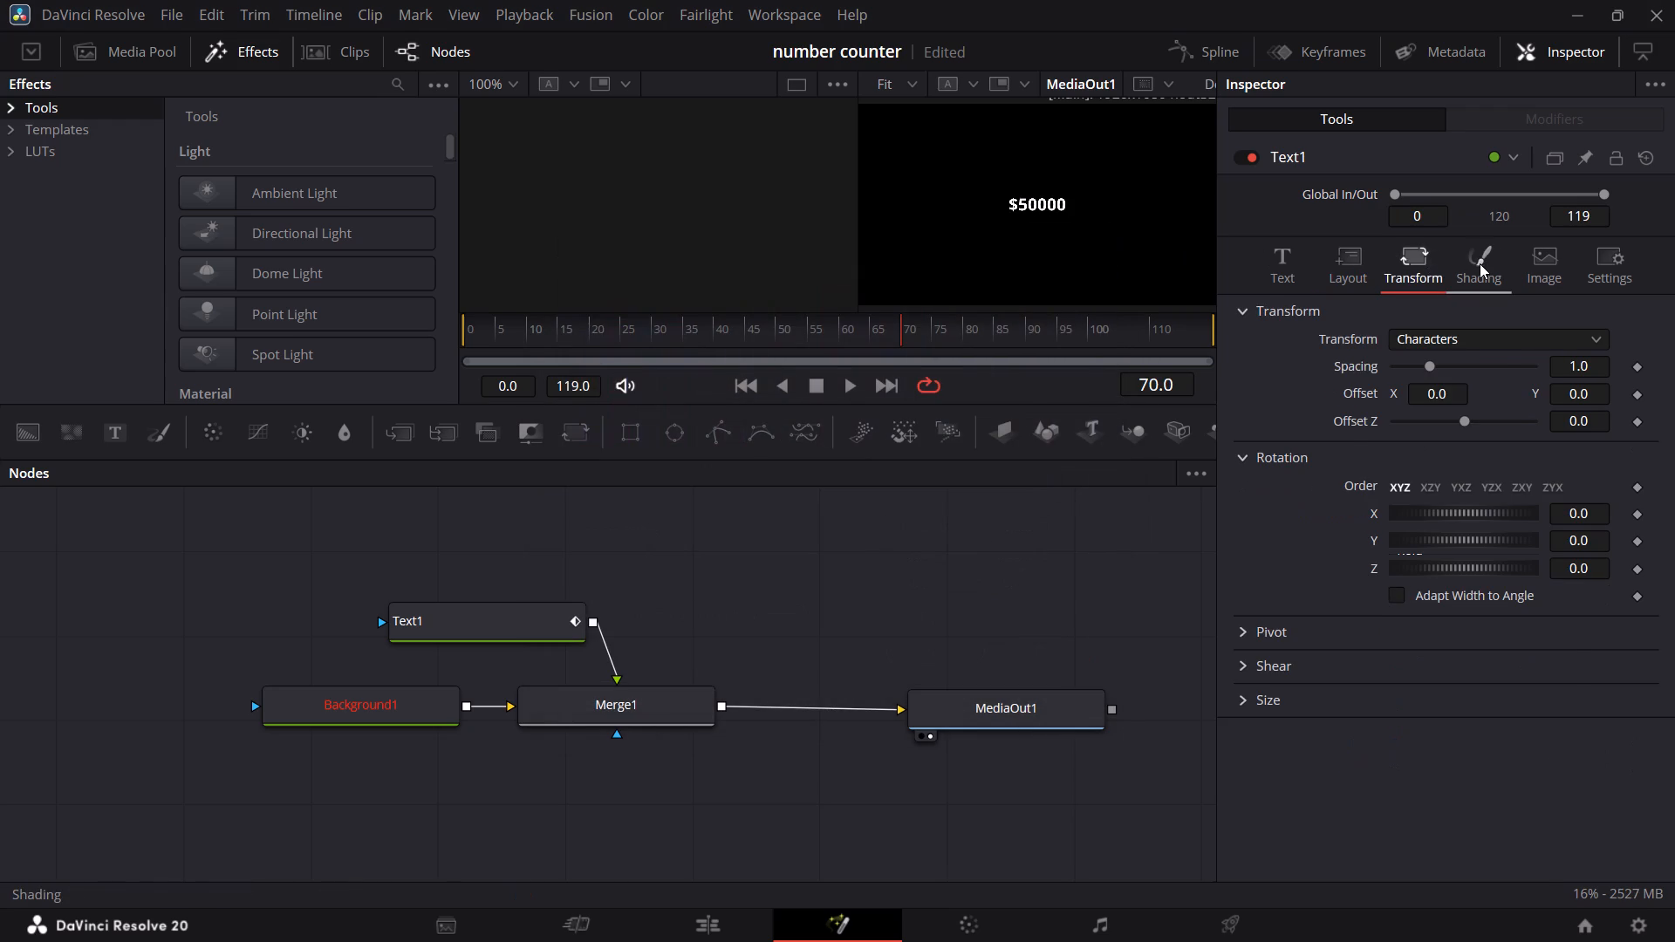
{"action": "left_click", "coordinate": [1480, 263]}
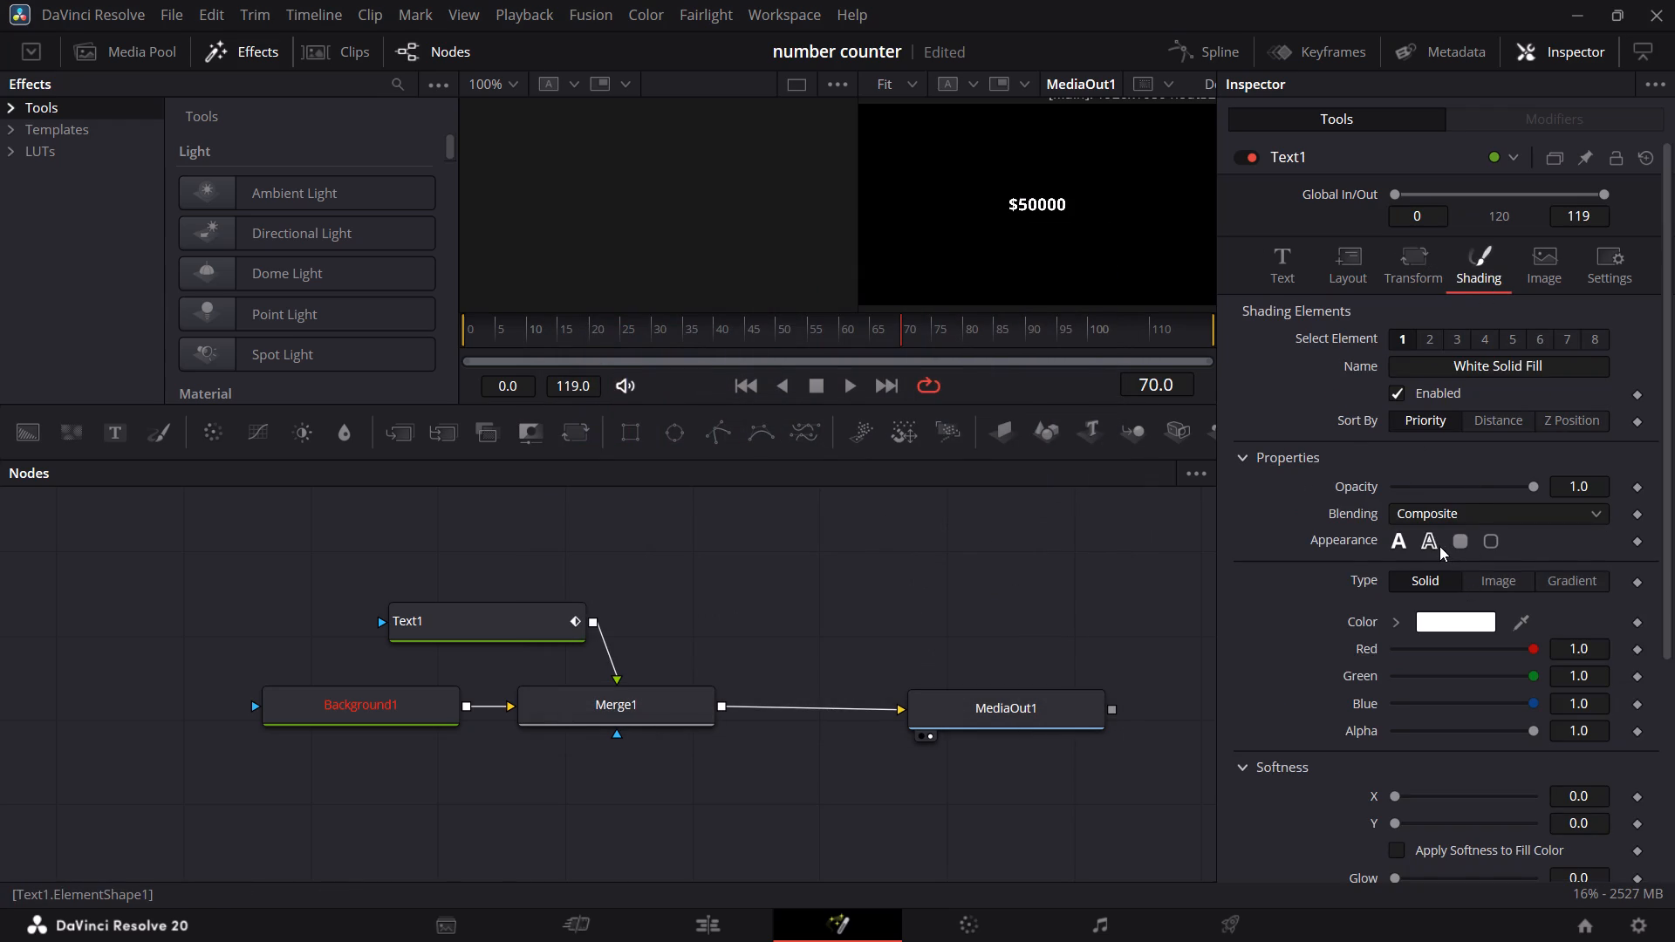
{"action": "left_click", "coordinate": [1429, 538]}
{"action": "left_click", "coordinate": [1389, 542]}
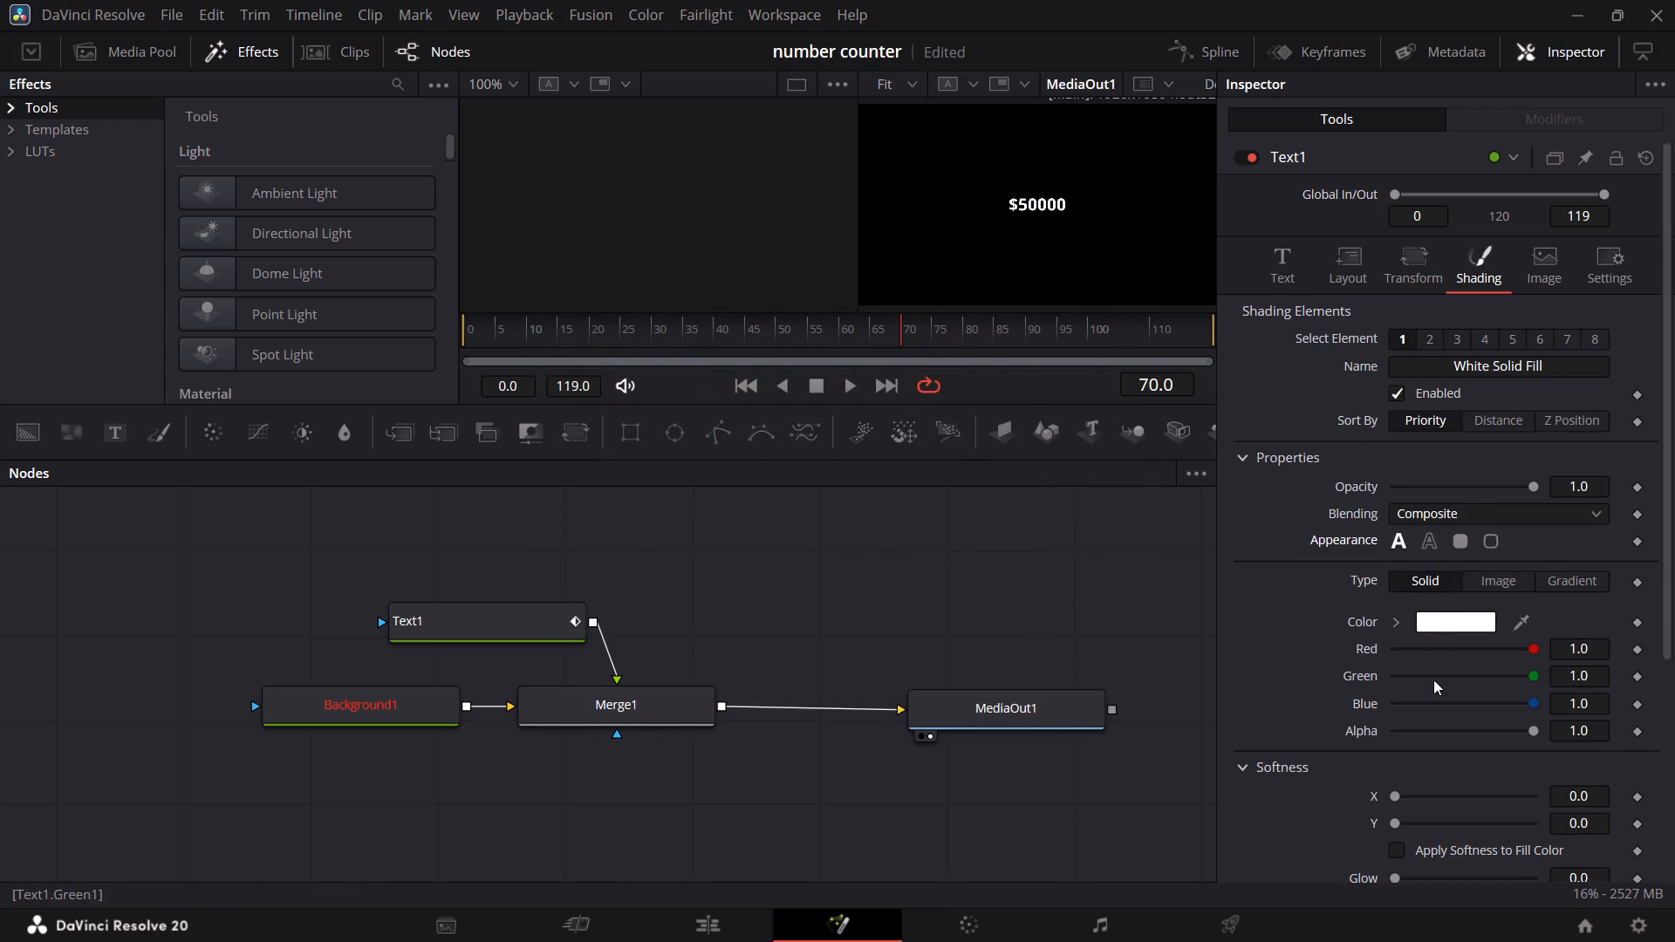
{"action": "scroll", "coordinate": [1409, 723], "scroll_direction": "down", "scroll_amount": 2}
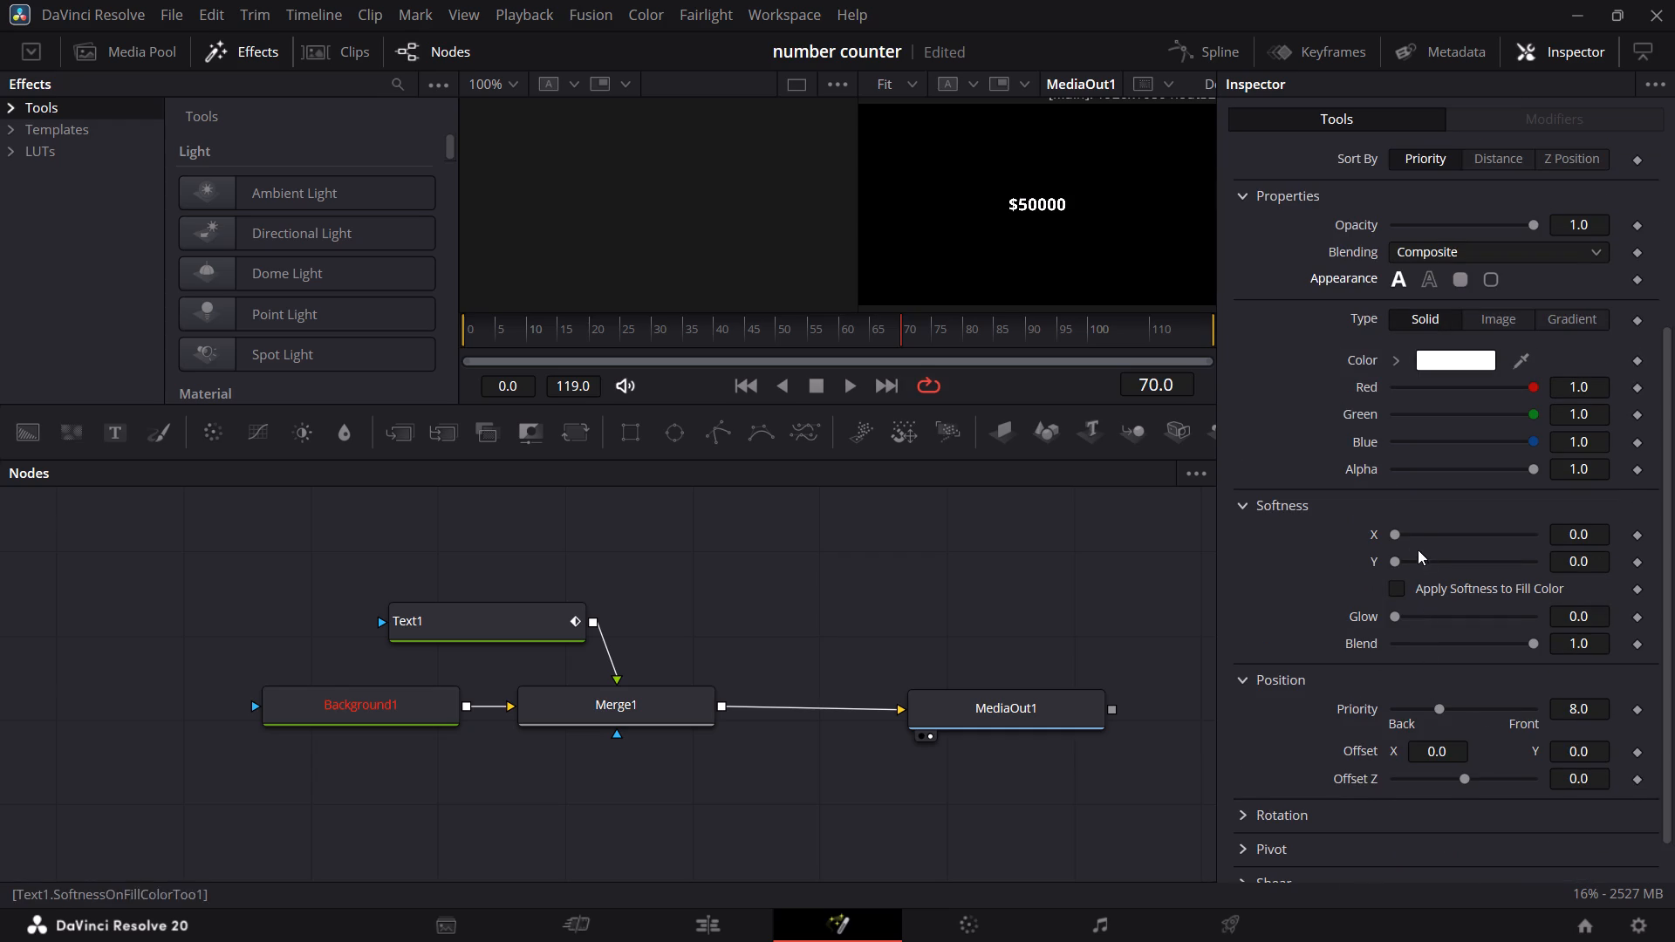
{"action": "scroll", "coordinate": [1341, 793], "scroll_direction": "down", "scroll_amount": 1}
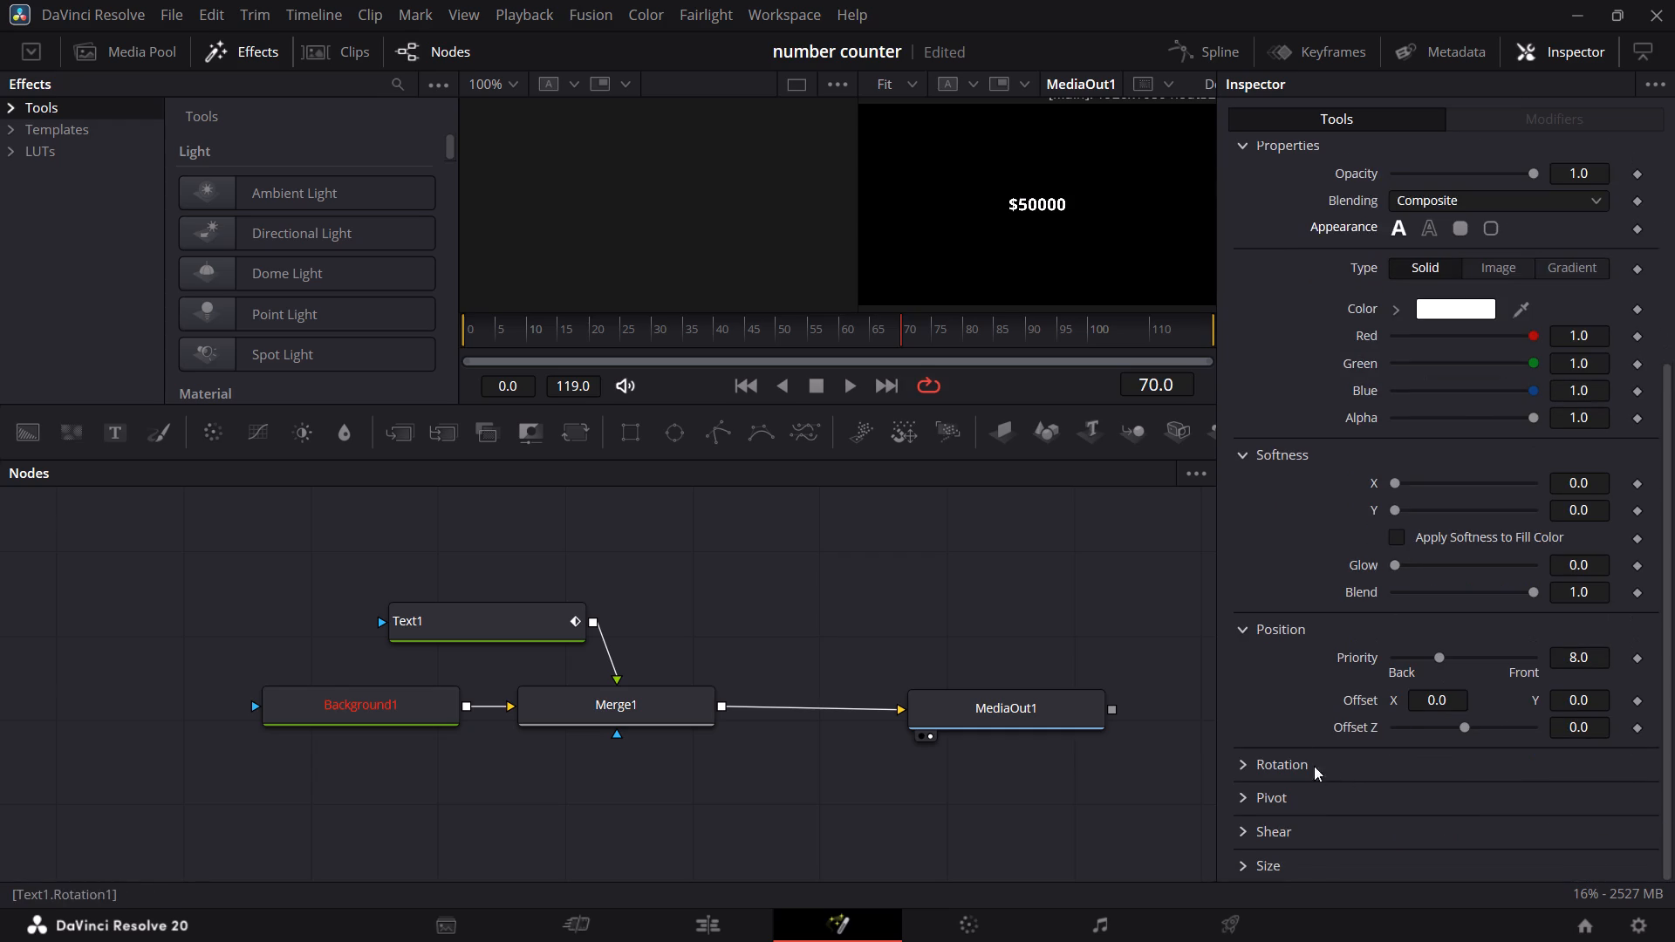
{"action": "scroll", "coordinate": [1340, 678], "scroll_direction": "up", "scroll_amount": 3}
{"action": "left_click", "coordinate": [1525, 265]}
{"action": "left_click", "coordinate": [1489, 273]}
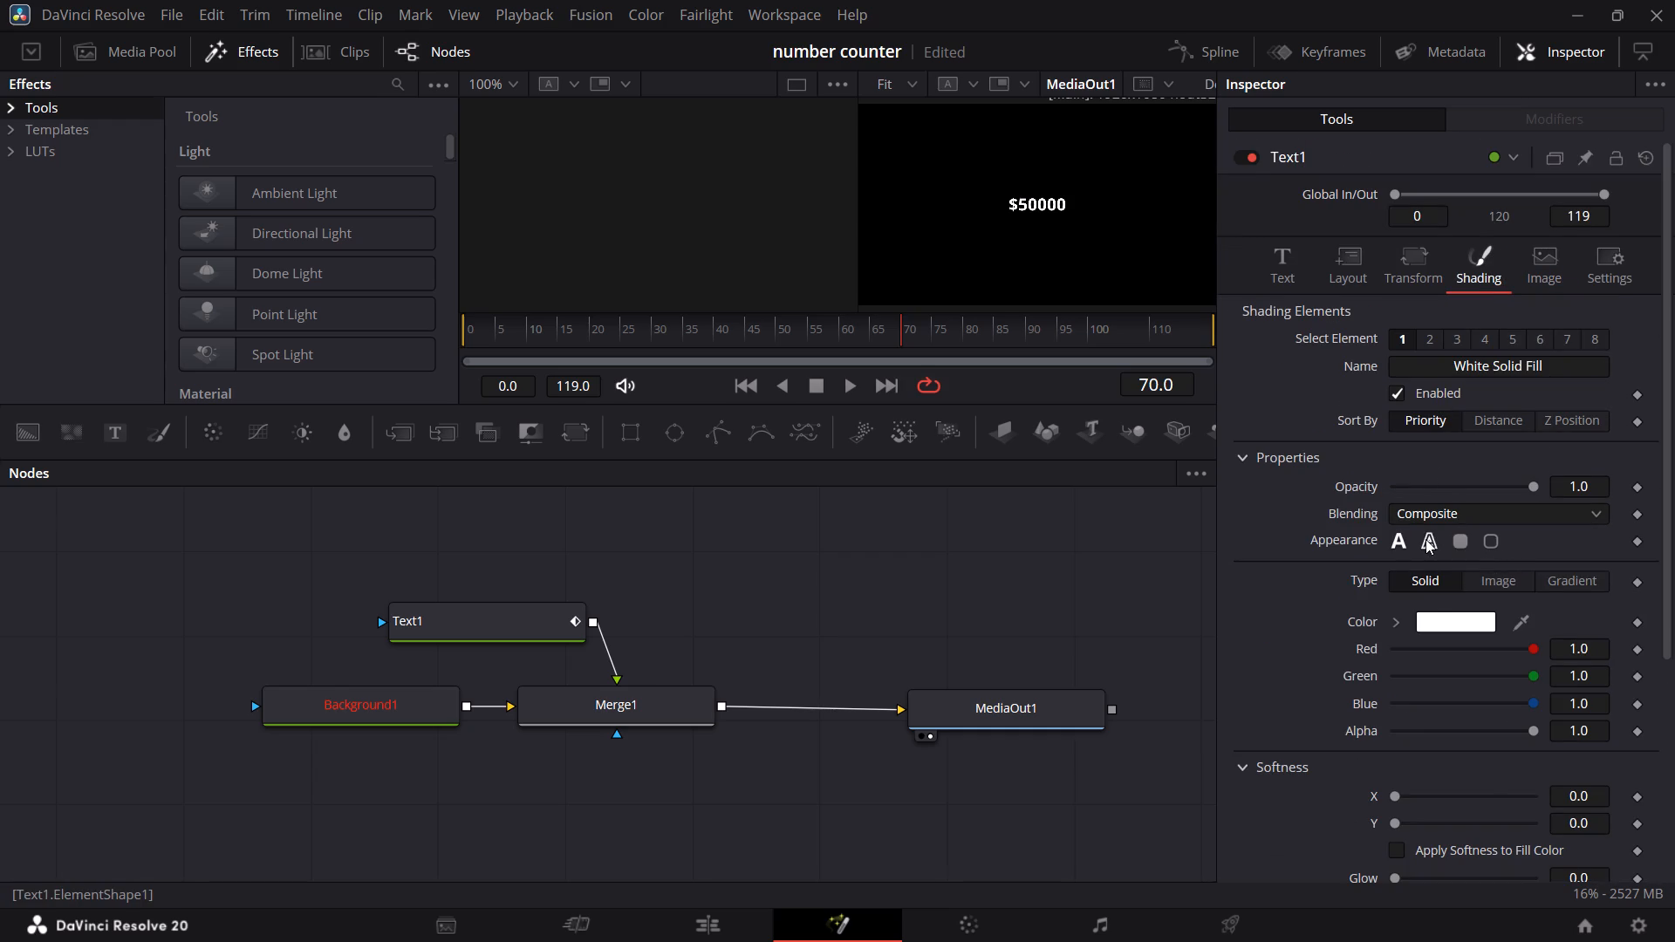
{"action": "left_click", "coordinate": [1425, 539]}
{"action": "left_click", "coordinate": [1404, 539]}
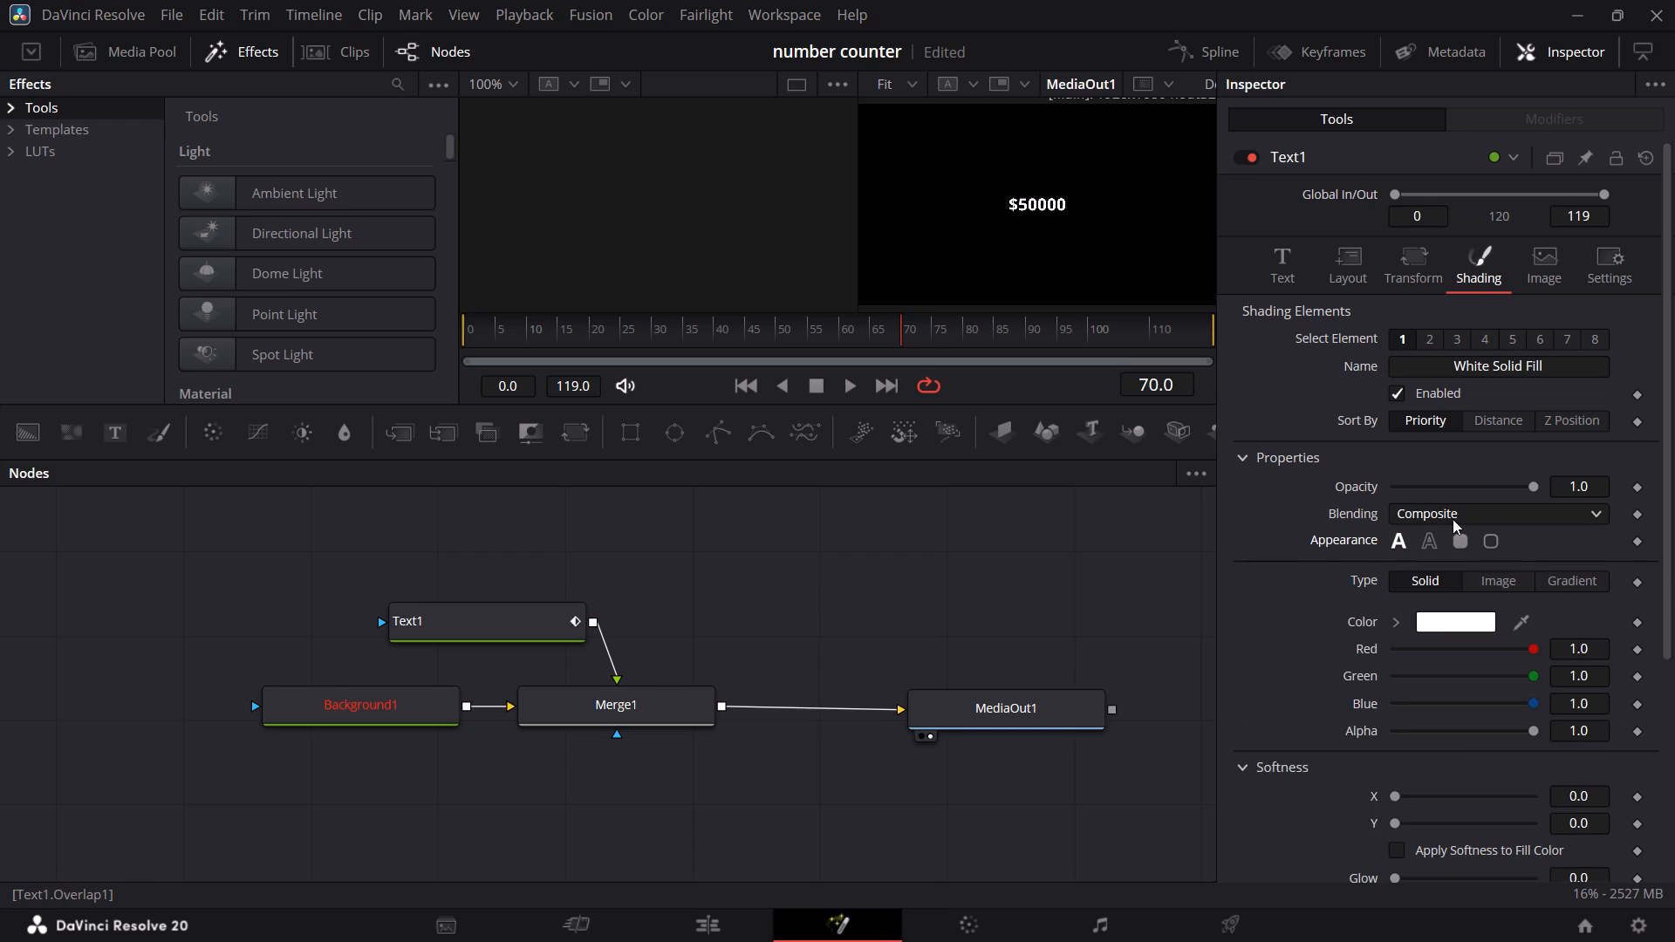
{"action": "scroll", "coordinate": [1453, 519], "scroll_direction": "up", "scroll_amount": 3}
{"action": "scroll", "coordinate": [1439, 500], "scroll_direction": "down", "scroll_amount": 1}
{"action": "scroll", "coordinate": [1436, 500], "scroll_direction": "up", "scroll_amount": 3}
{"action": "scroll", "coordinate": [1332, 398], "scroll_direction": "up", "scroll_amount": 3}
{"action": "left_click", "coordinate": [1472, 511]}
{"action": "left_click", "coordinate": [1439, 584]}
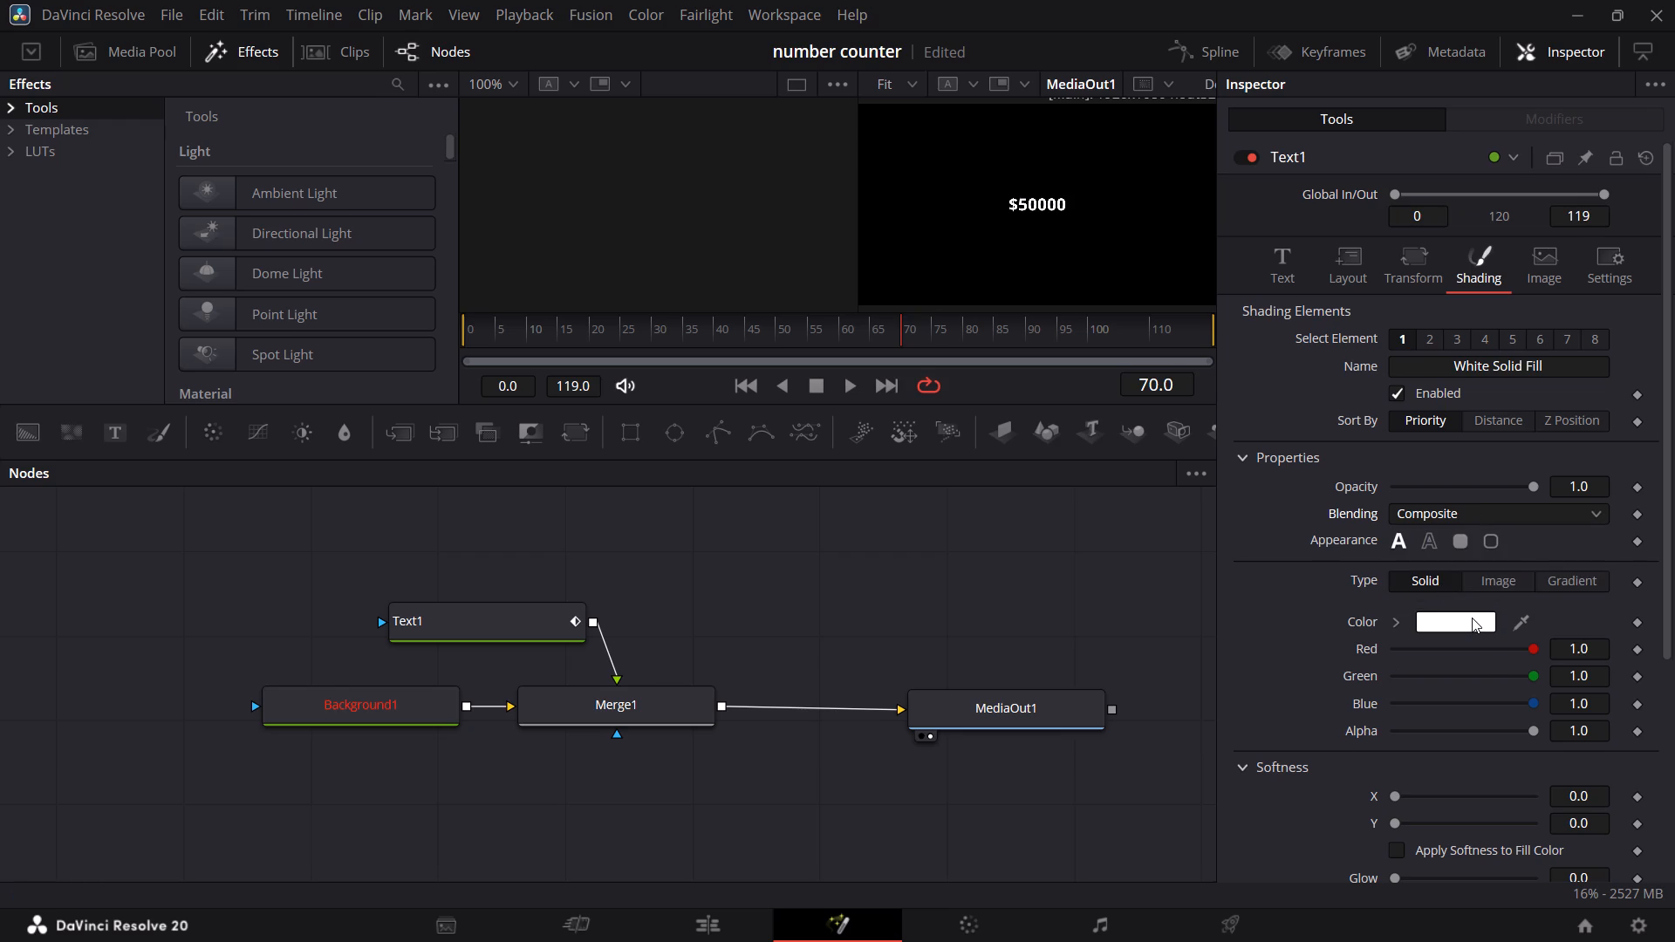
Tint Text1's solid fill light cyan by setting its Red value to about 0.457.
{"action": "left_click_drag", "start_coordinate": [1534, 652], "coordinate": [1433, 659]}
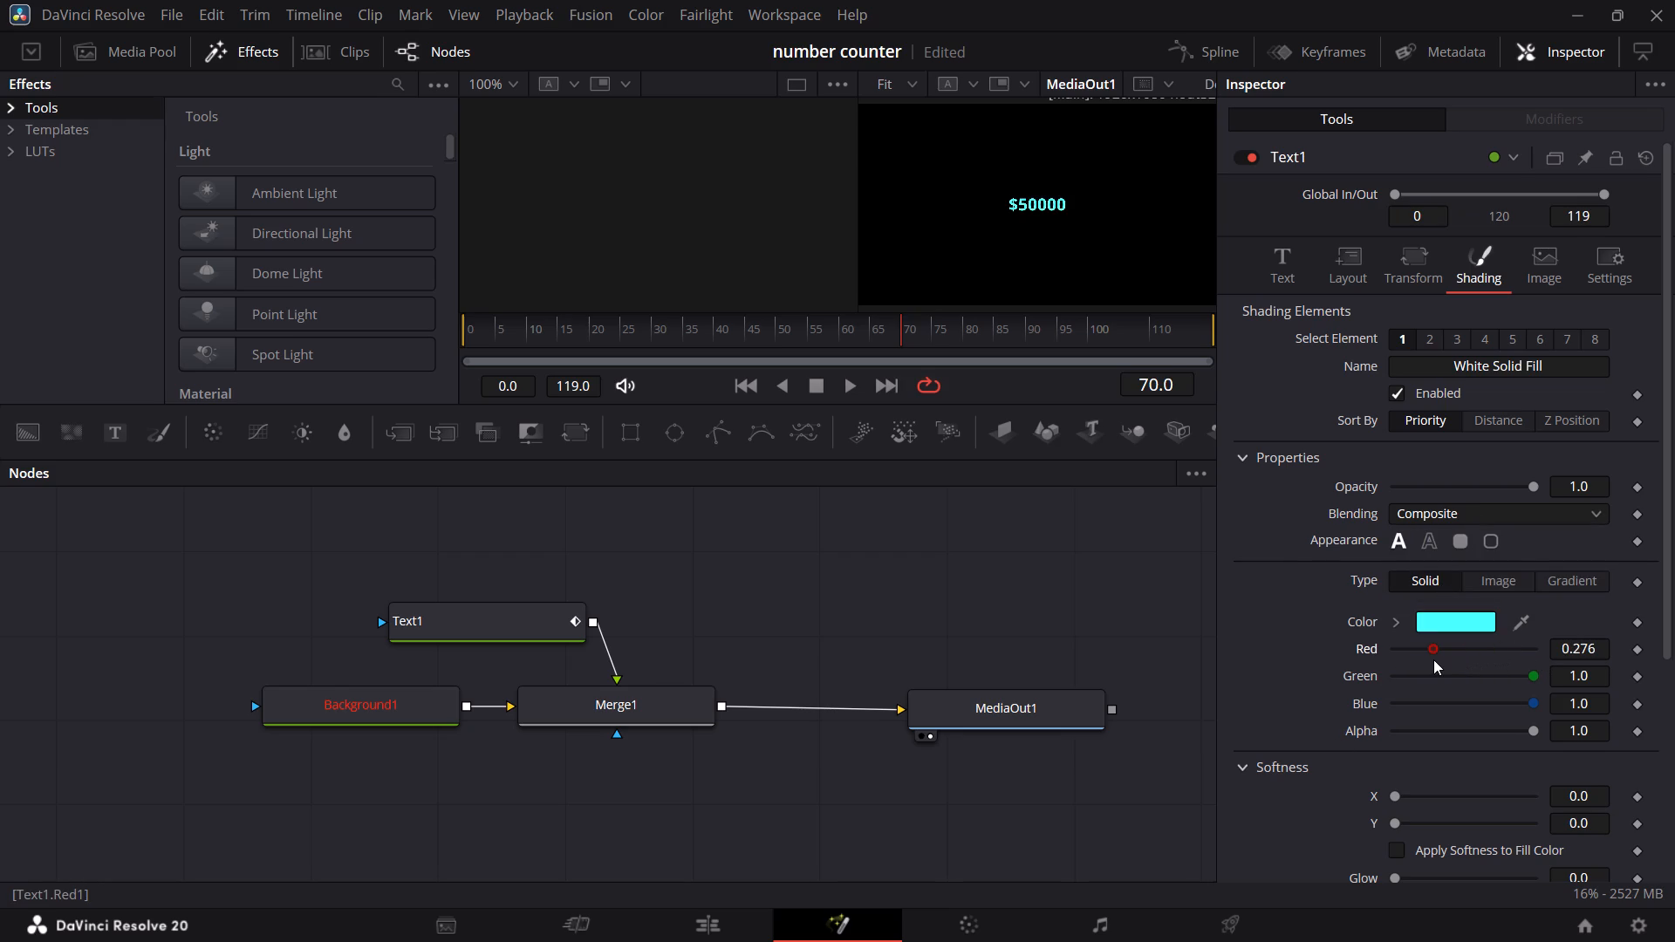
{"action": "left_click_drag", "start_coordinate": [1433, 659], "coordinate": [1458, 656]}
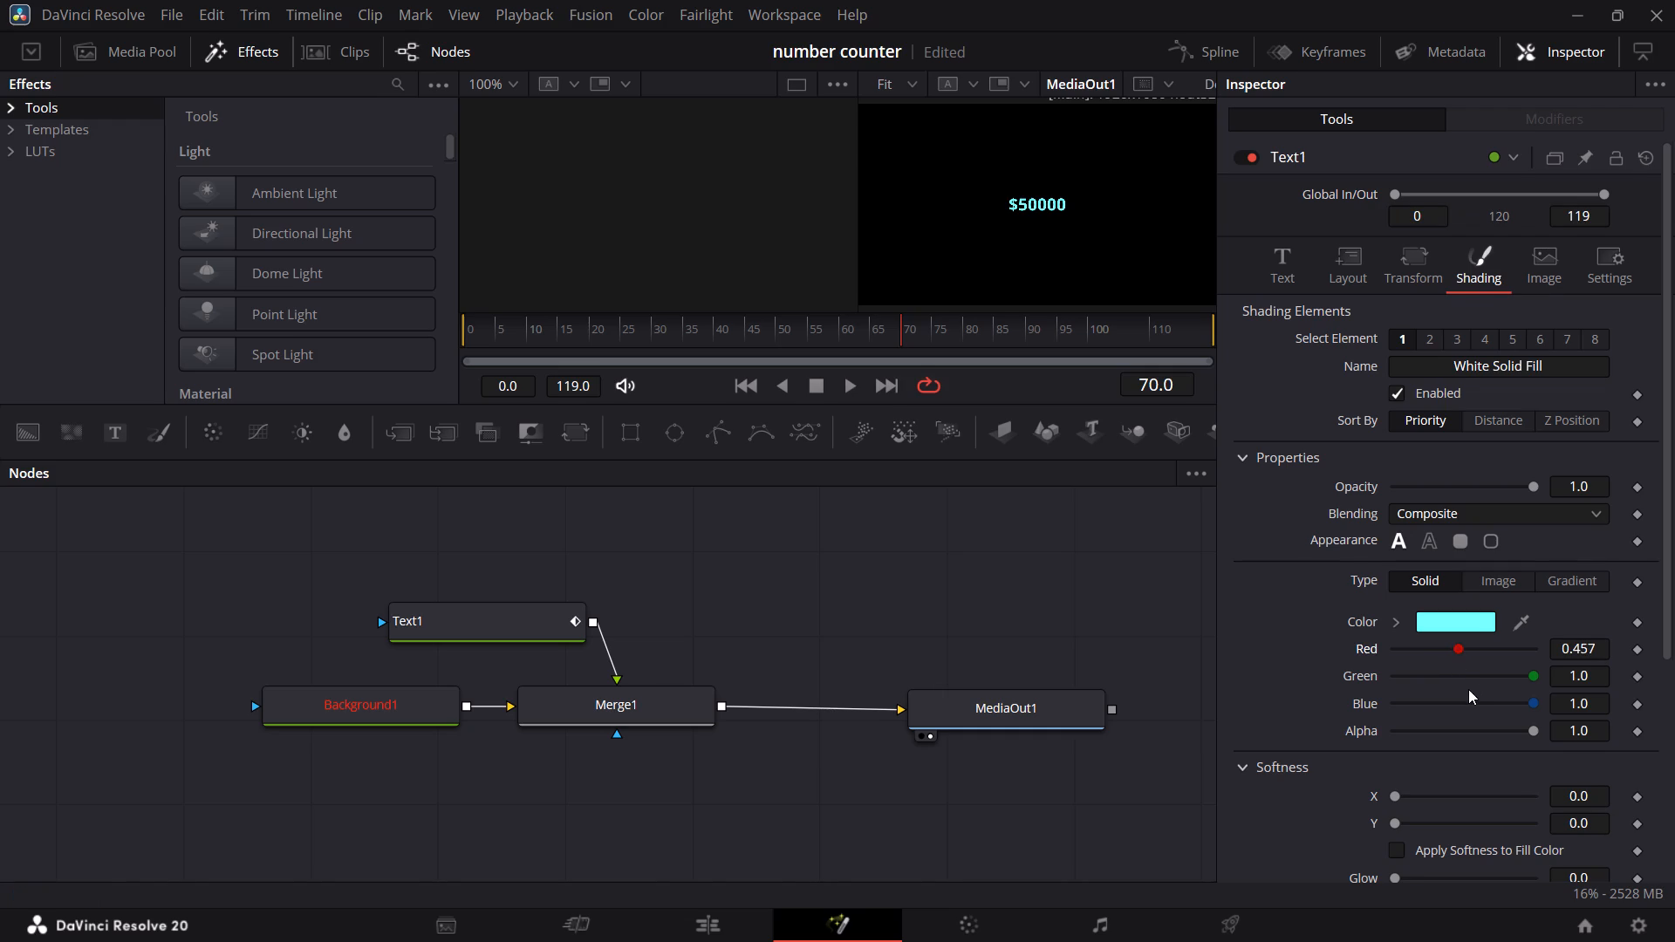
{"action": "scroll", "coordinate": [1470, 689], "scroll_direction": "down", "scroll_amount": 2}
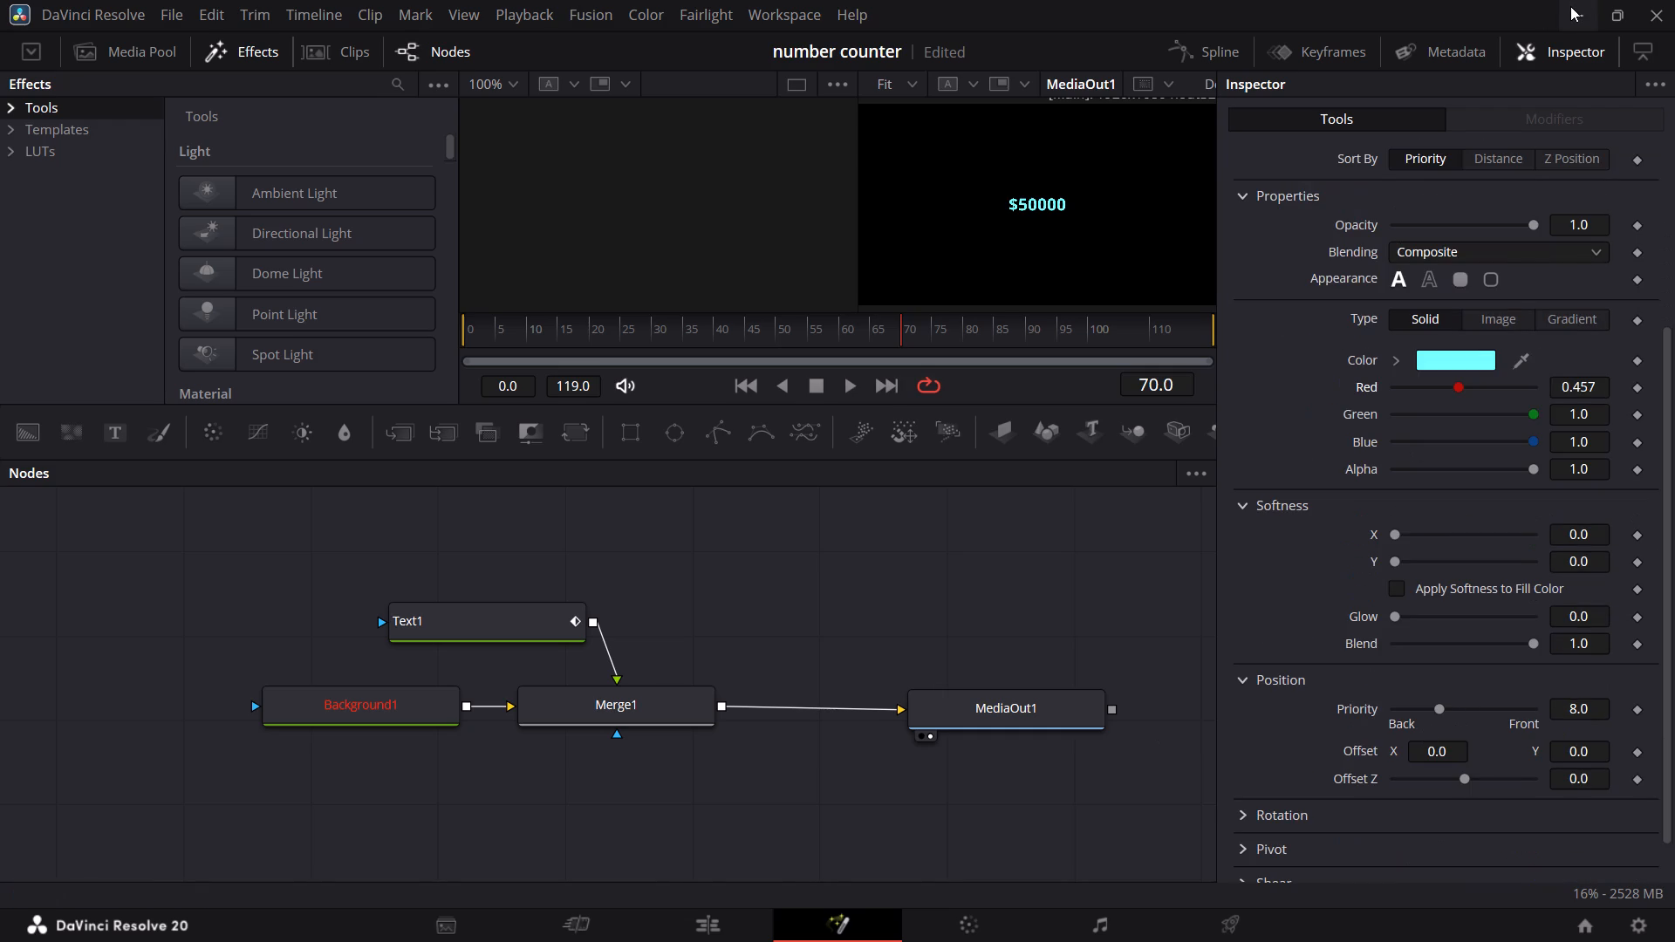
Switch to Google Chrome and open YouTube.
{"action": "left_click", "coordinate": [1568, 16]}
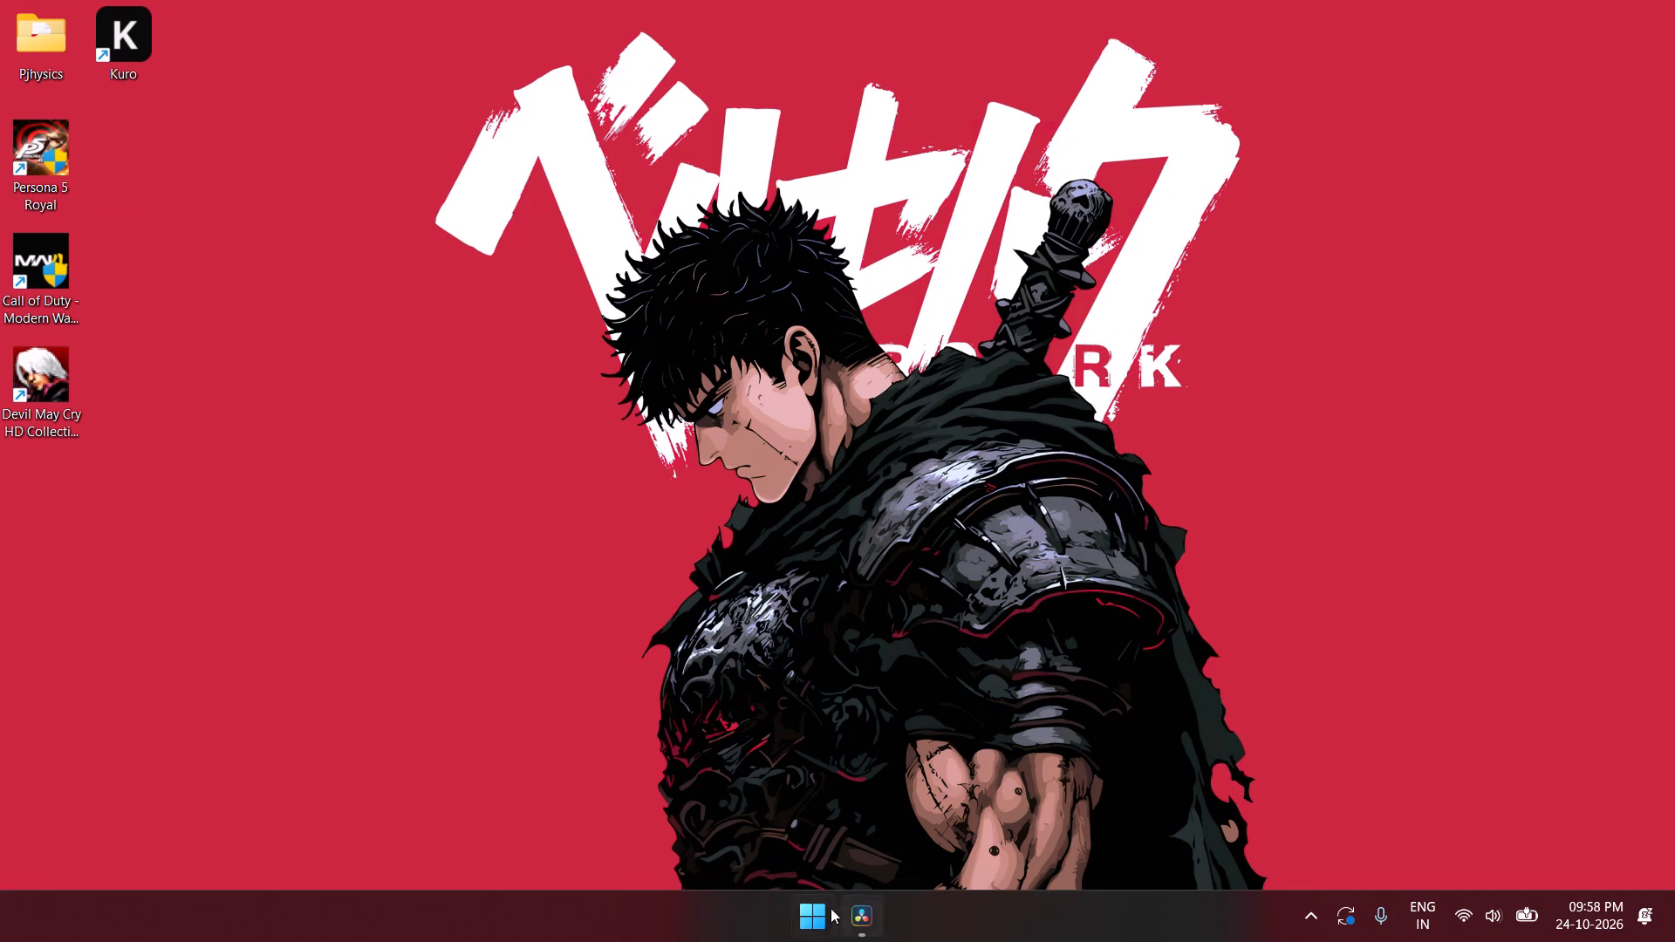
{"action": "left_click", "coordinate": [815, 914]}
{"action": "left_click", "coordinate": [659, 346]}
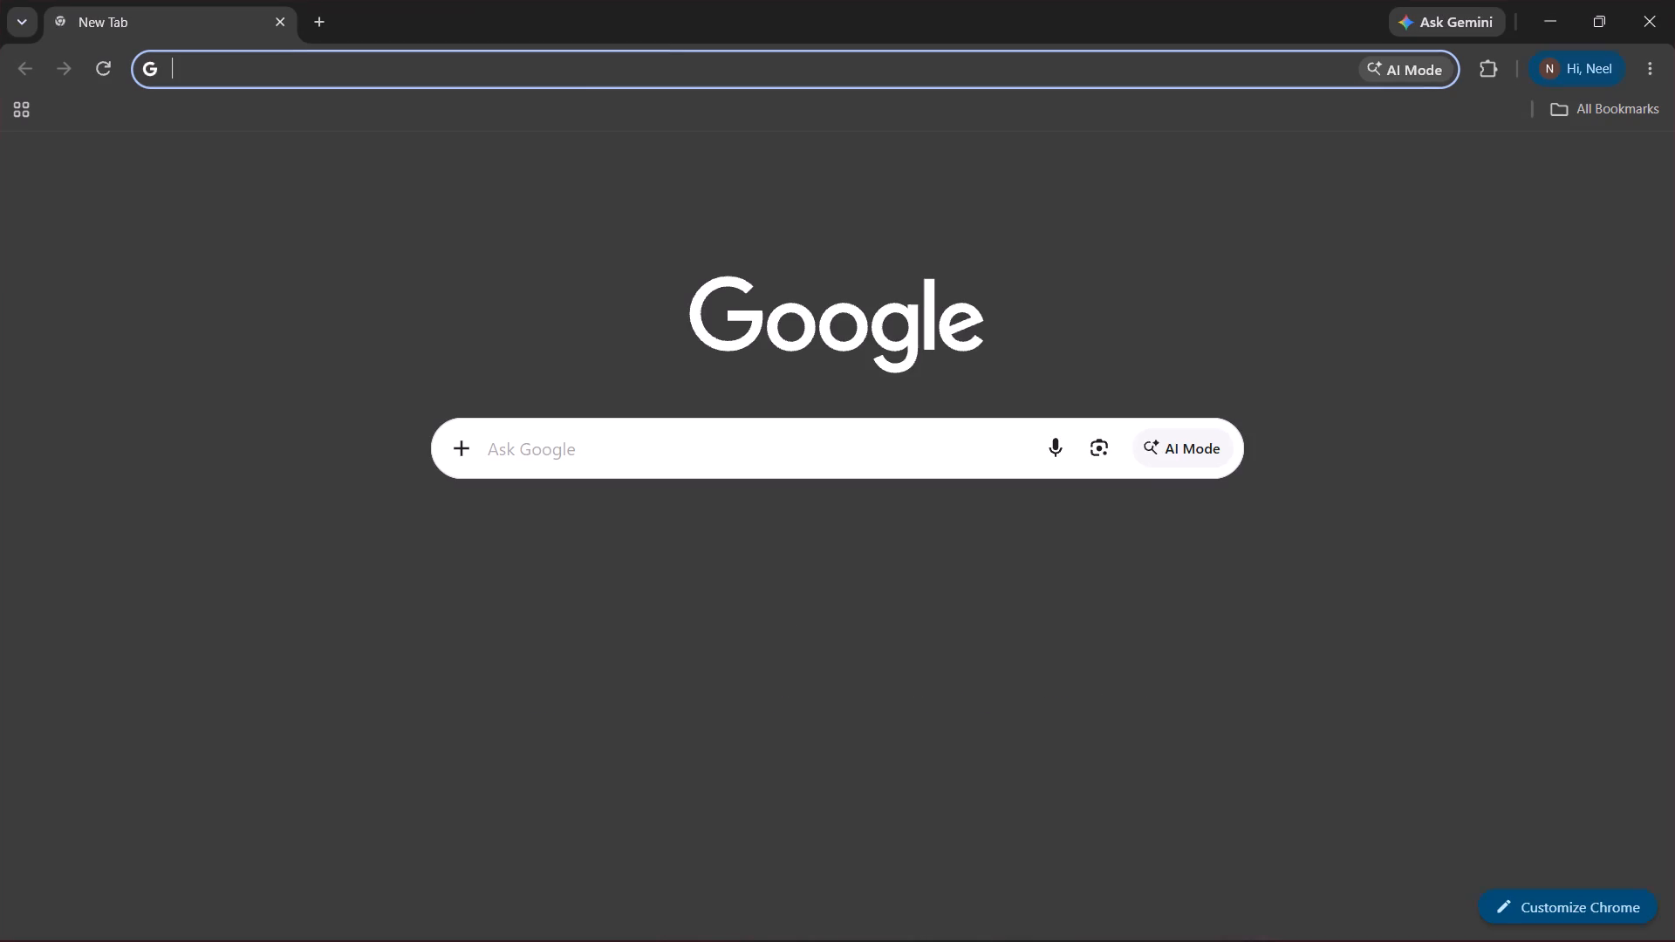
{"action": "type", "text": "you"}
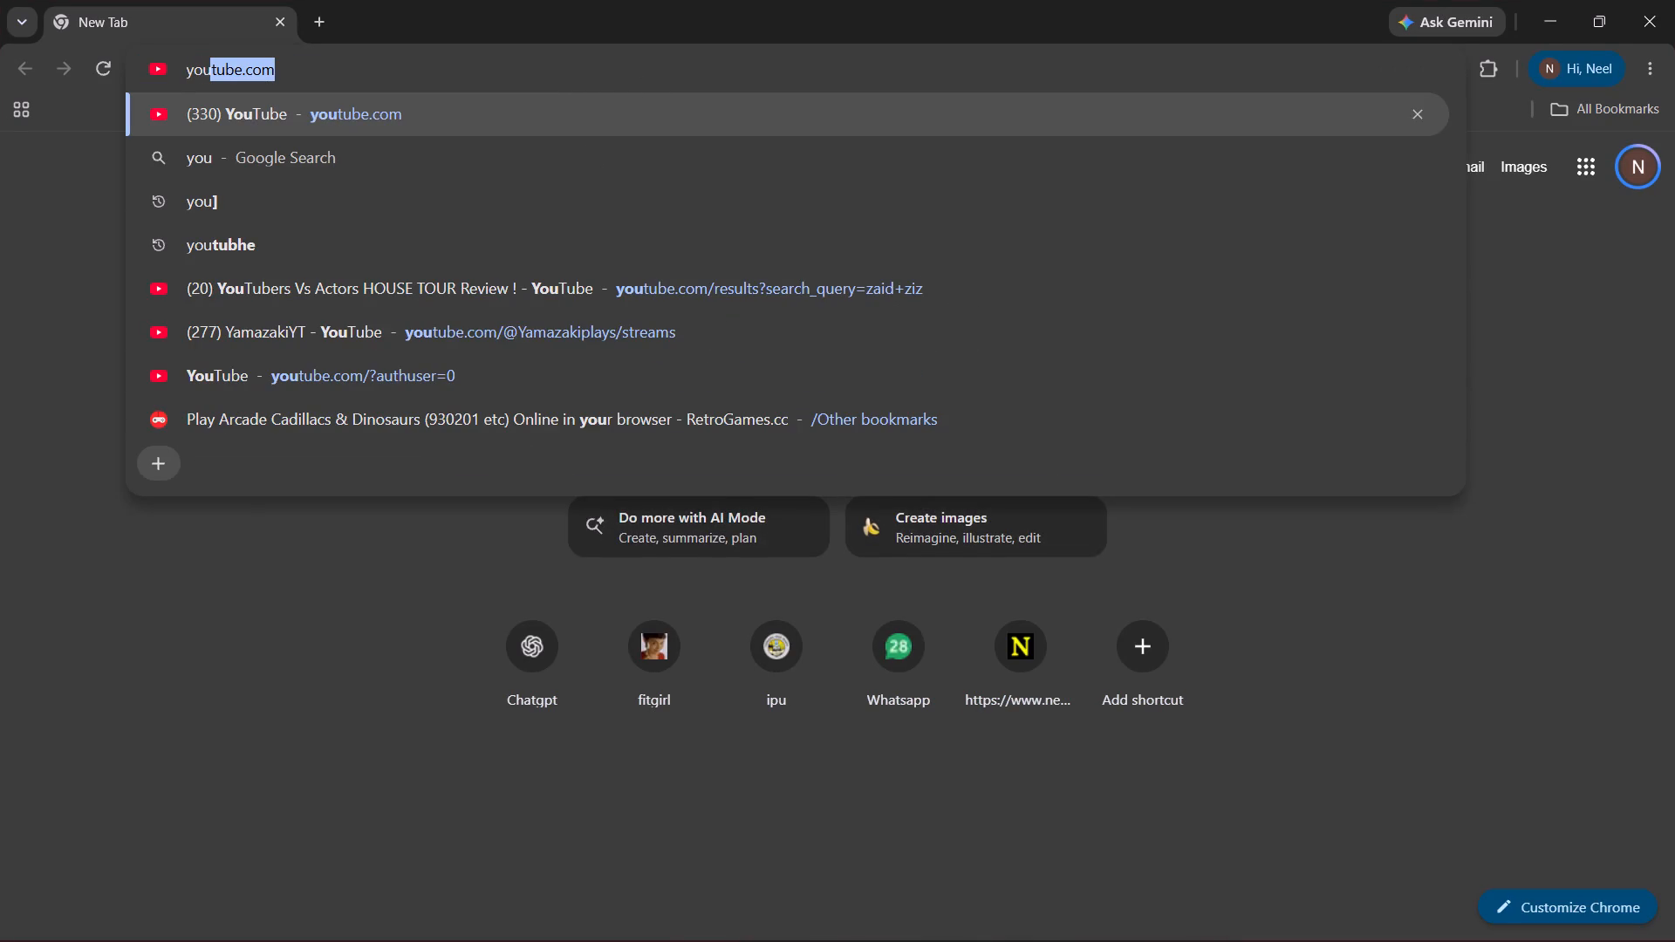
{"action": "key", "text": "Return"}
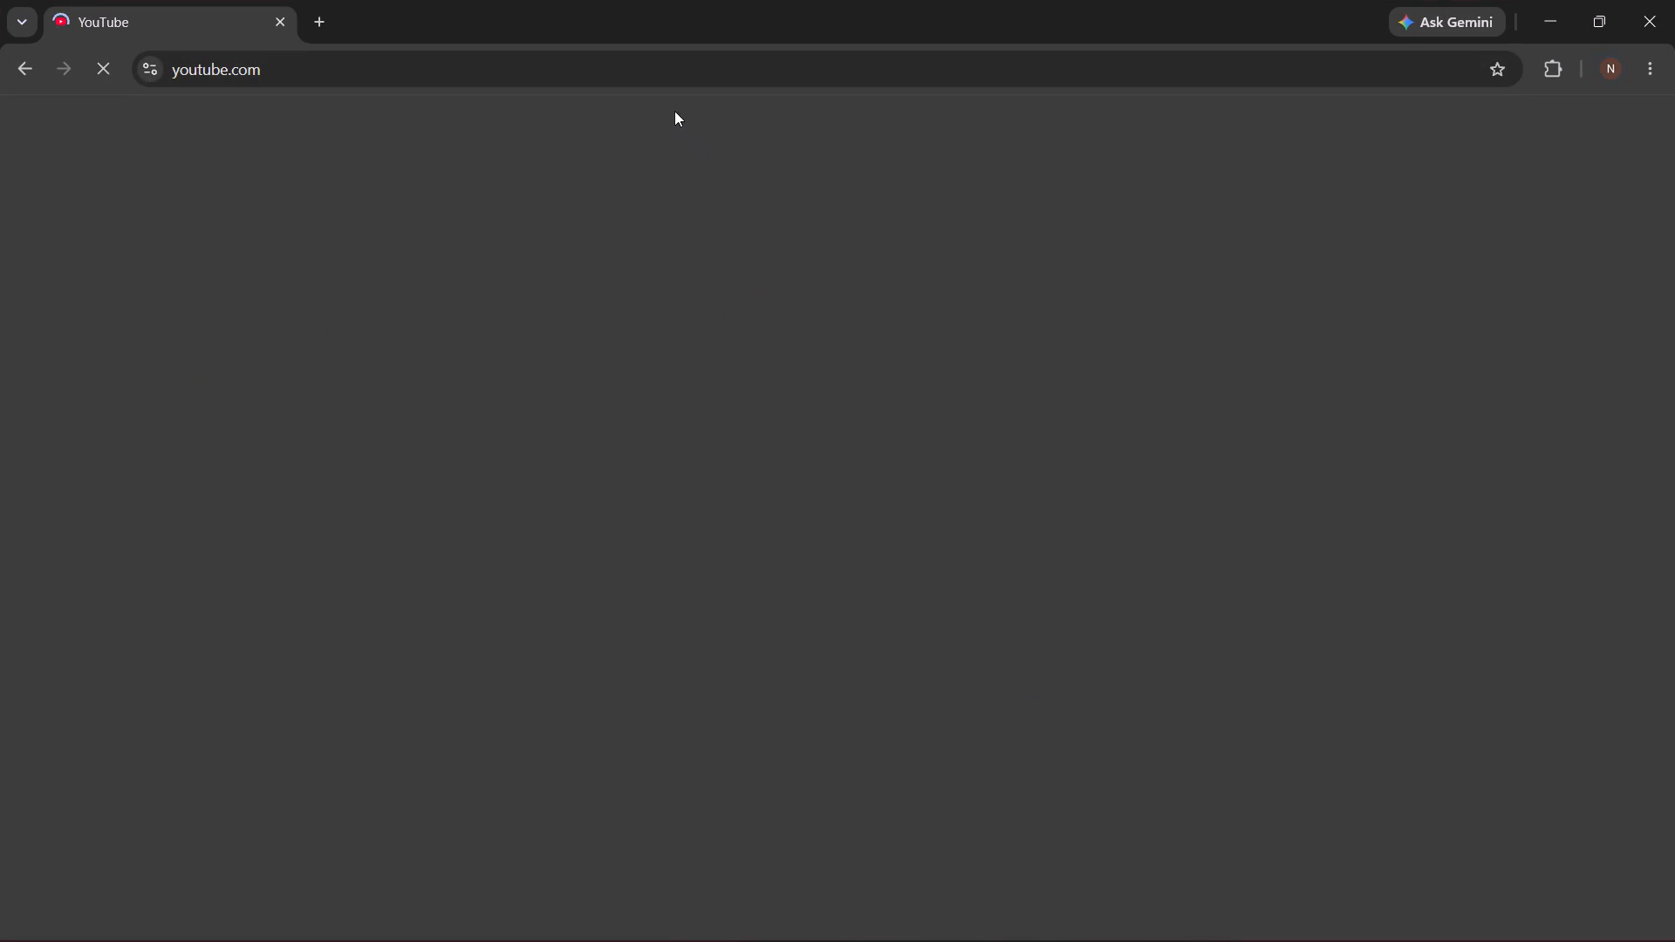
Search YouTube for "counter sound effect".
{"action": "left_click", "coordinate": [673, 129]}
{"action": "type", "text": "counter sound"}
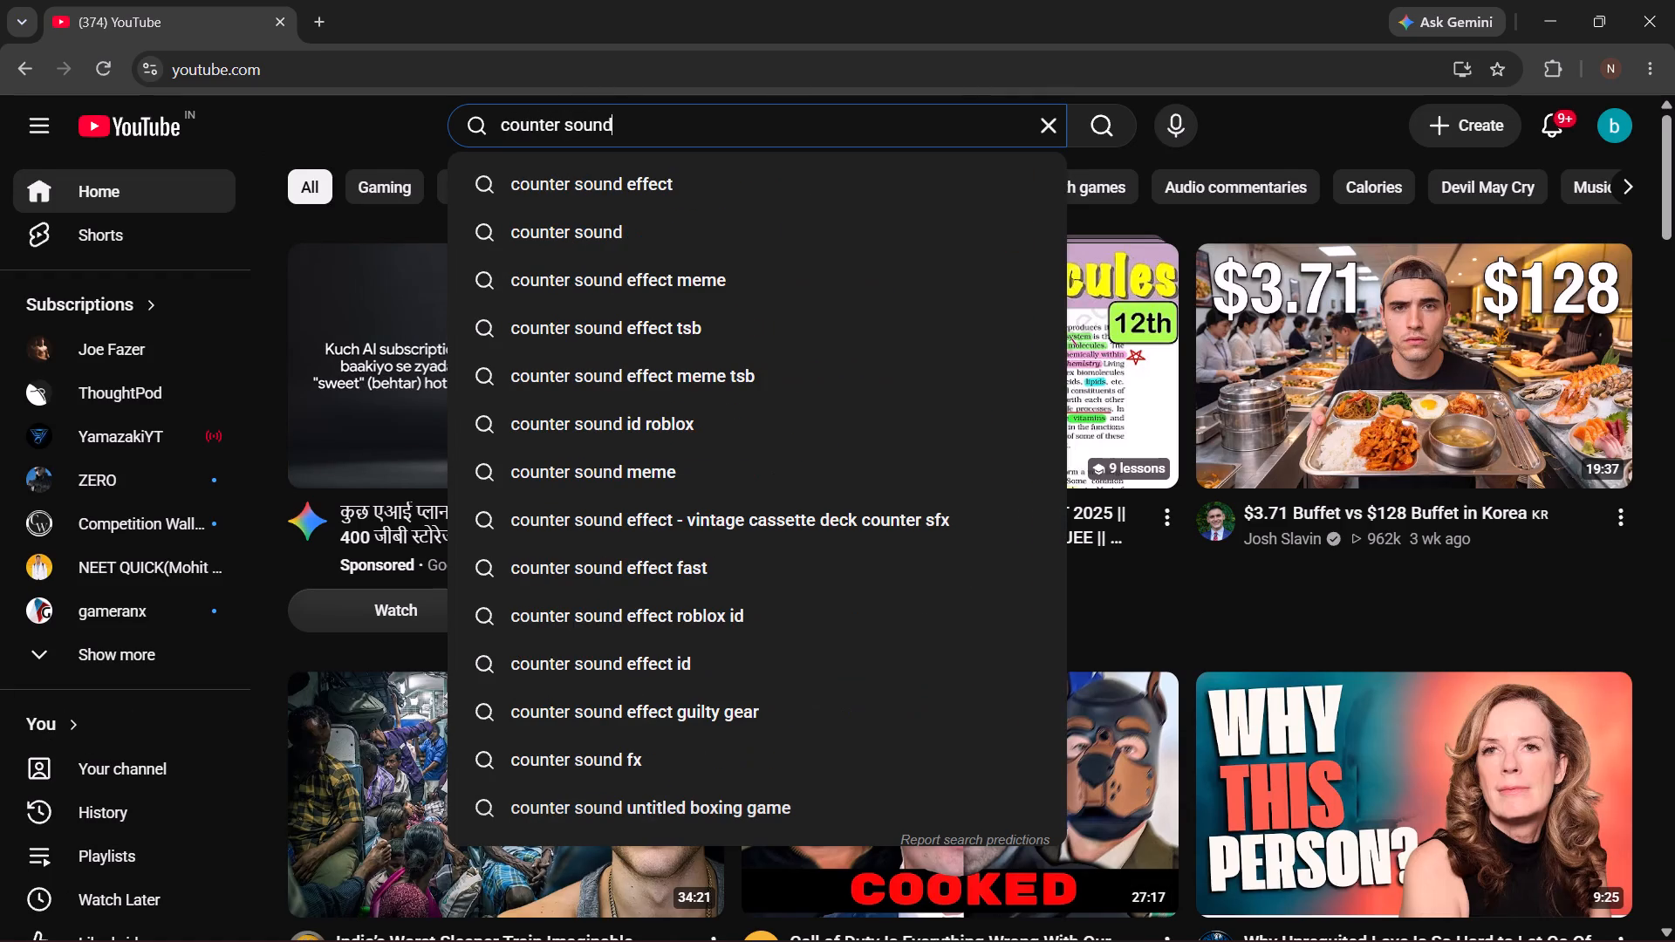
{"action": "key", "text": "Down"}
{"action": "key", "text": "Return"}
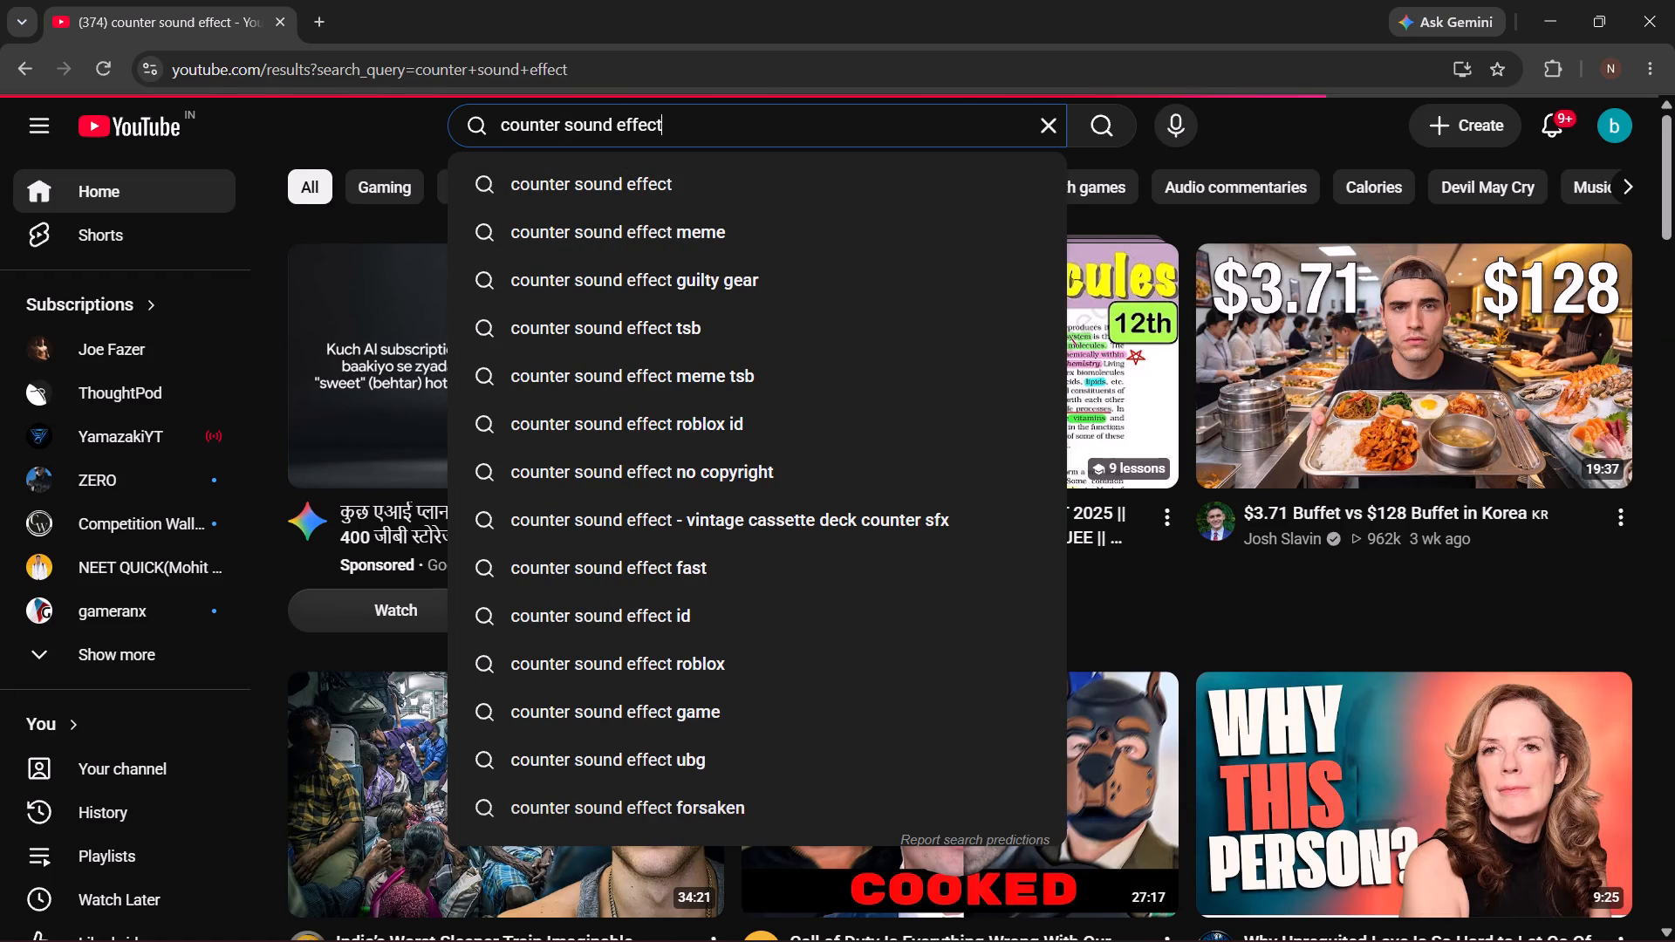
Preview the Combo Sound Effect and Game Counter or Digital Data Readout Sound Pack videos, and look further down the results.
{"action": "left_click", "coordinate": [661, 391]}
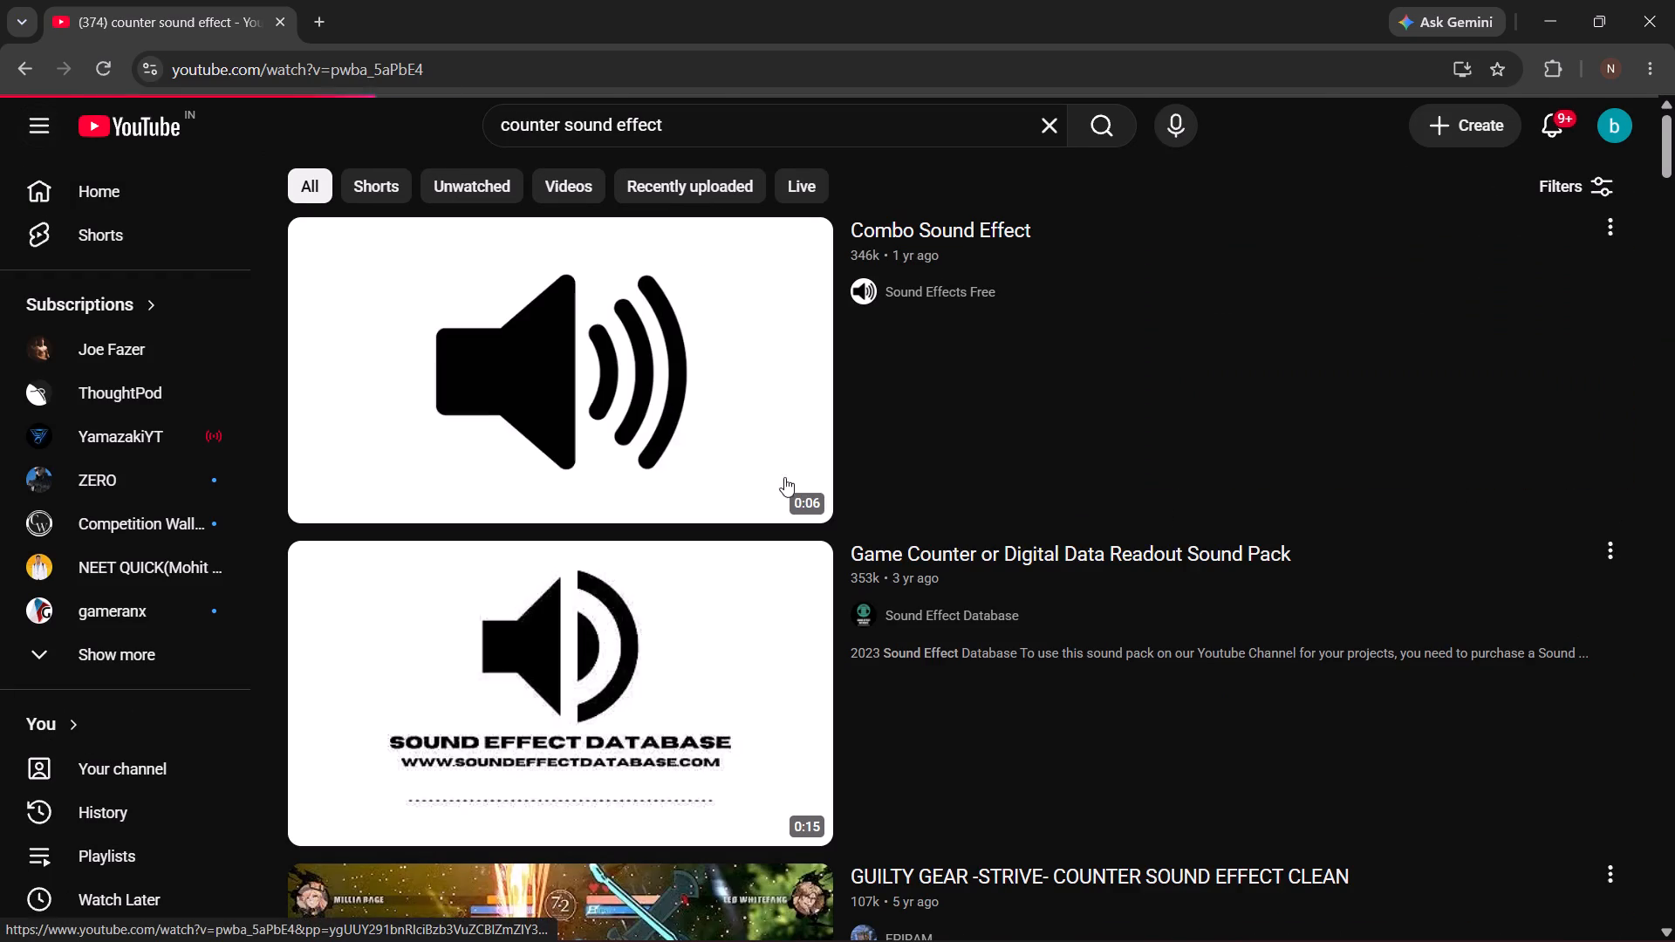
{"action": "left_click", "coordinate": [17, 58]}
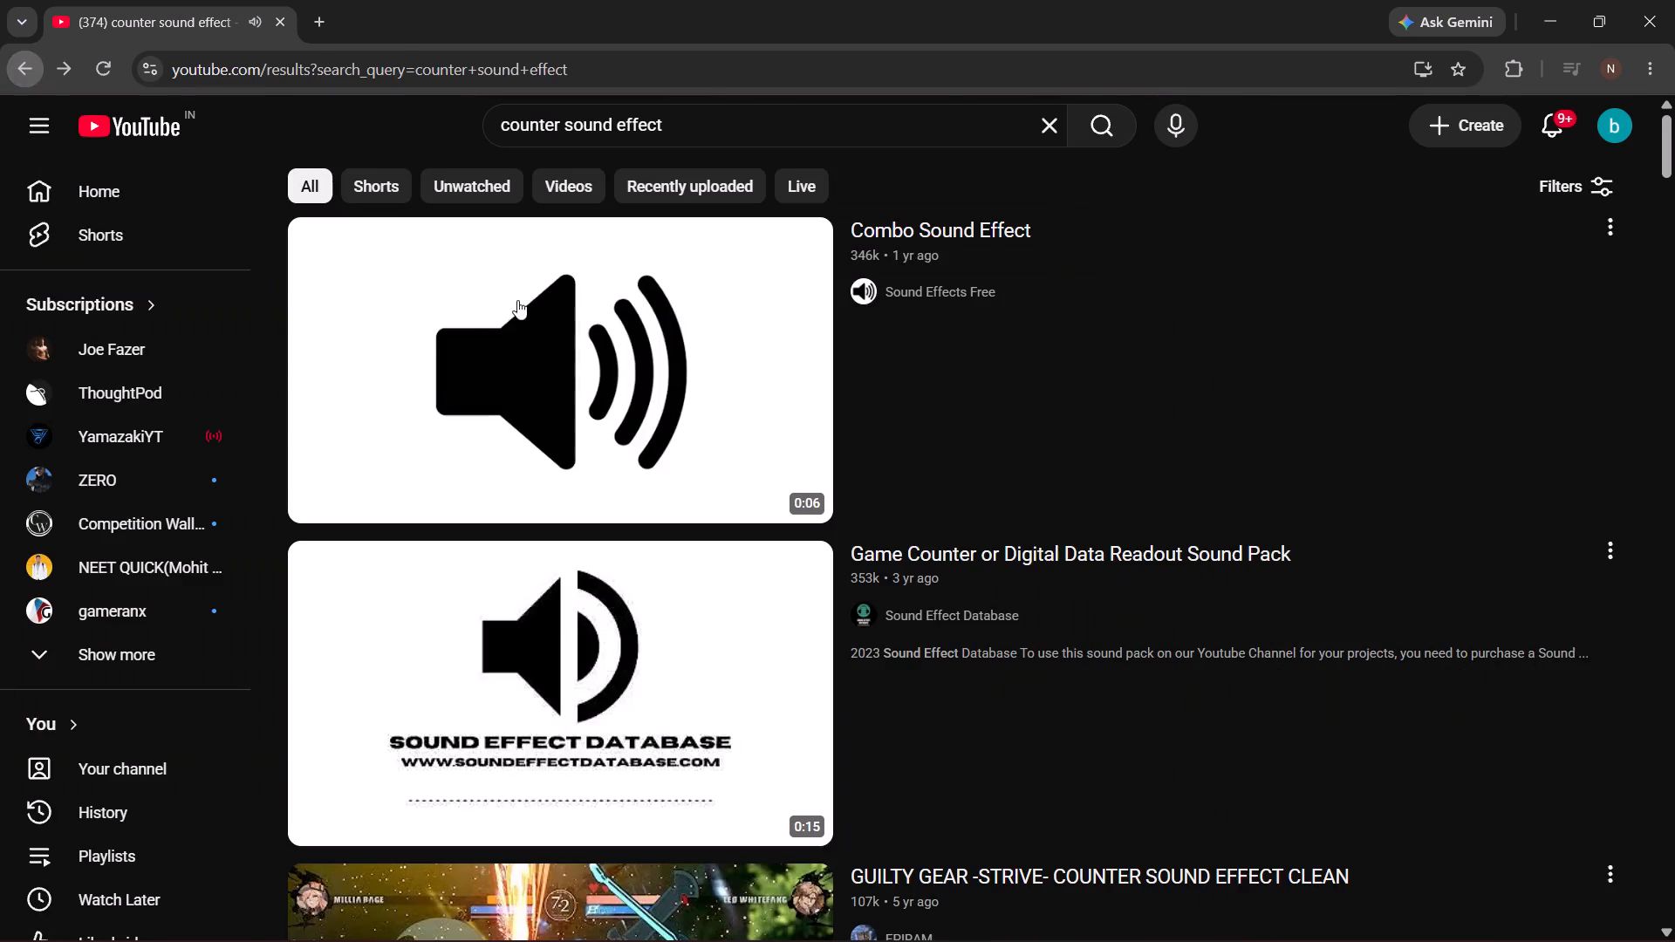
{"action": "left_click", "coordinate": [580, 273]}
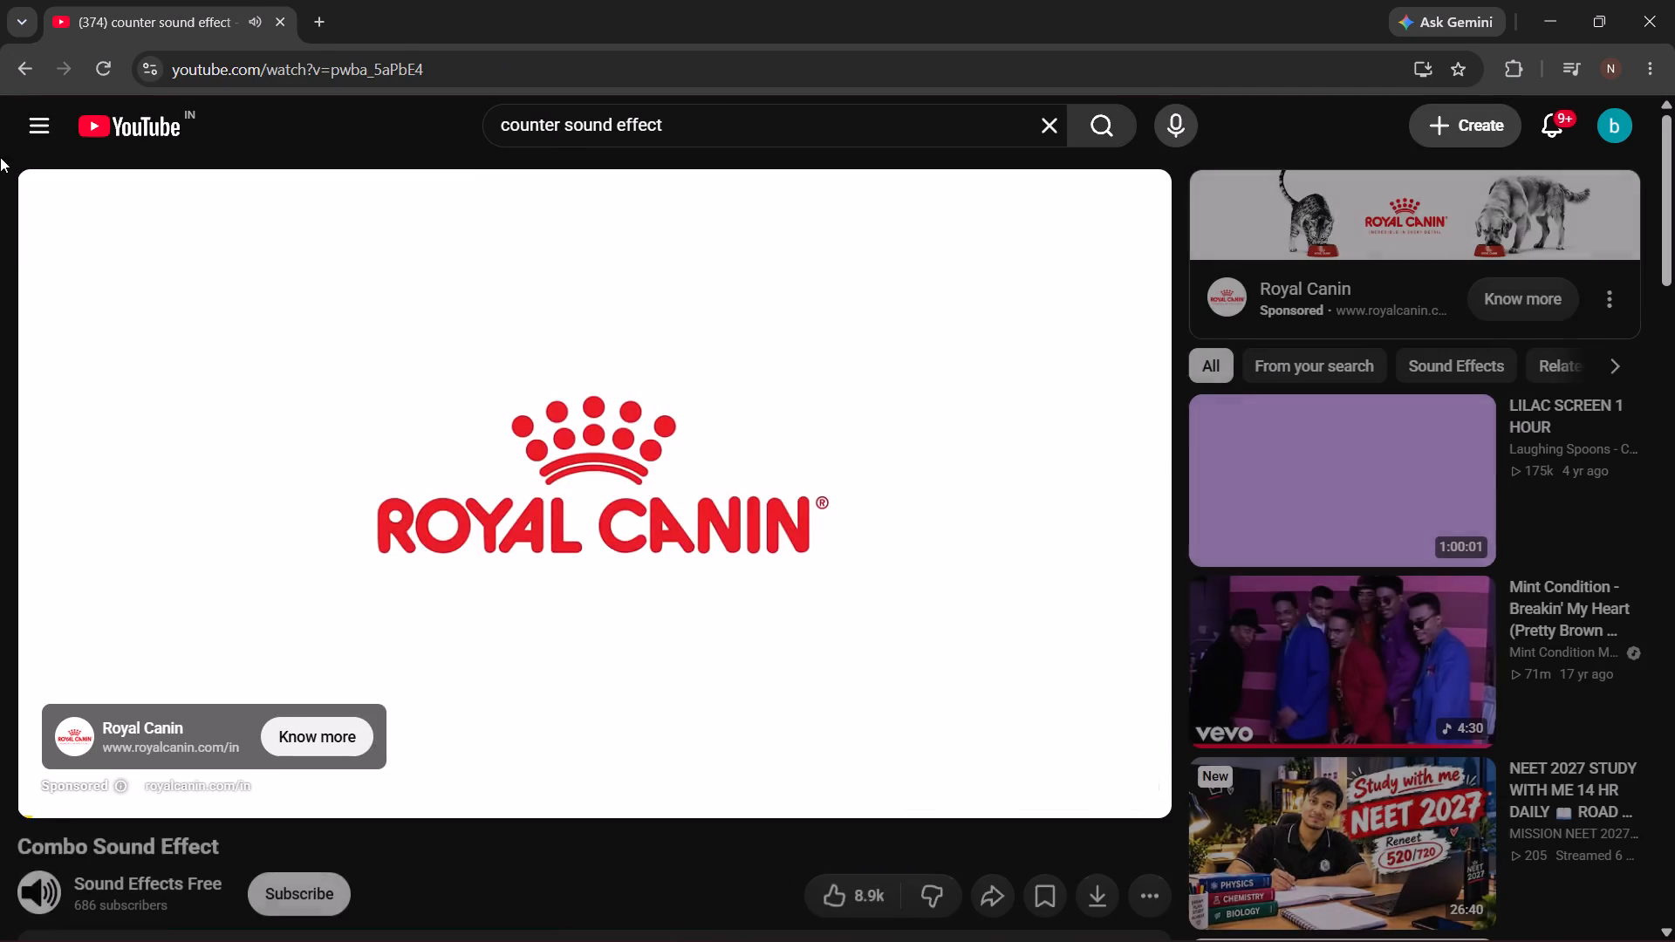
{"action": "left_click", "coordinate": [26, 77]}
{"action": "left_click", "coordinate": [640, 368]}
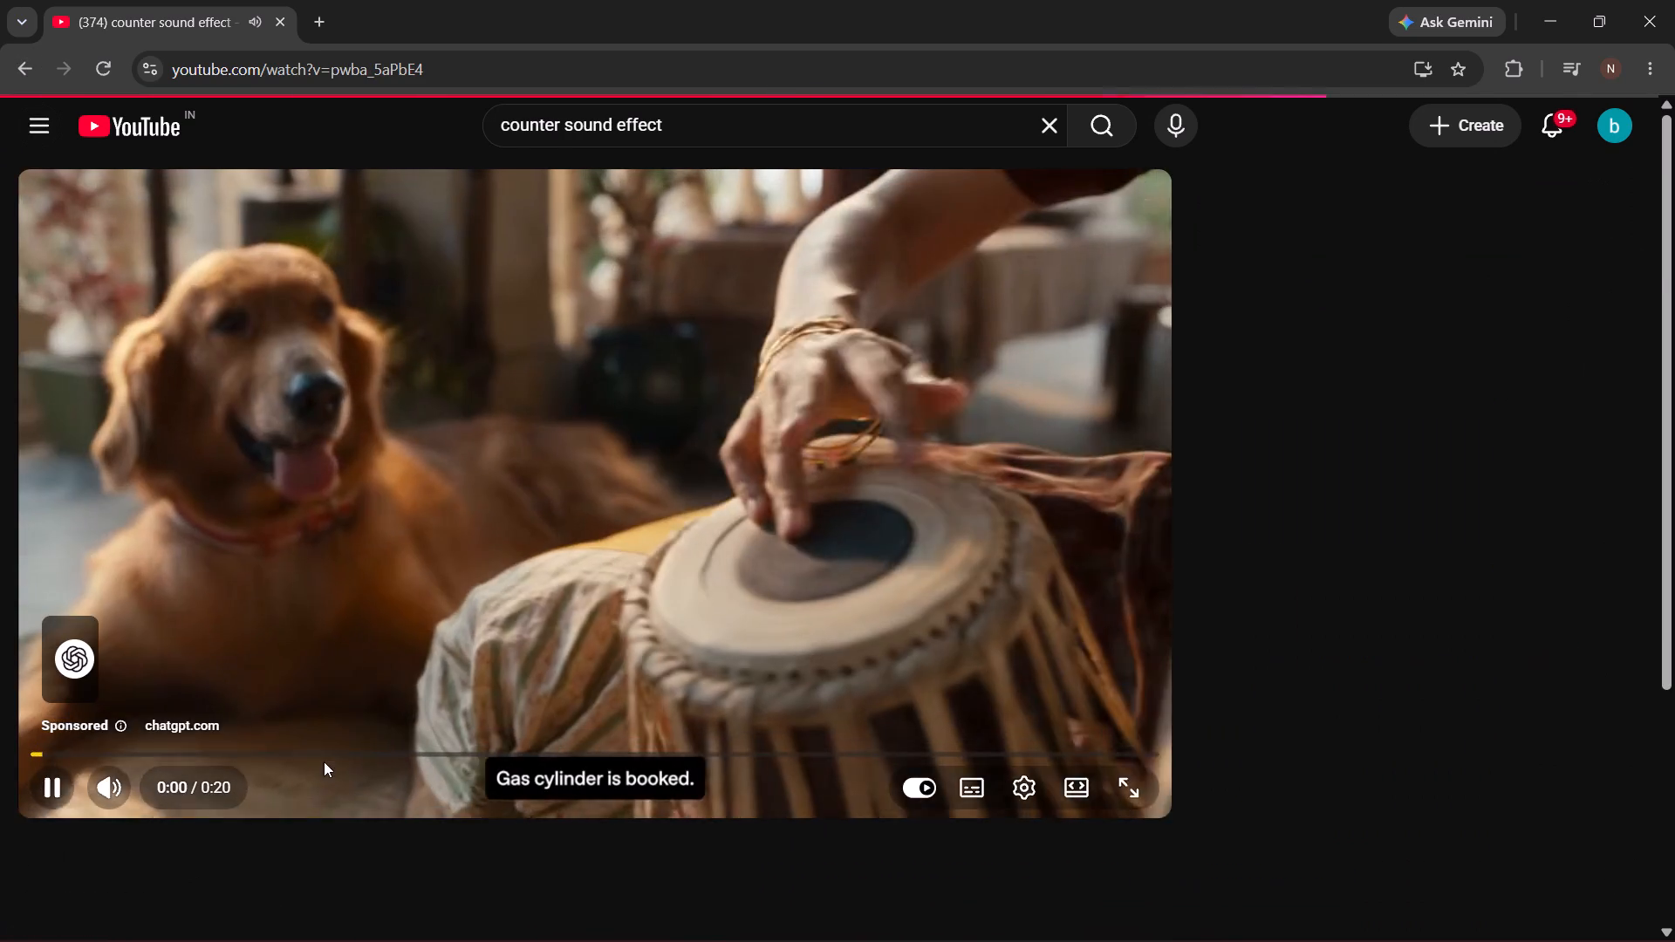
{"action": "left_click", "coordinate": [41, 75]}
{"action": "left_click", "coordinate": [581, 281]}
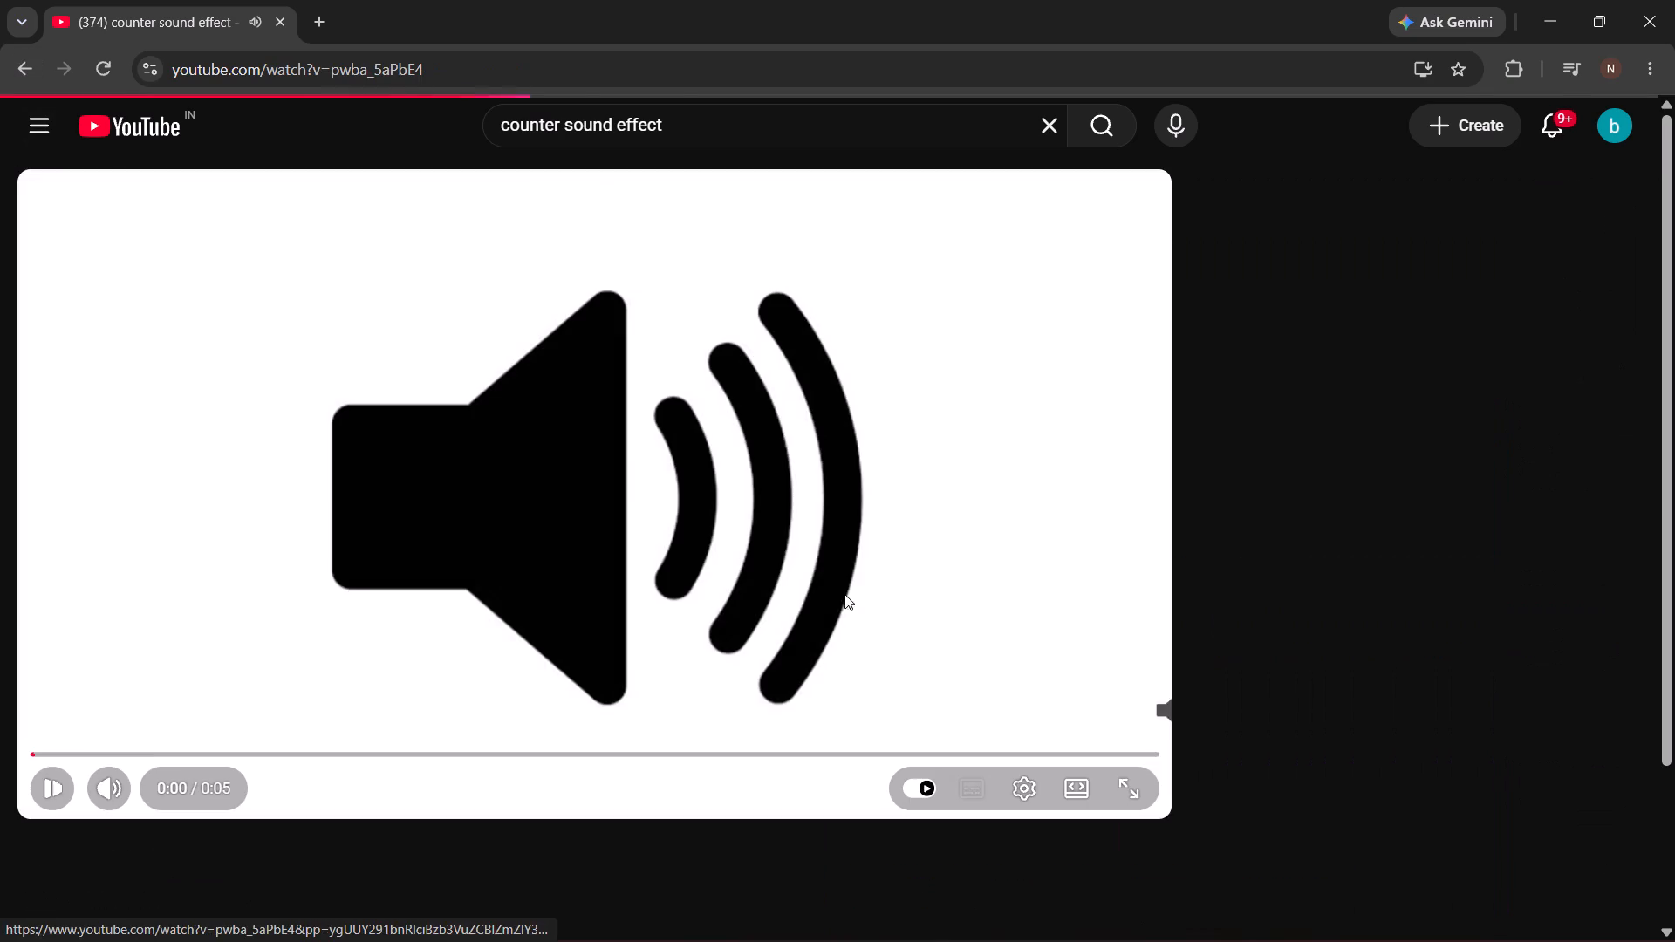
{"action": "left_click", "coordinate": [23, 69]}
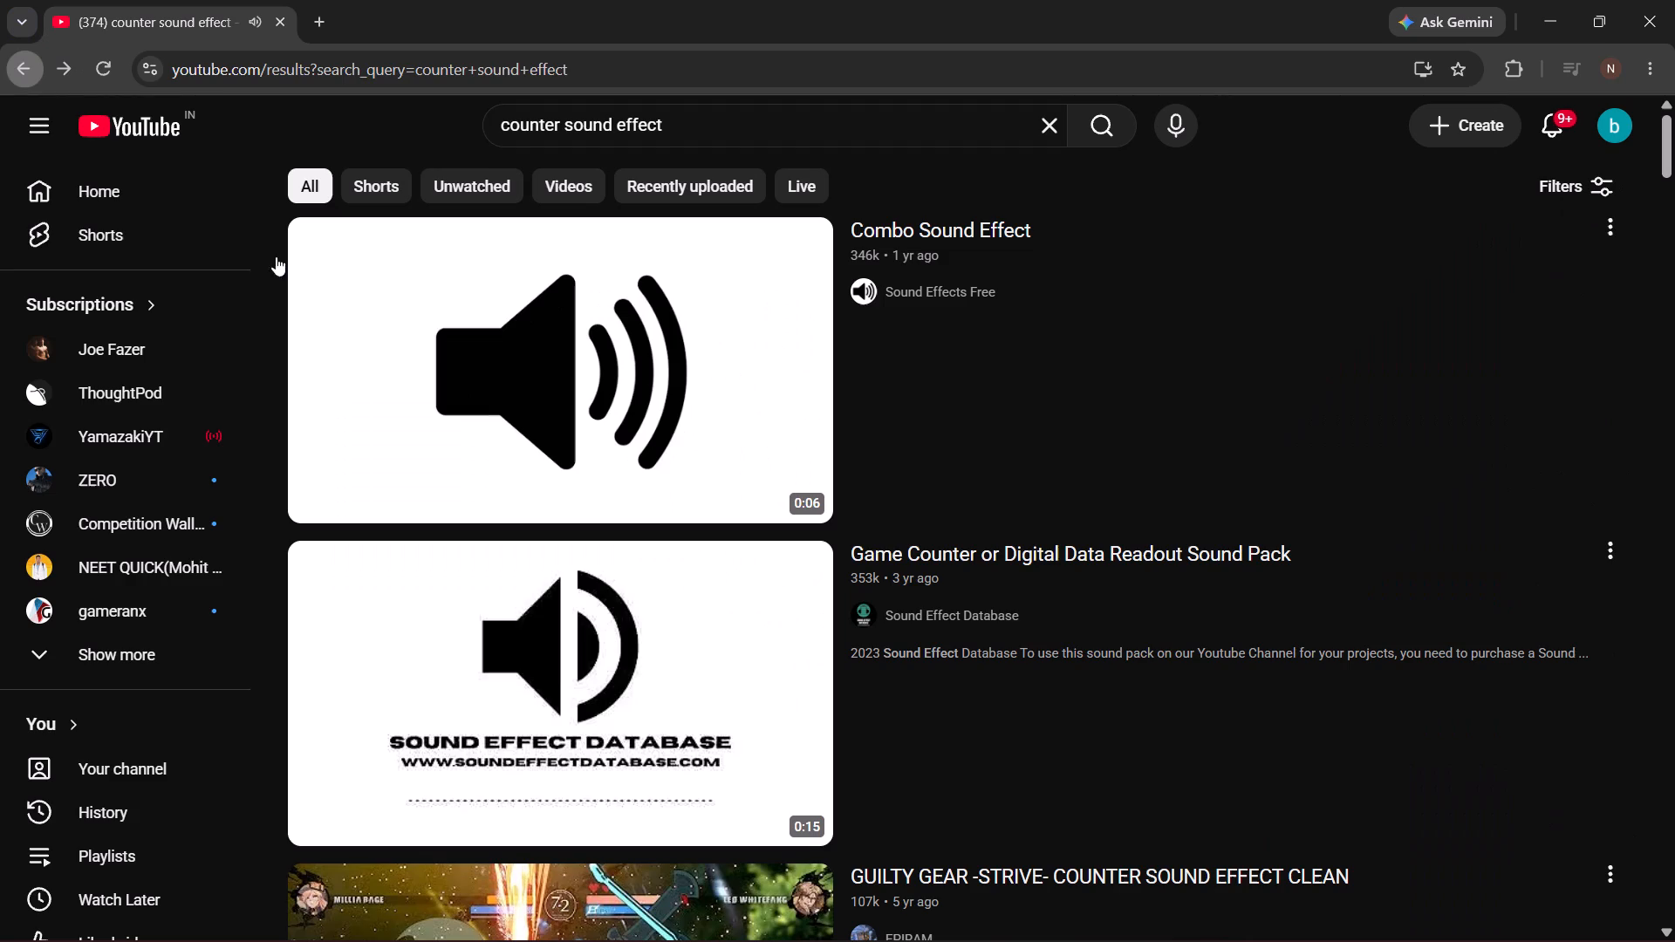
{"action": "left_click", "coordinate": [678, 622]}
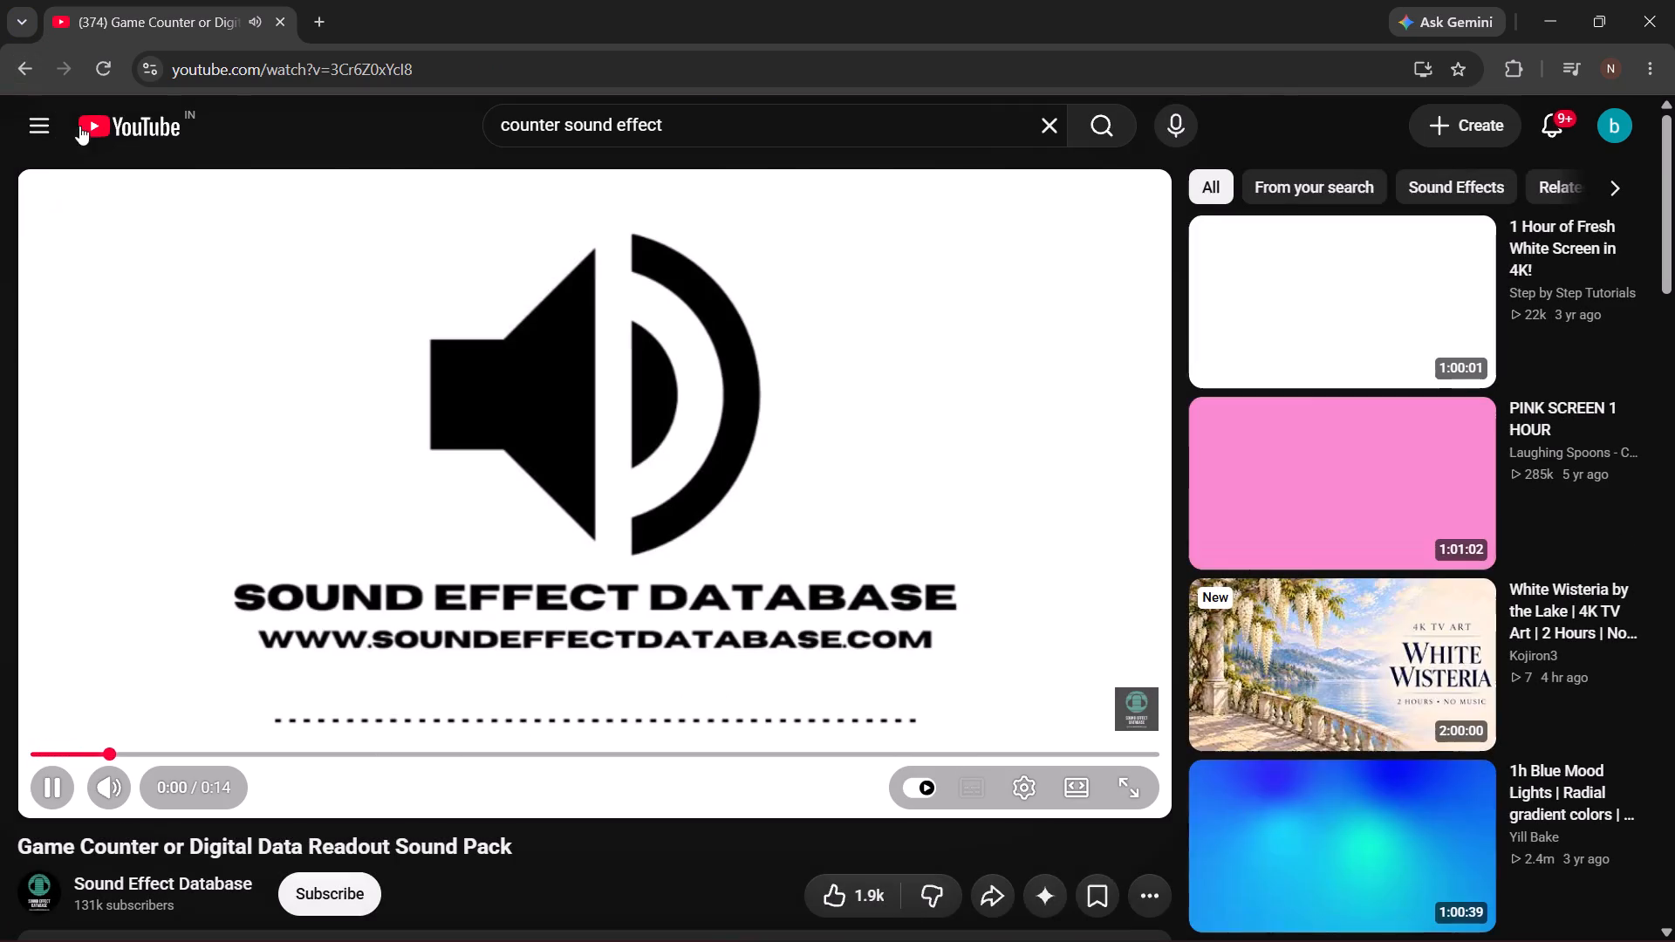
{"action": "left_click", "coordinate": [26, 67]}
{"action": "scroll", "coordinate": [770, 128], "scroll_direction": "down", "scroll_amount": 6}
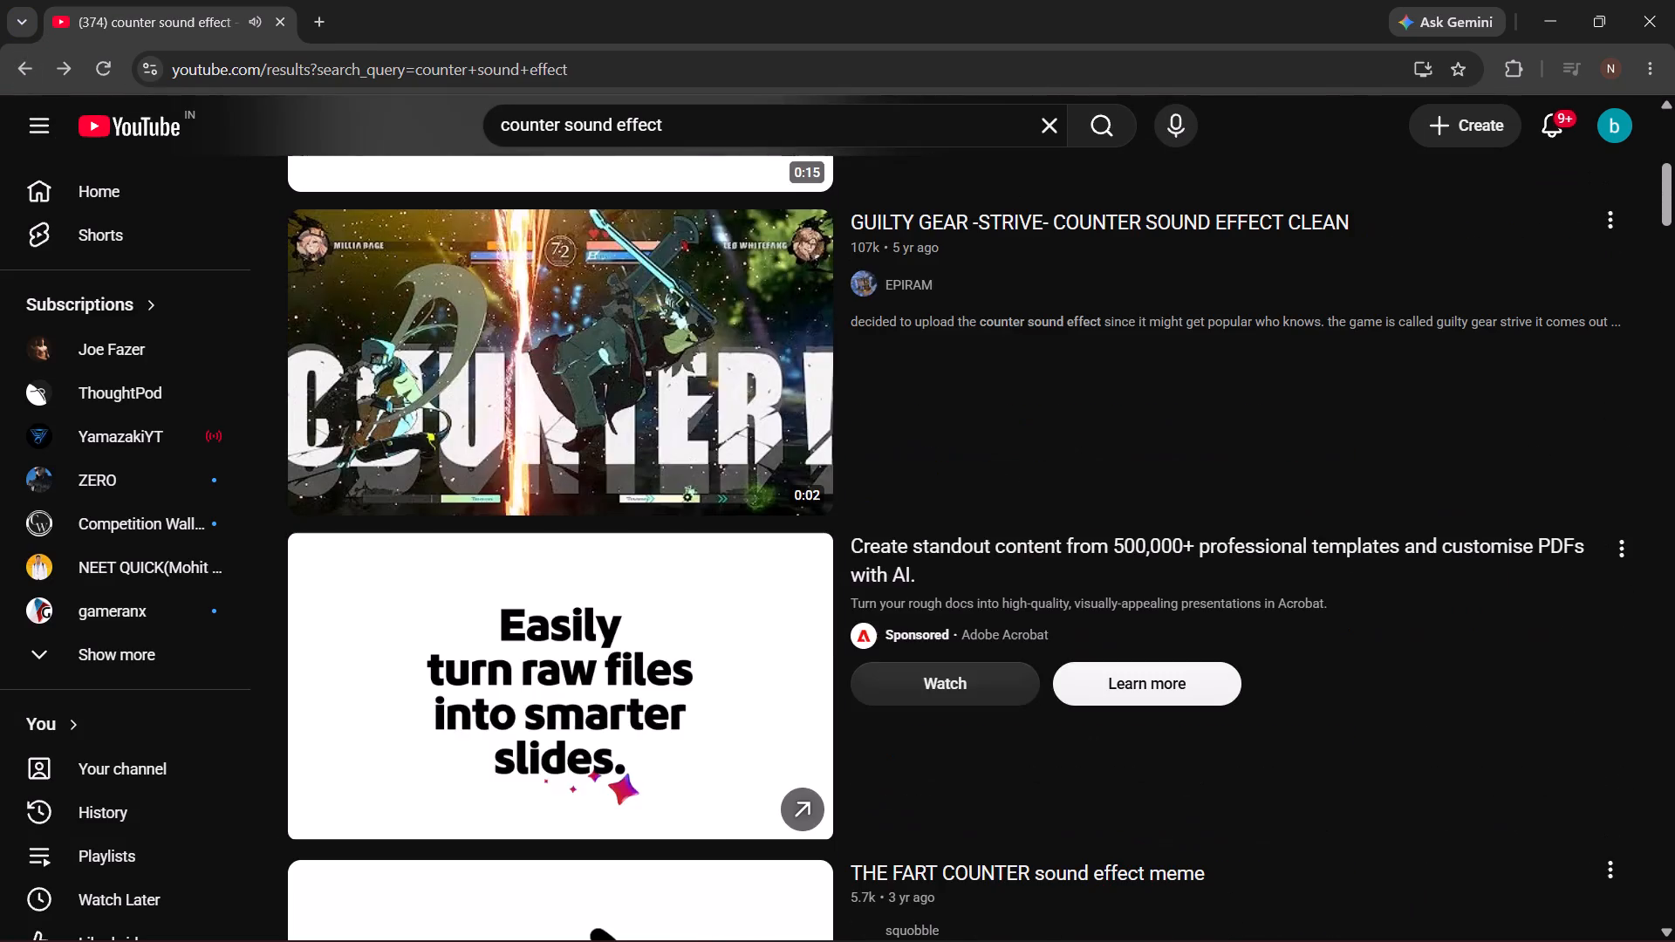
Refine the YouTube search to "money counter sound effect".
{"action": "left_click", "coordinate": [770, 128]}
{"action": "key", "text": "Left"}
{"action": "key", "text": "Left"}
{"action": "key", "text": "Left"}
{"action": "key", "text": "Left"}
{"action": "key", "text": "Left"}
{"action": "key", "text": "Left"}
{"action": "key", "text": "Left"}
{"action": "key", "text": "Left"}
{"action": "key", "text": "Left"}
{"action": "key", "text": "Left"}
{"action": "key", "text": "Left"}
{"action": "key", "text": "Left"}
{"action": "key", "text": "Left"}
{"action": "key", "text": "Left"}
{"action": "key", "text": "Left"}
{"action": "key", "text": "Left"}
{"action": "key", "text": "Left"}
{"action": "key", "text": "Left"}
{"action": "key", "text": "Left"}
{"action": "key", "text": "Left"}
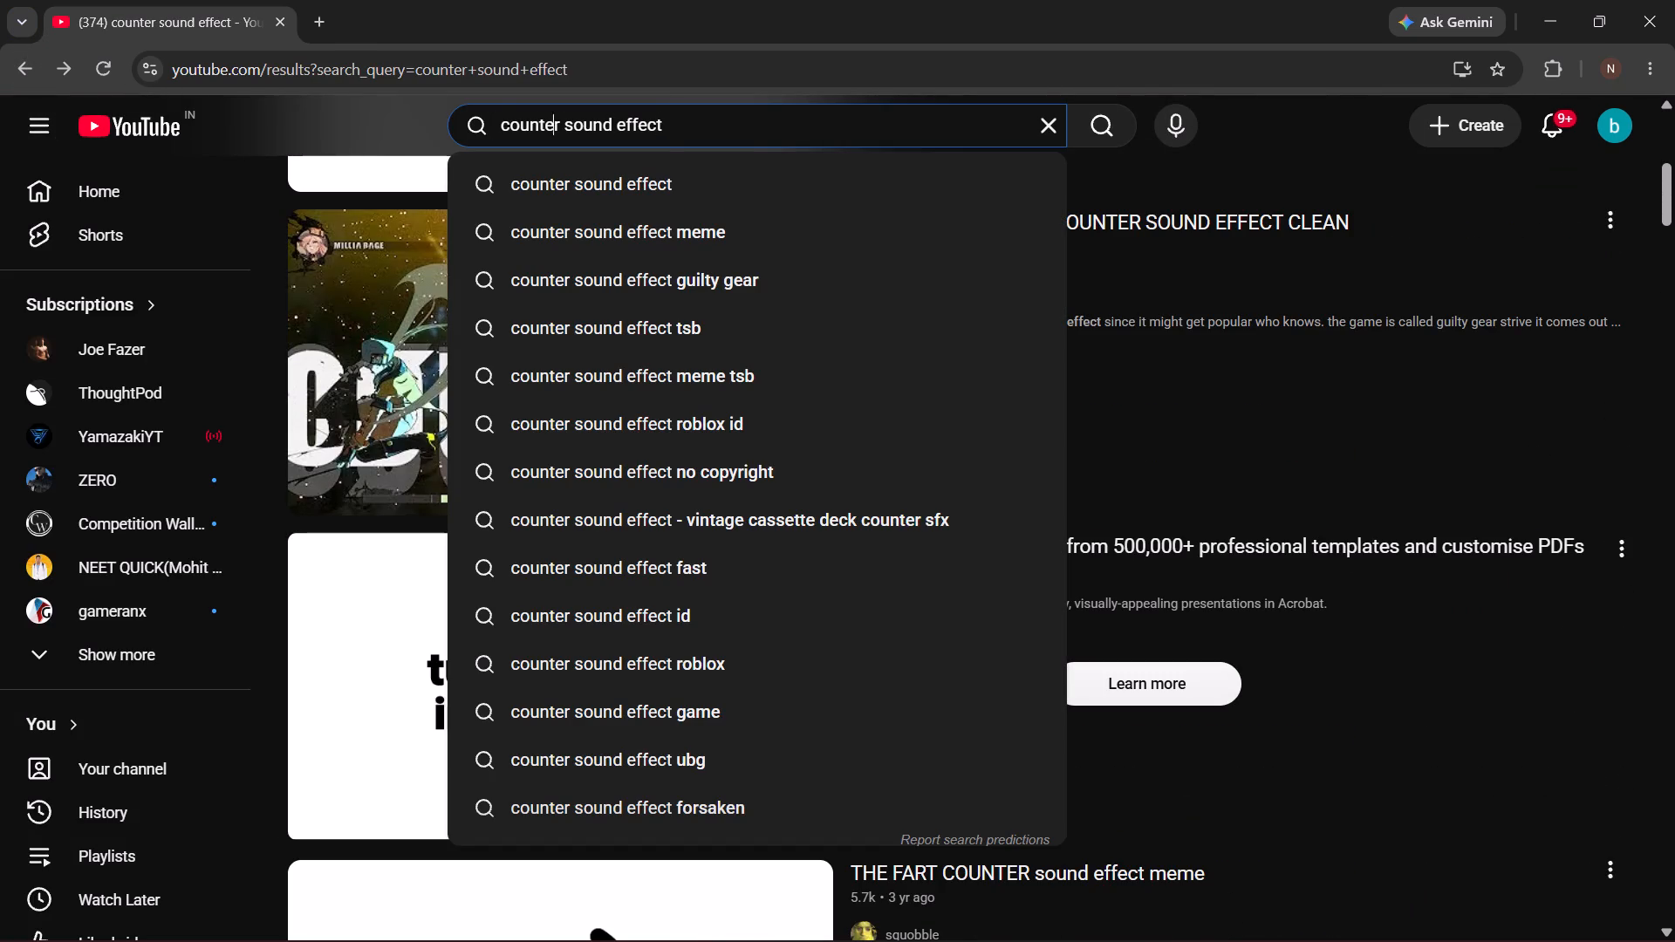
{"action": "type", "text": "money"}
{"action": "key", "text": "space"}
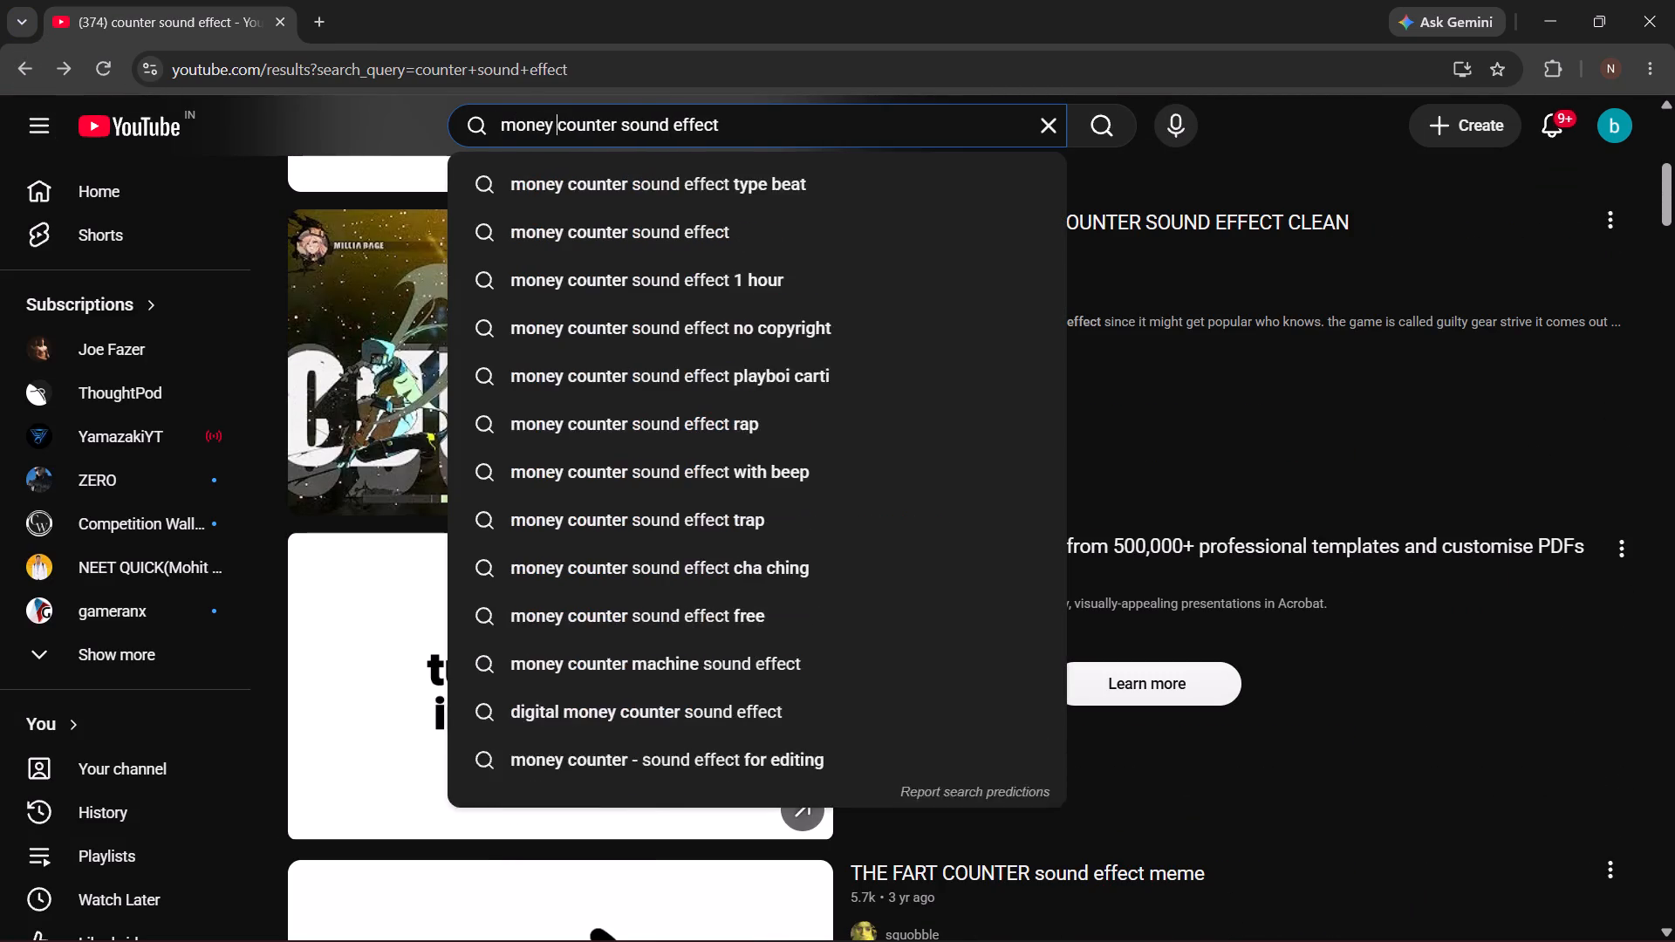
{"action": "key", "text": "Return"}
Preview SFX Source's "Money counter sound effect" and the "Money Counter Sound Effect - Free Download & No Copyright" video.
{"action": "left_click", "coordinate": [660, 354]}
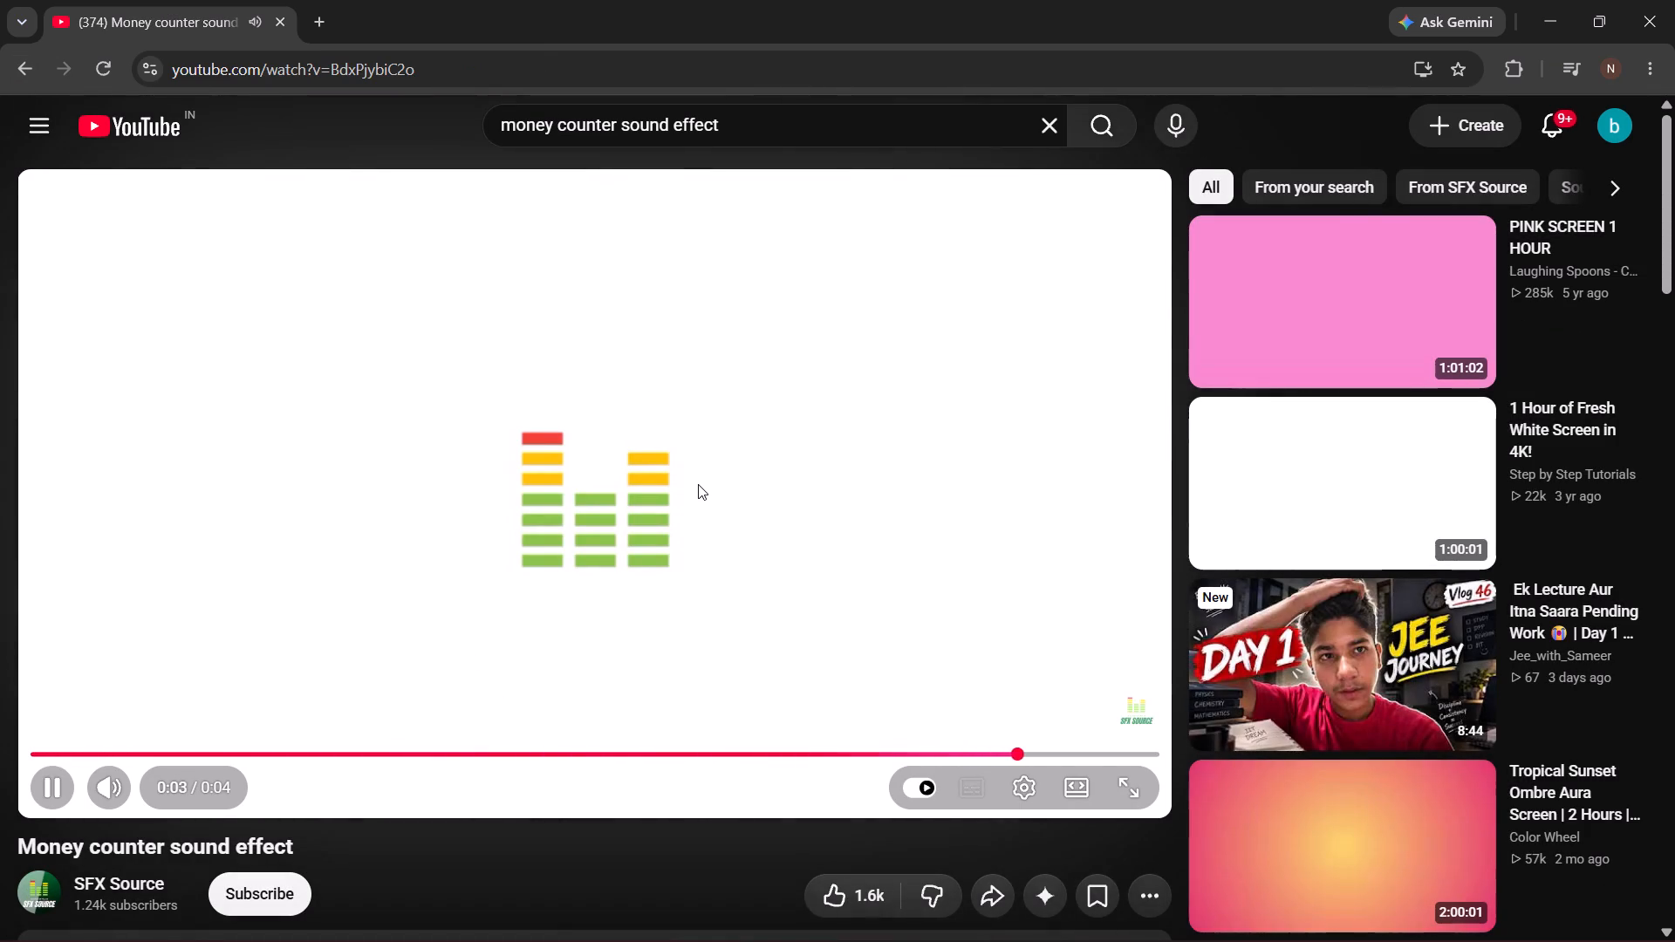
{"action": "left_click", "coordinate": [0, 58]}
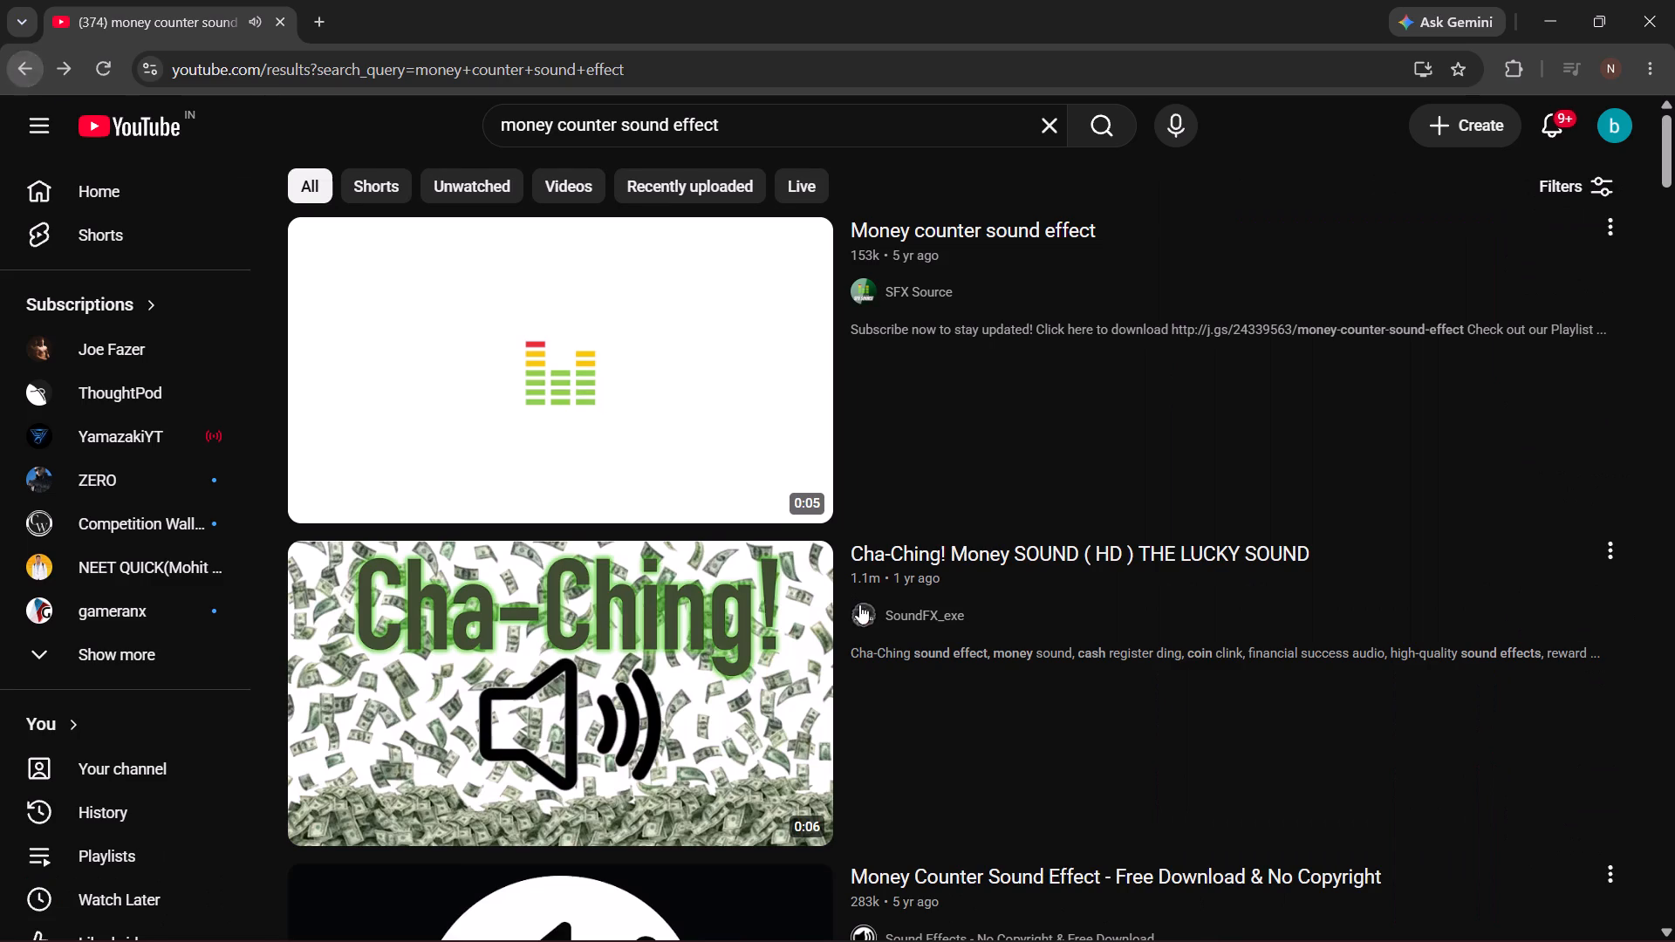
{"action": "scroll", "coordinate": [763, 632], "scroll_direction": "down", "scroll_amount": 3}
{"action": "left_click", "coordinate": [581, 695]}
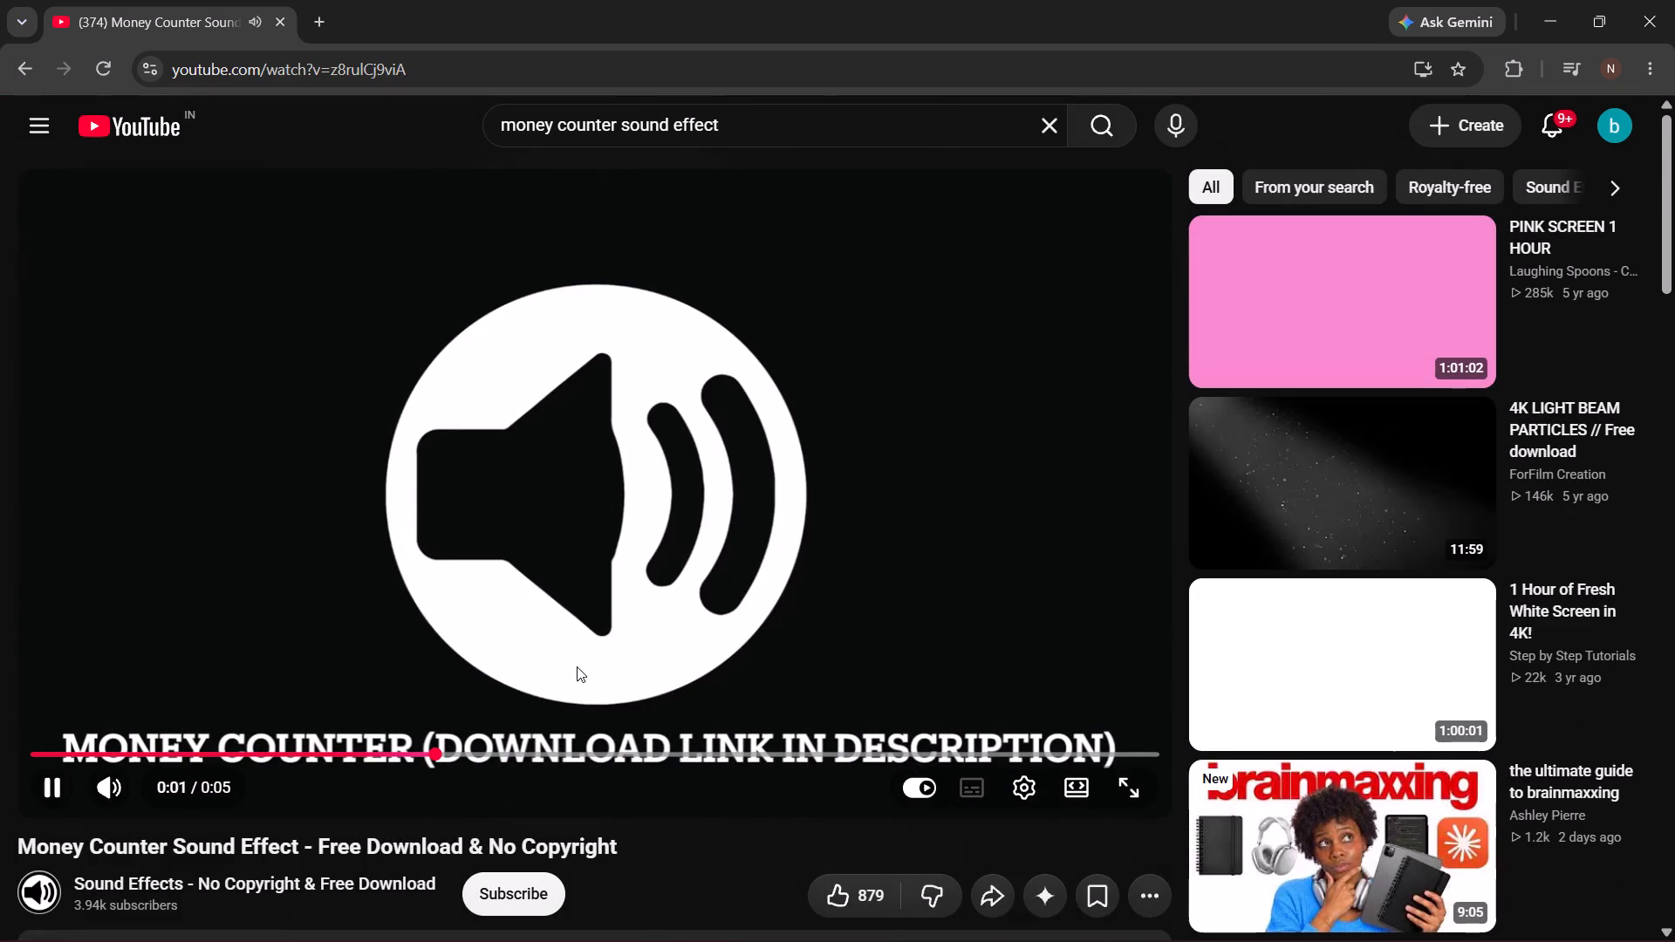
{"action": "left_click", "coordinate": [8, 67]}
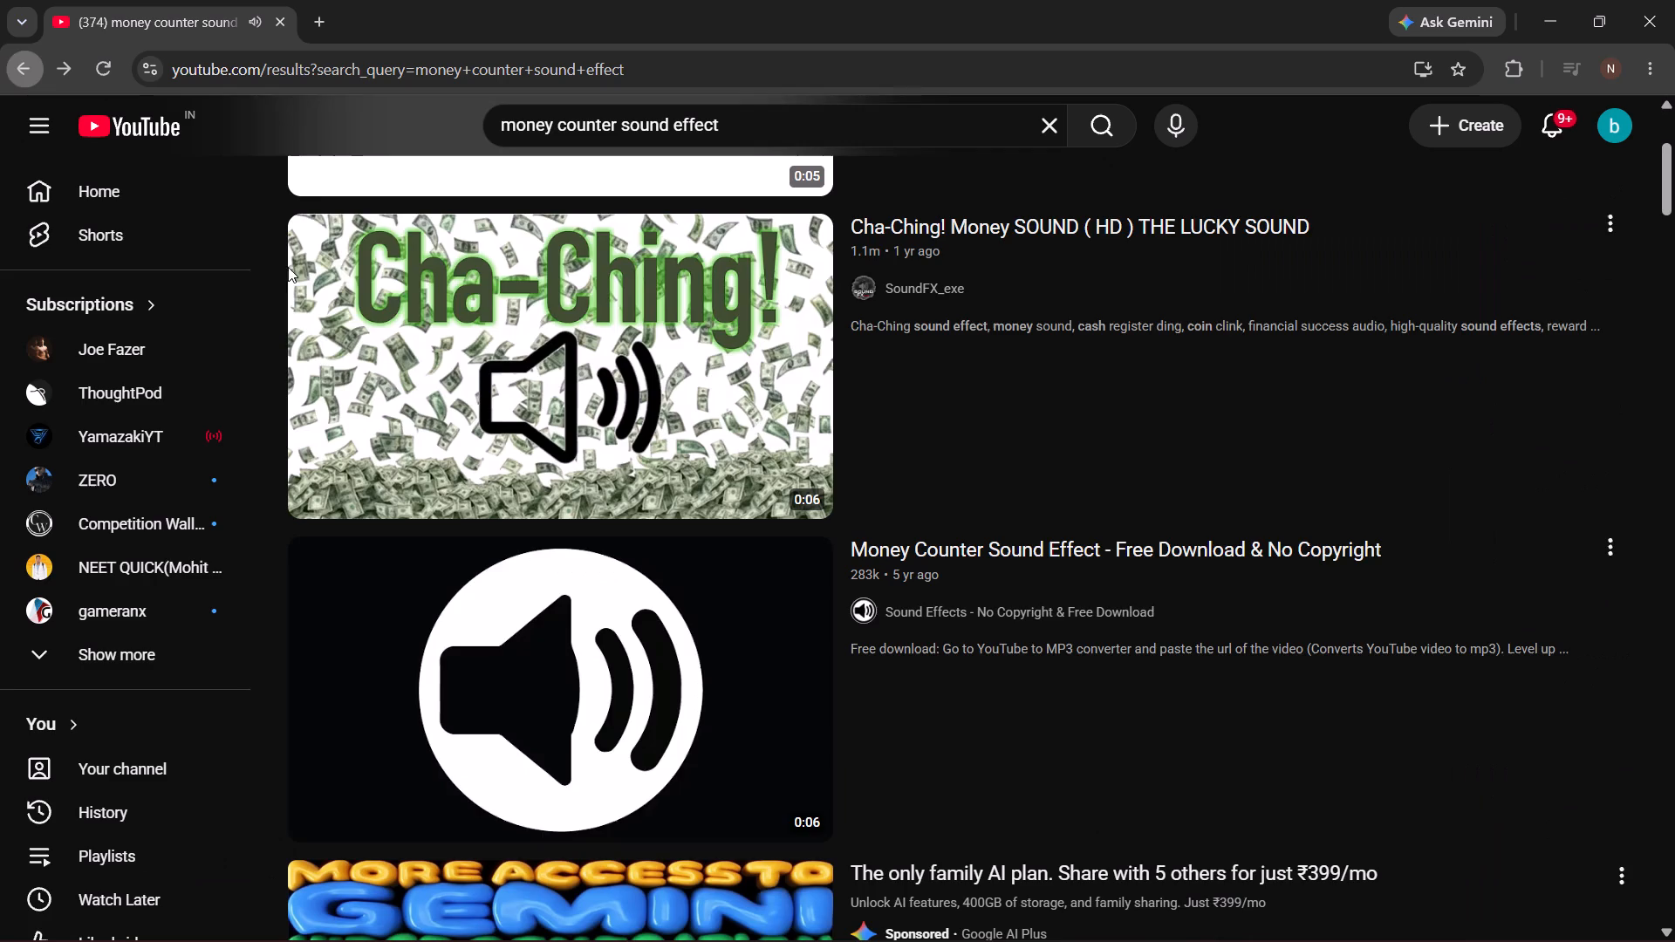
Browse the remaining money counter results and preview the "Cha-Ching! Money SOUND ( HD ) THE LUCKY SOUND" video.
{"action": "scroll", "coordinate": [865, 691], "scroll_direction": "down", "scroll_amount": 2}
{"action": "scroll", "coordinate": [707, 707], "scroll_direction": "down", "scroll_amount": 3}
{"action": "scroll", "coordinate": [669, 625], "scroll_direction": "down", "scroll_amount": 10}
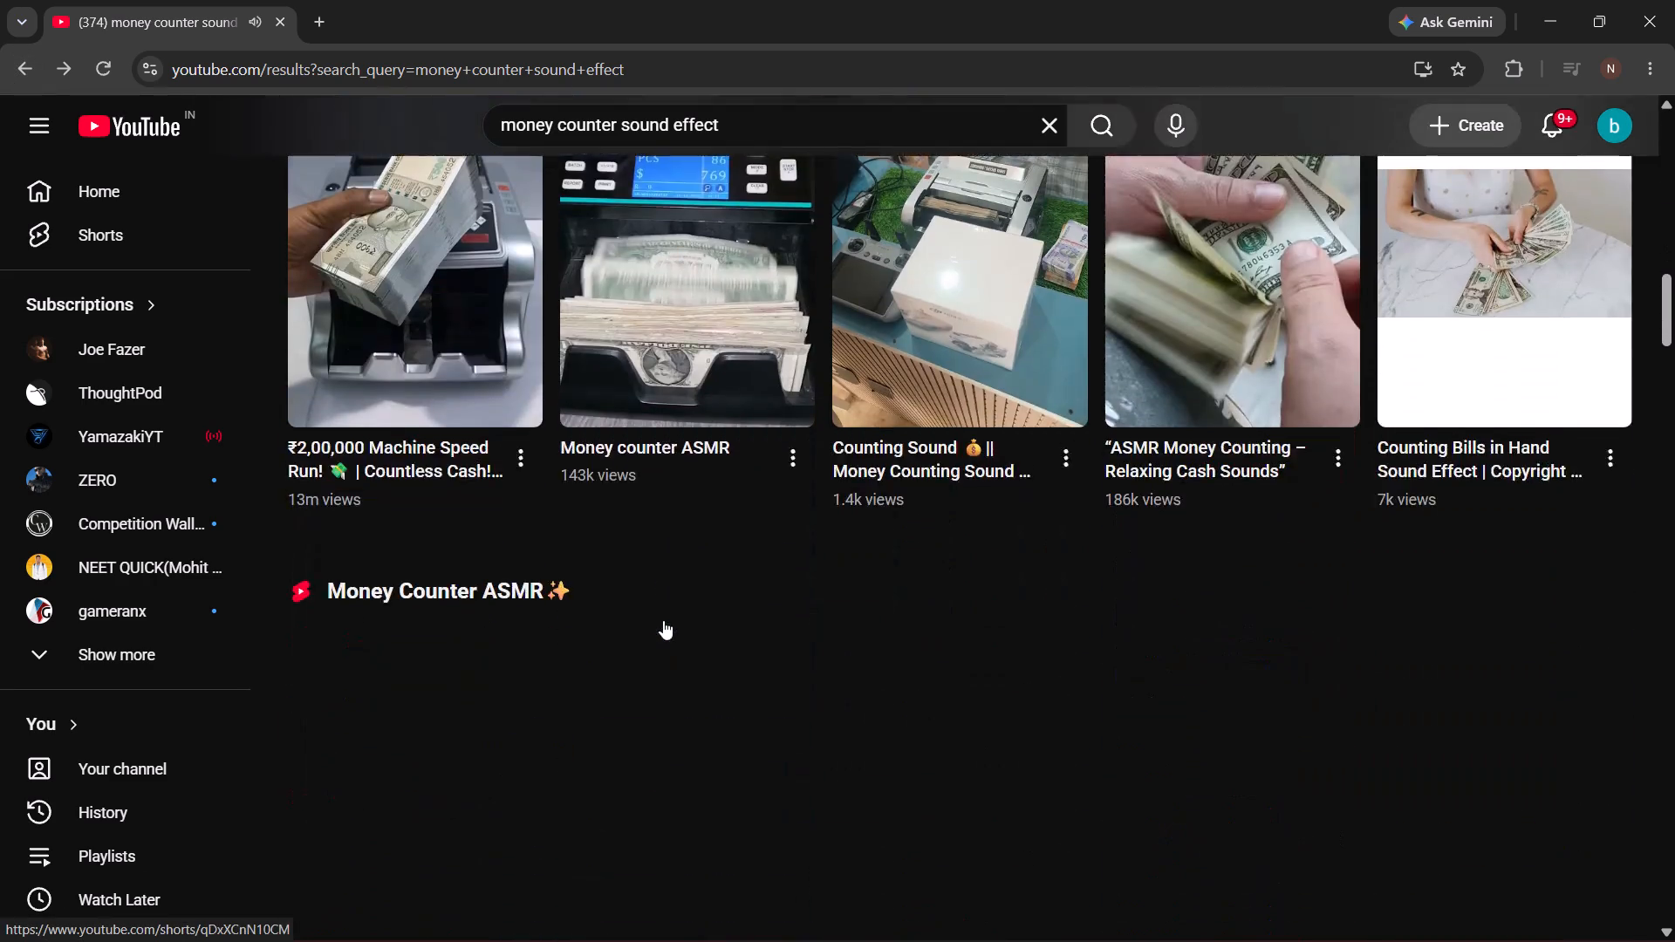
{"action": "scroll", "coordinate": [663, 620], "scroll_direction": "down", "scroll_amount": 8}
{"action": "scroll", "coordinate": [777, 510], "scroll_direction": "up", "scroll_amount": 2}
{"action": "scroll", "coordinate": [728, 603], "scroll_direction": "down", "scroll_amount": 2}
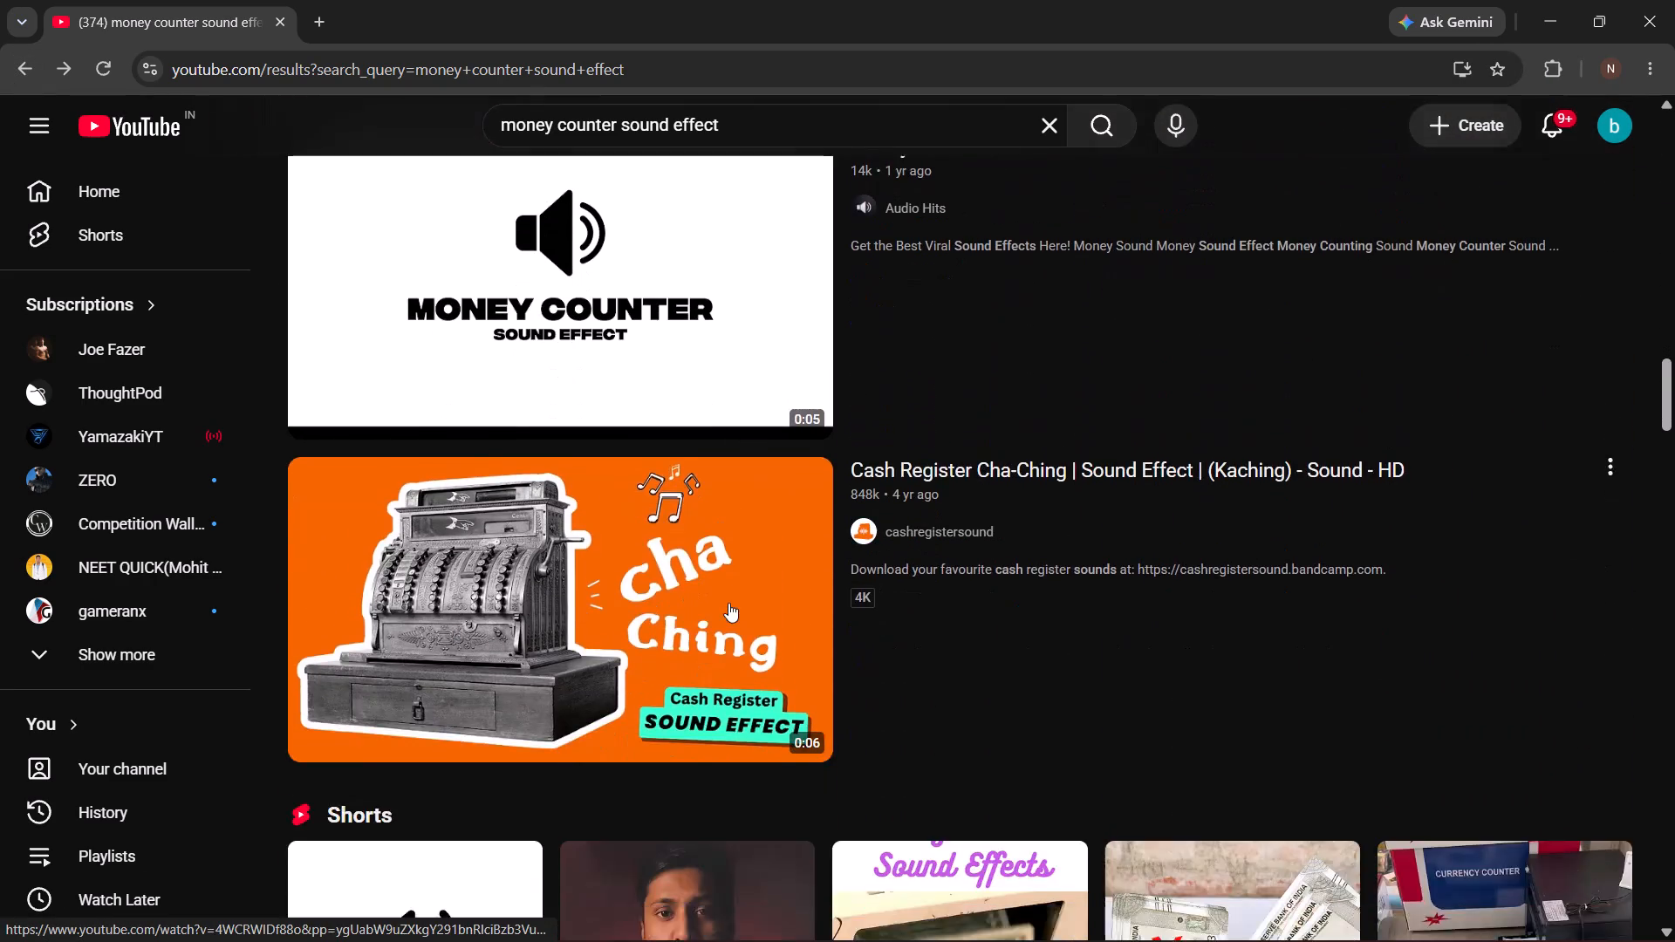
{"action": "scroll", "coordinate": [728, 602], "scroll_direction": "up", "scroll_amount": 3}
{"action": "scroll", "coordinate": [728, 601], "scroll_direction": "down", "scroll_amount": 1}
{"action": "scroll", "coordinate": [728, 601], "scroll_direction": "up", "scroll_amount": 19}
{"action": "scroll", "coordinate": [733, 550], "scroll_direction": "up", "scroll_amount": 4}
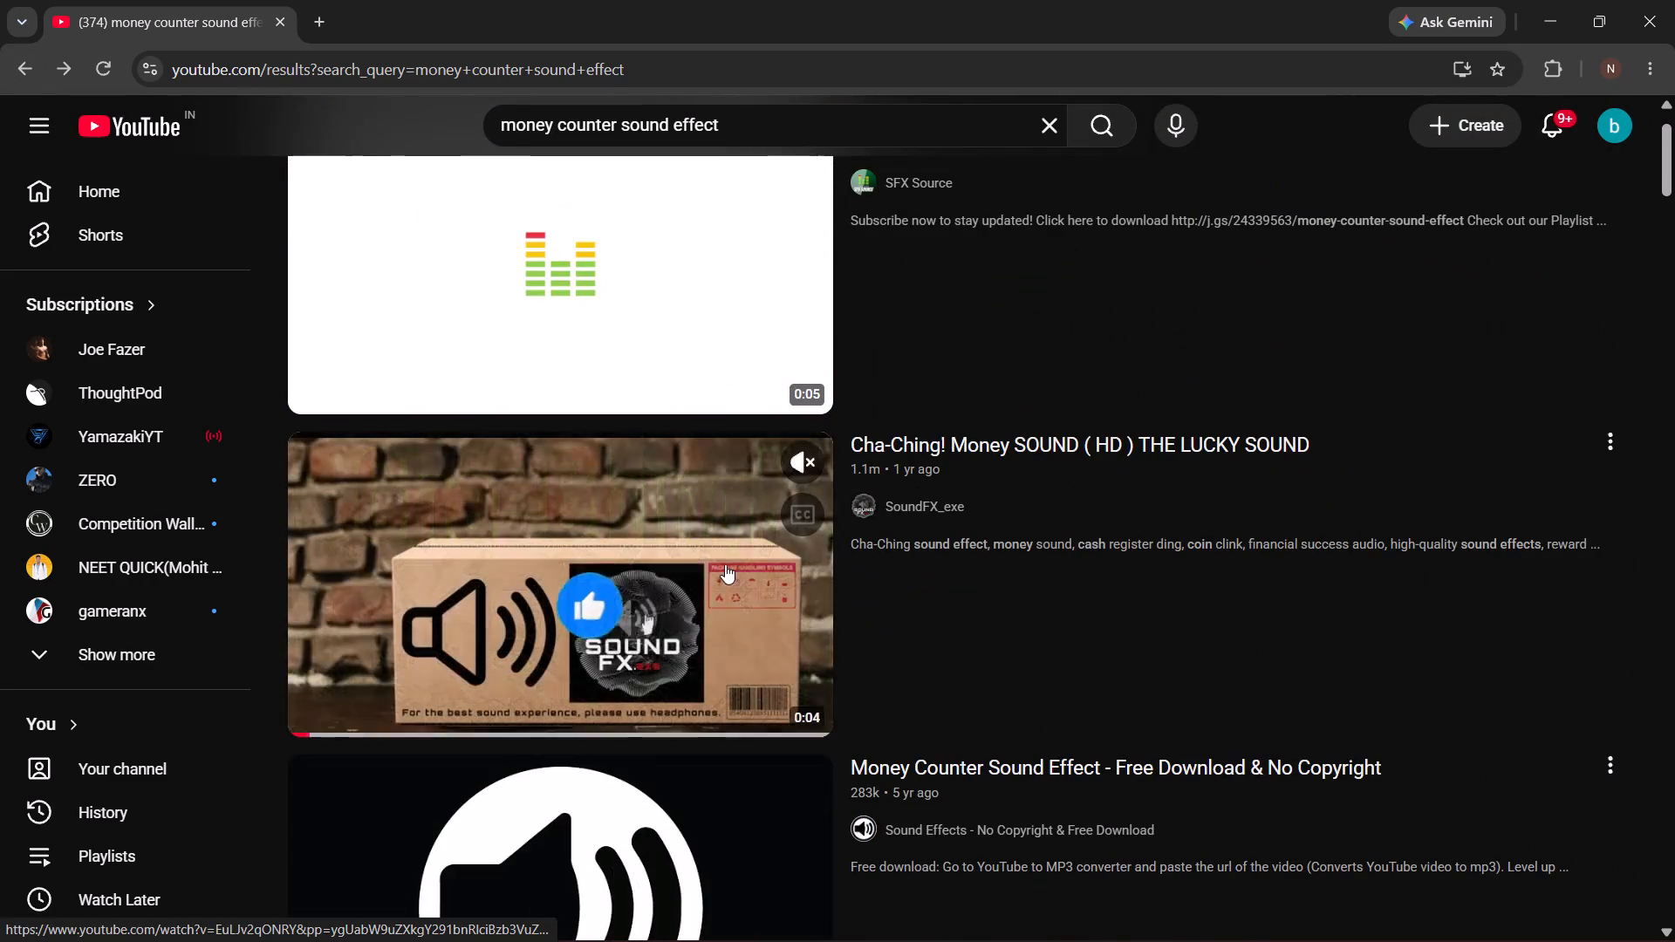
{"action": "left_click", "coordinate": [687, 540]}
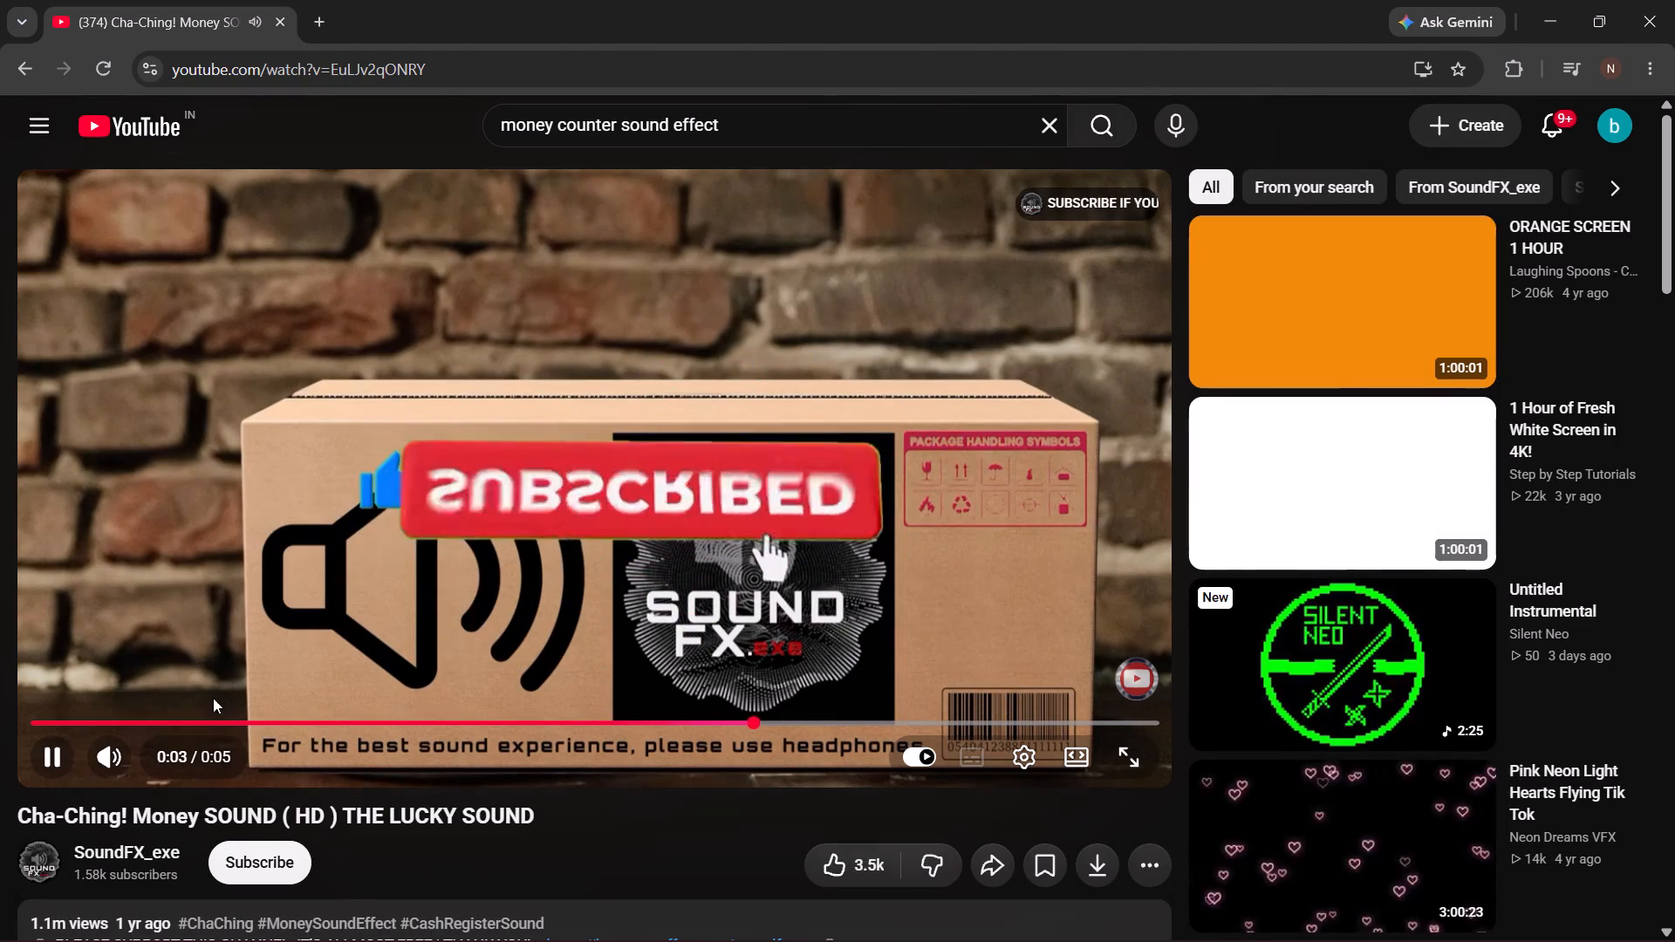
{"action": "left_click", "coordinate": [23, 40]}
{"action": "left_click", "coordinate": [16, 73]}
Open SFX Source's "Money counter sound effect" video again and copy its share link.
{"action": "scroll", "coordinate": [763, 429], "scroll_direction": "down", "scroll_amount": 1}
{"action": "scroll", "coordinate": [763, 429], "scroll_direction": "up", "scroll_amount": 3}
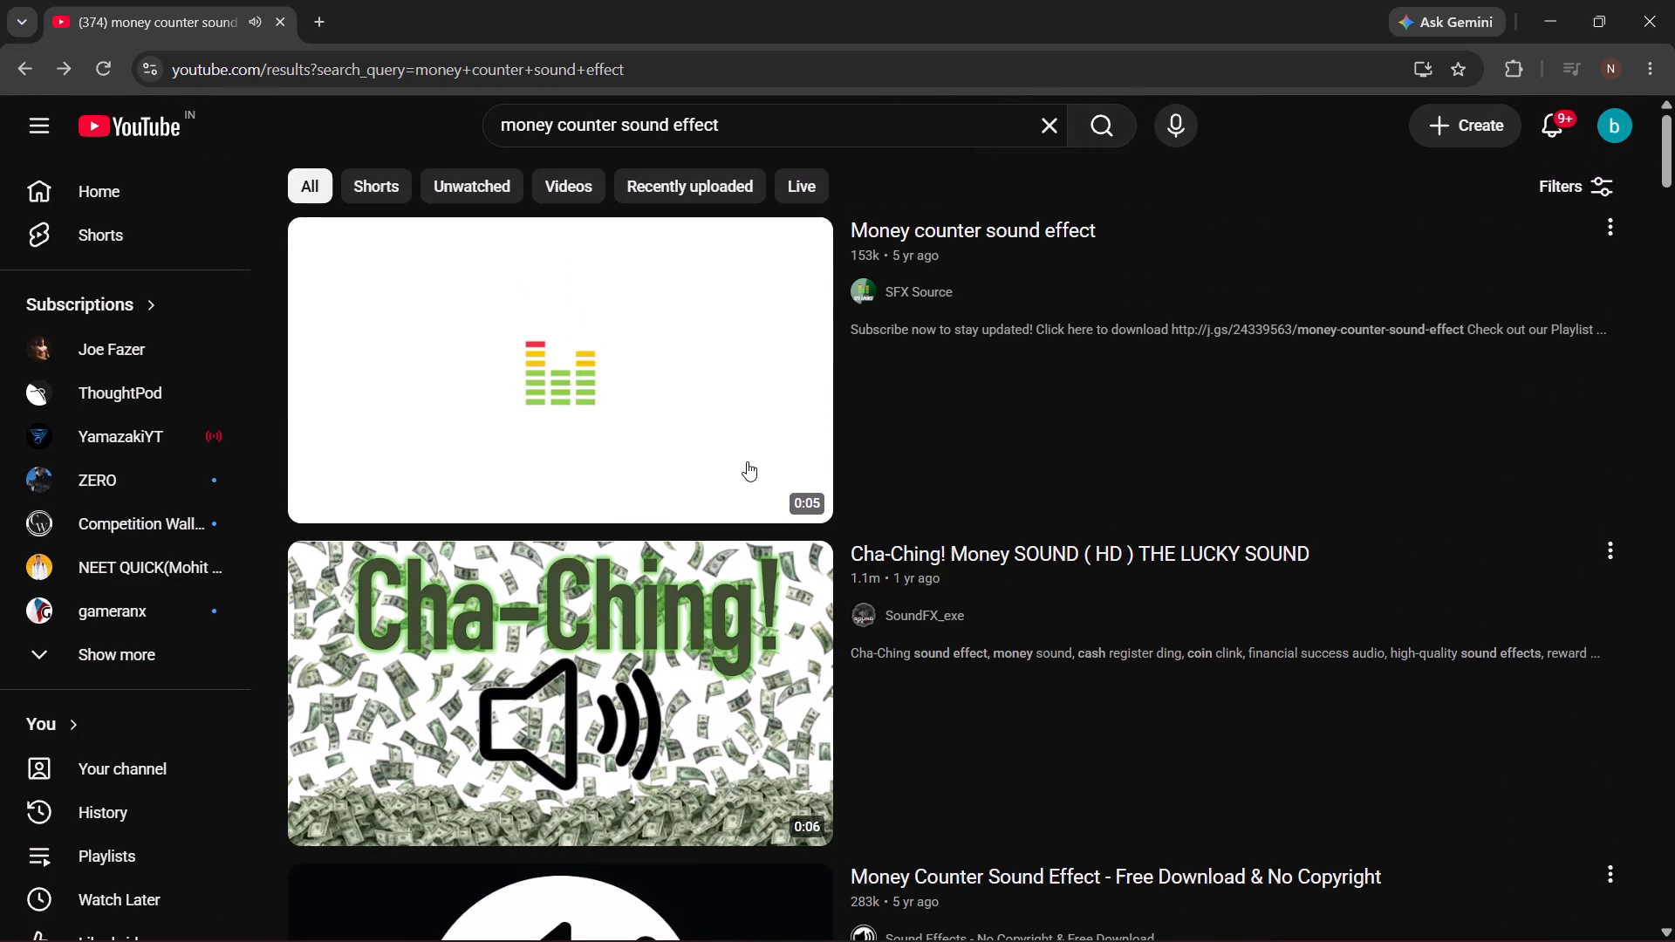
{"action": "left_click", "coordinate": [714, 441]}
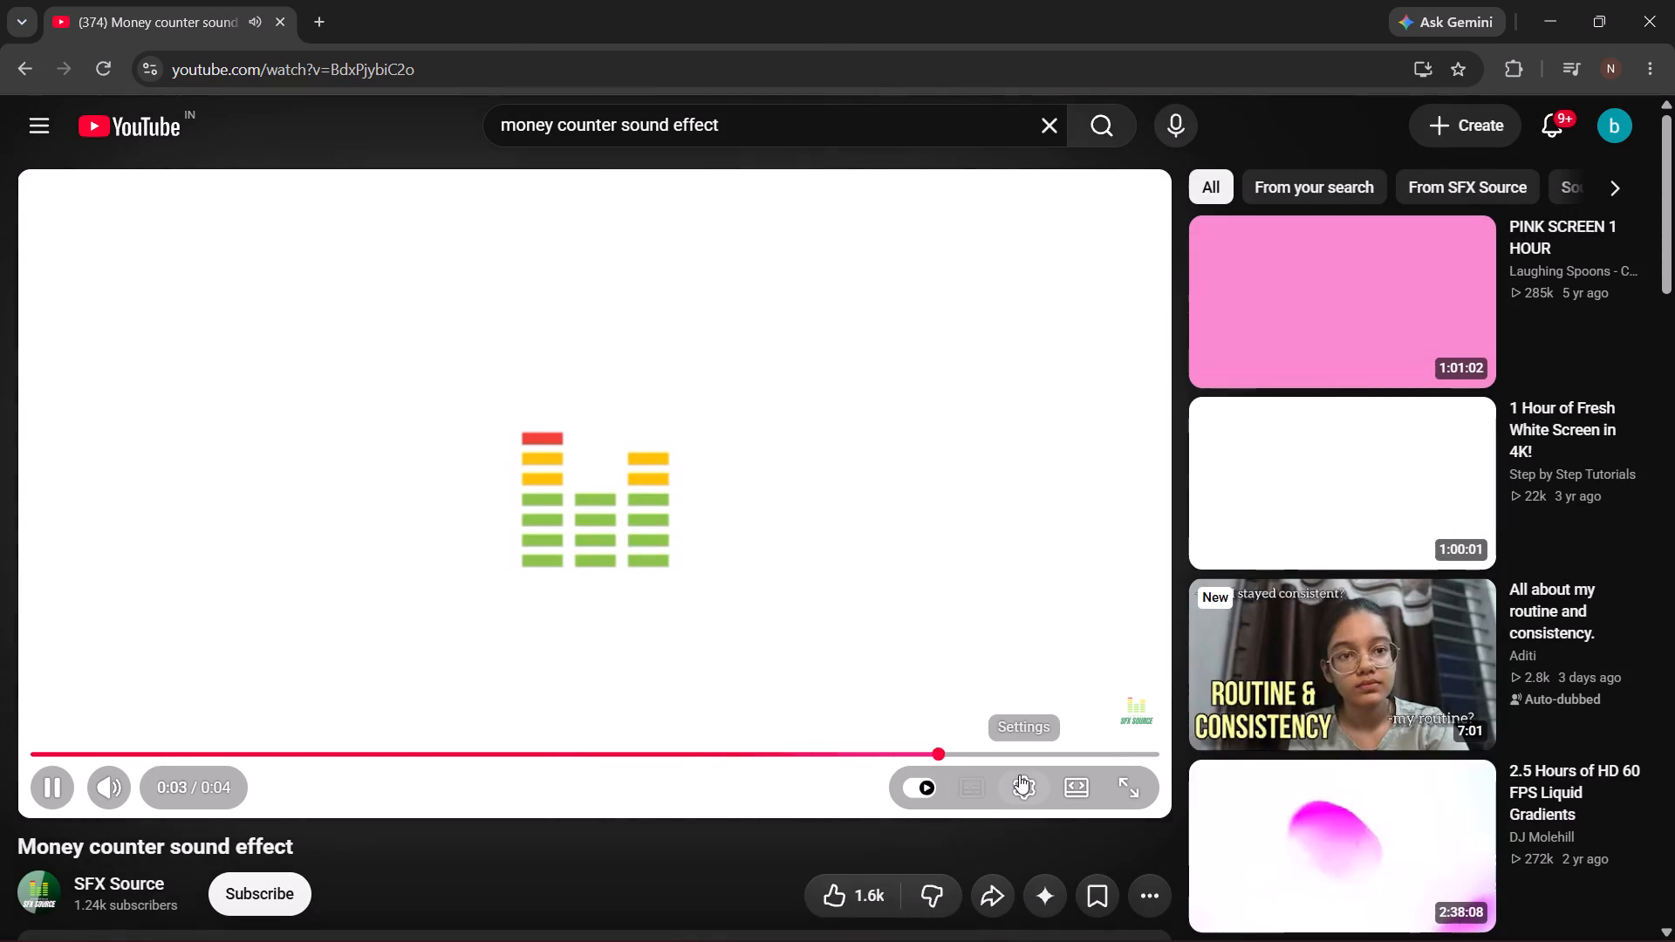
{"action": "scroll", "coordinate": [1034, 802], "scroll_direction": "down", "scroll_amount": 1}
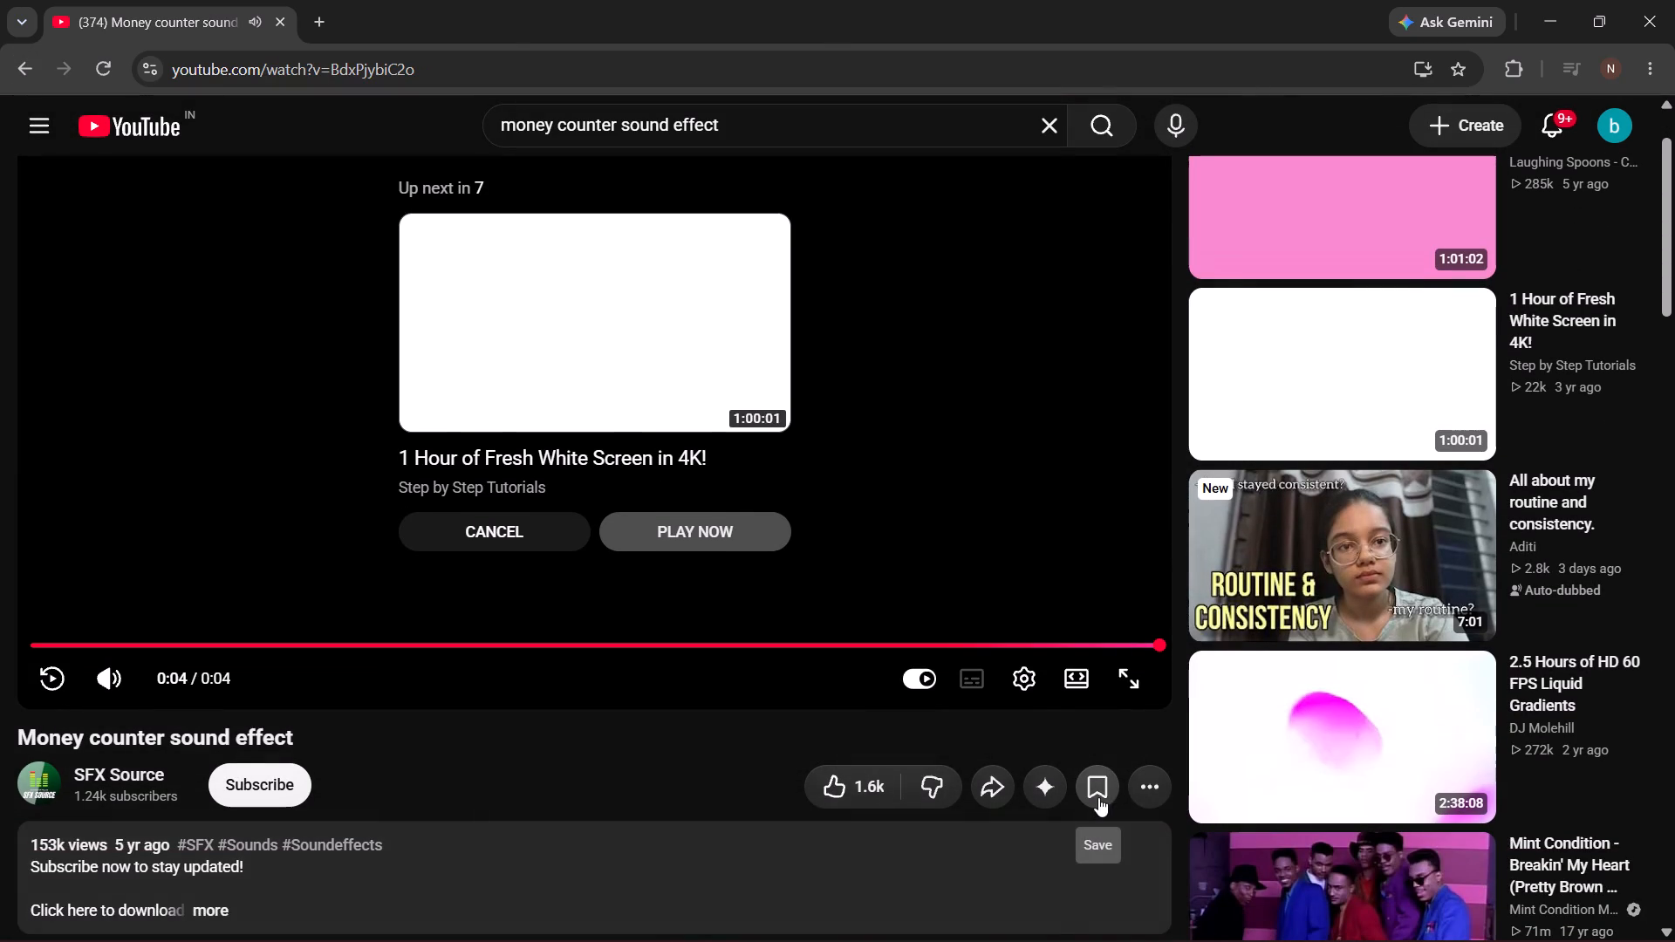
{"action": "left_click", "coordinate": [482, 524]}
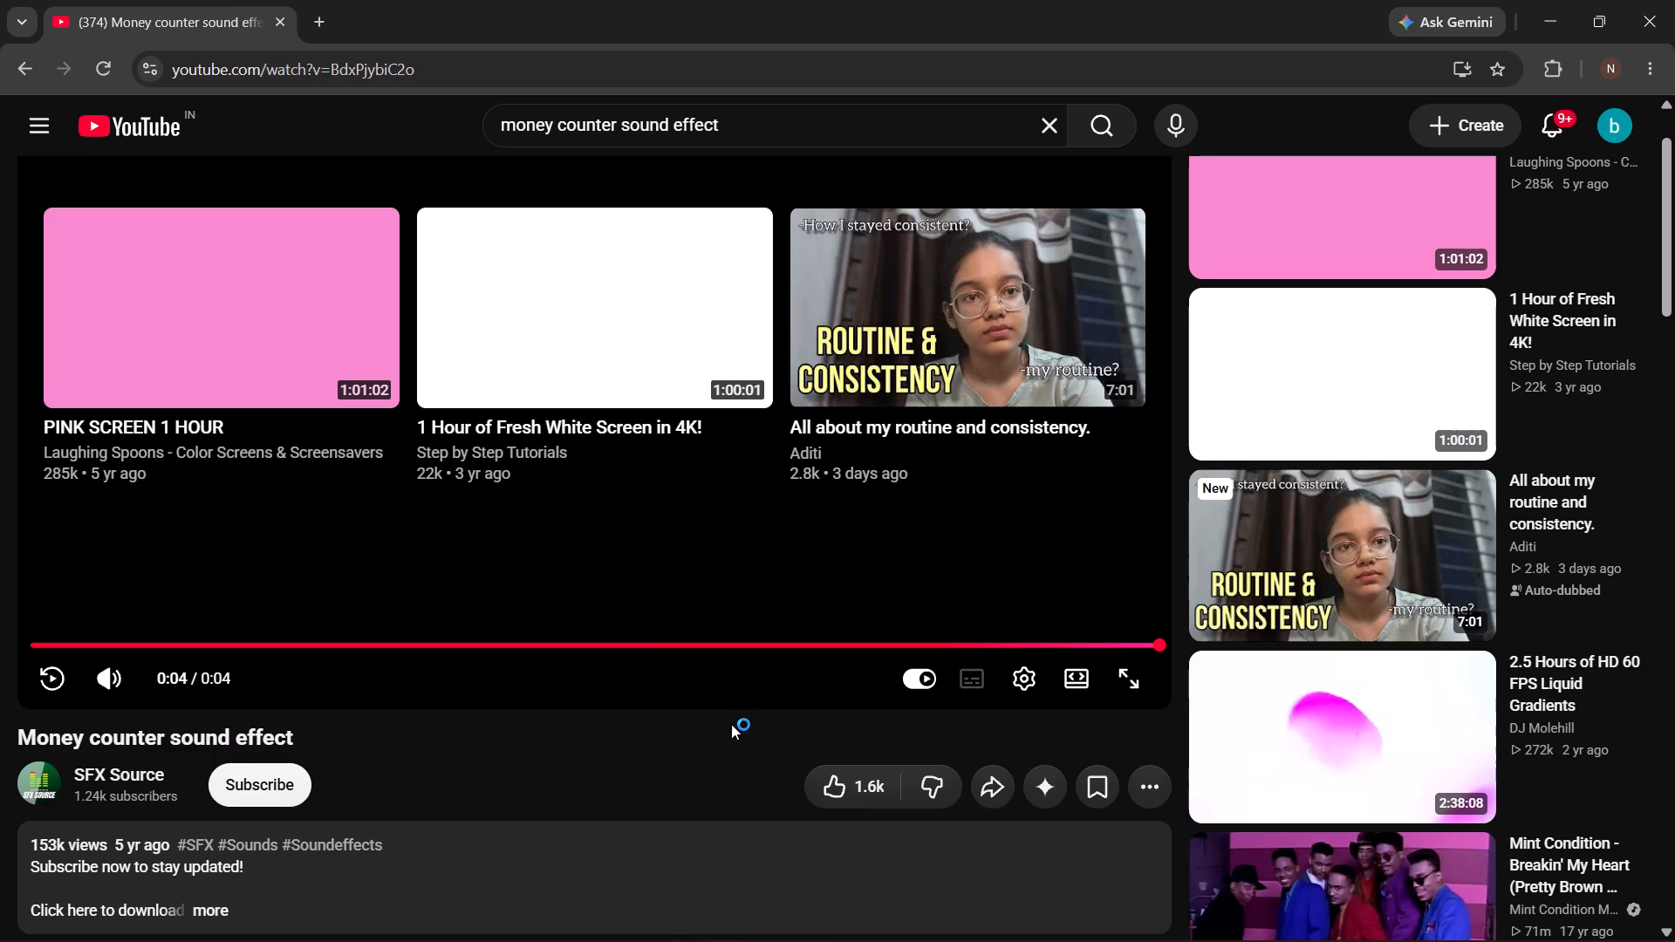
{"action": "left_click", "coordinate": [1005, 784]}
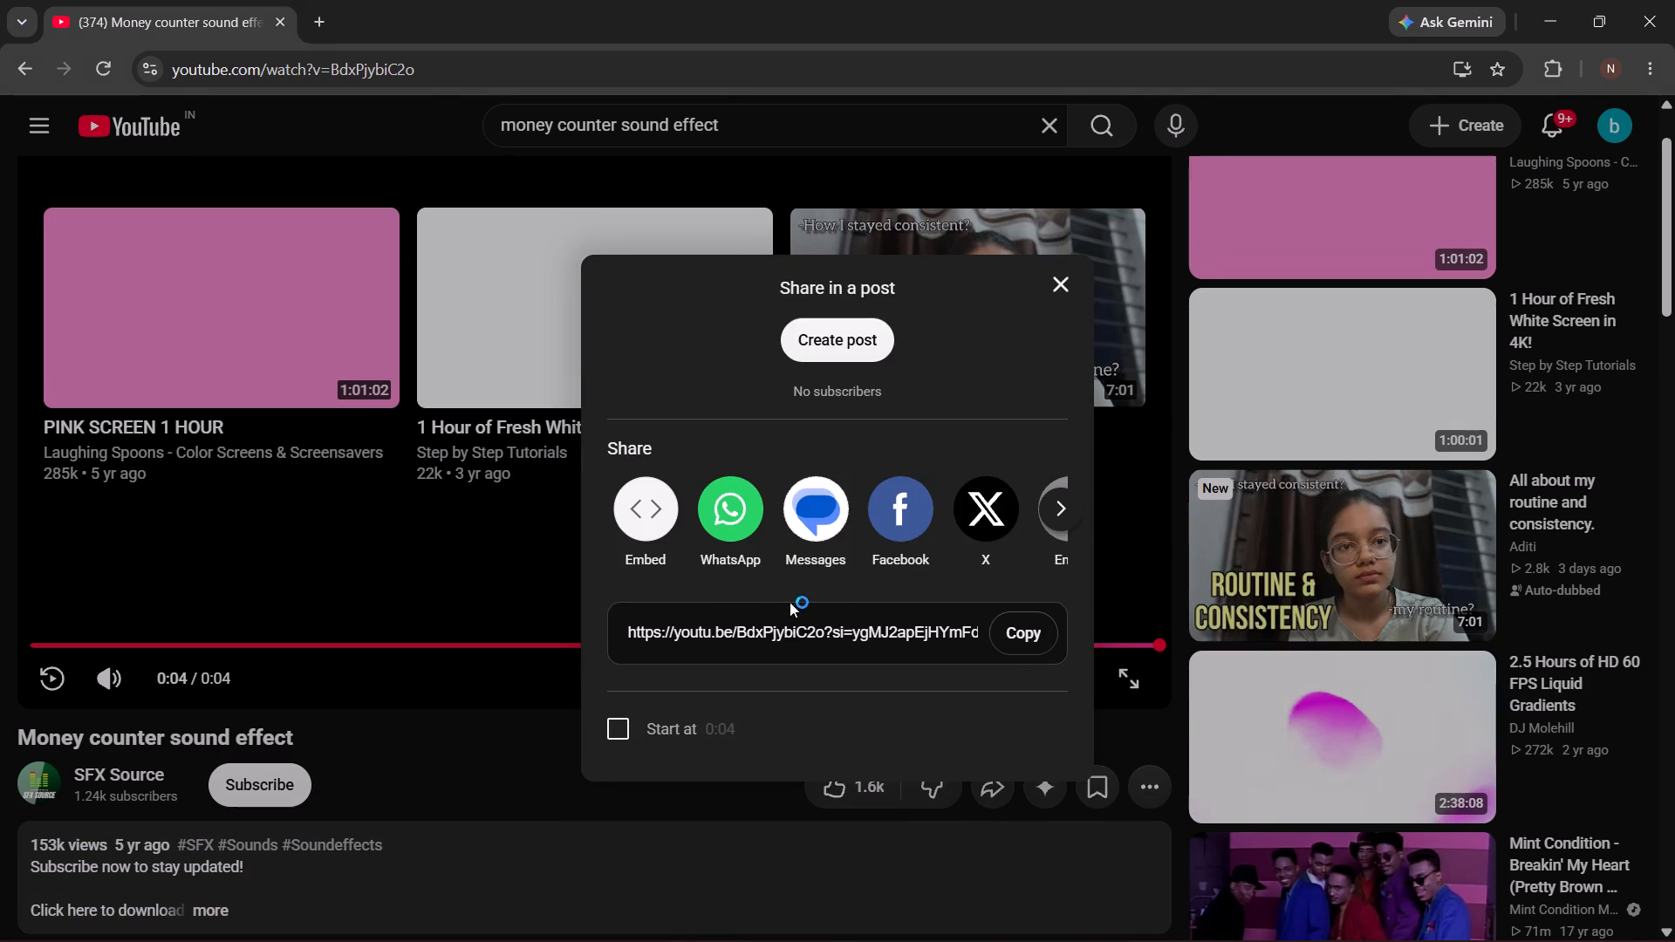
{"action": "left_click", "coordinate": [1009, 639]}
Replace the YouTube tab with a new one, search for "ytmp4" and open the yt-mp4.net downloader.
{"action": "left_click", "coordinate": [321, 24]}
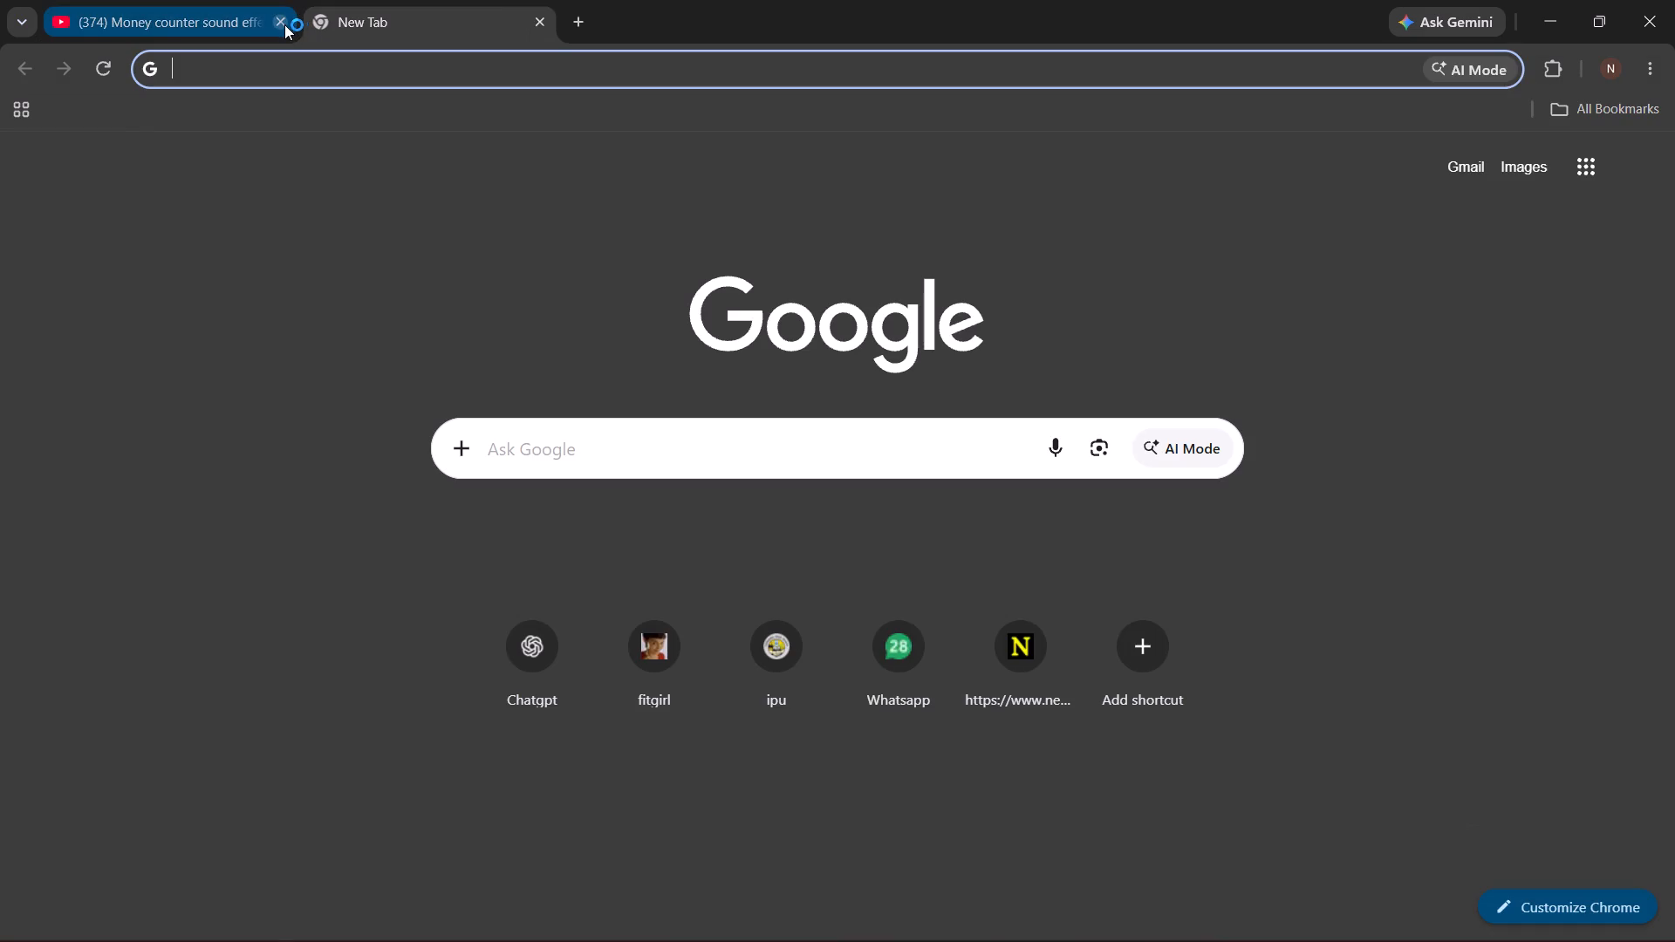
{"action": "left_click", "coordinate": [284, 24]}
{"action": "type", "text": "ytmo"}
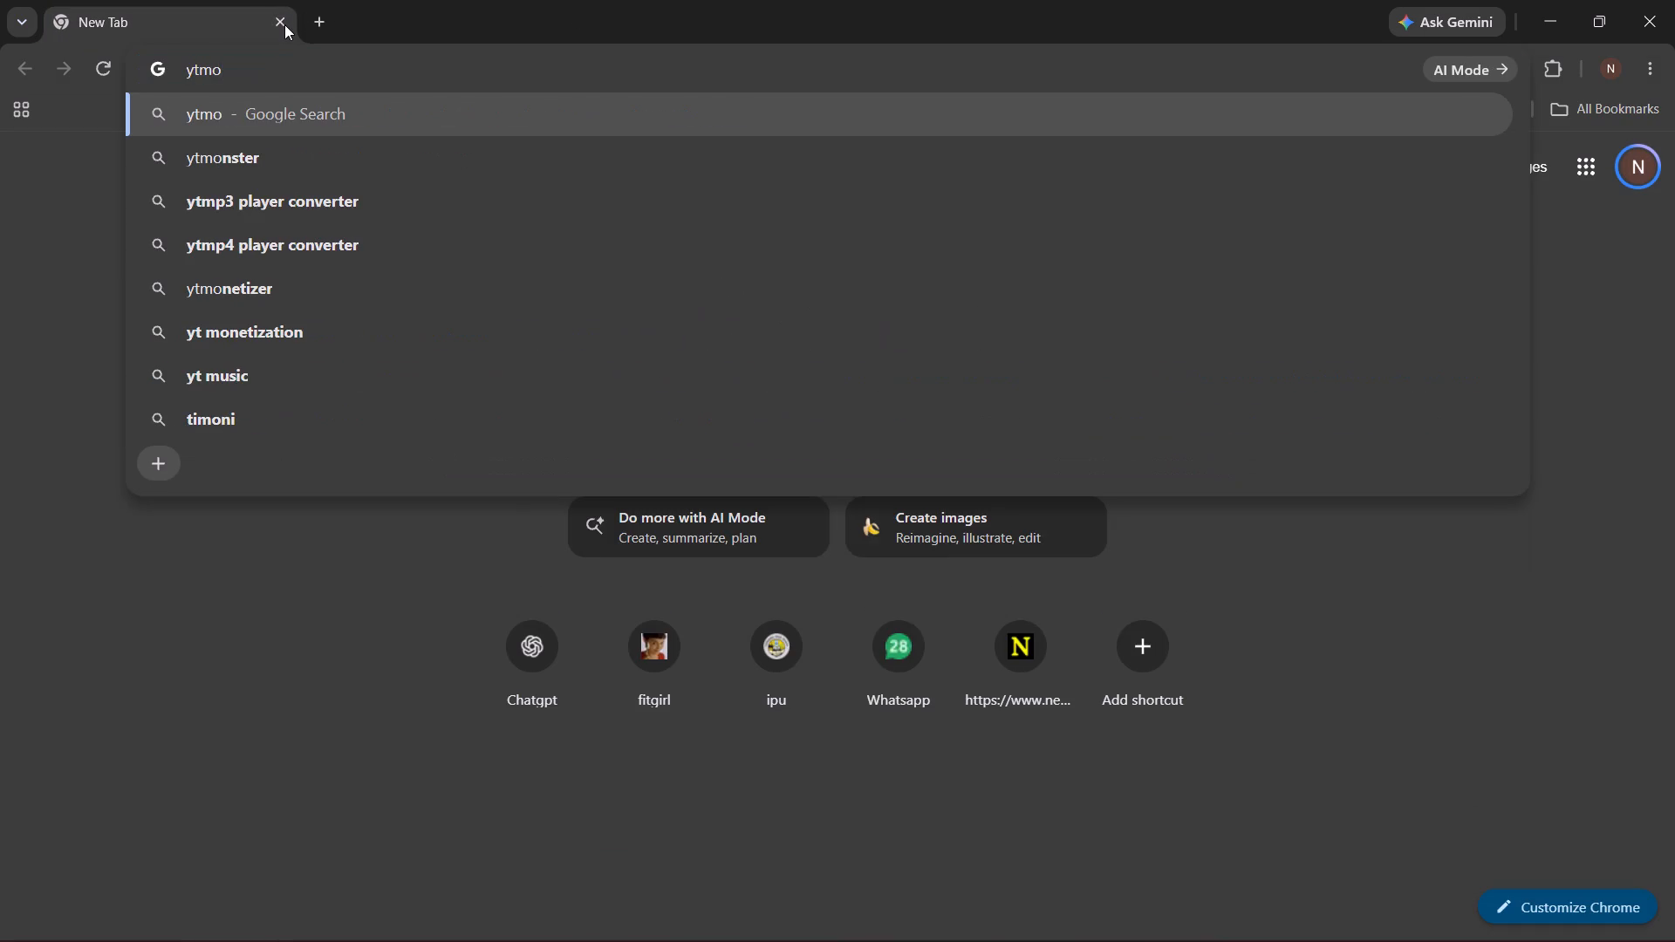
{"action": "key", "text": "BackSpace"}
{"action": "key", "text": "p"}
{"action": "key", "text": "4"}
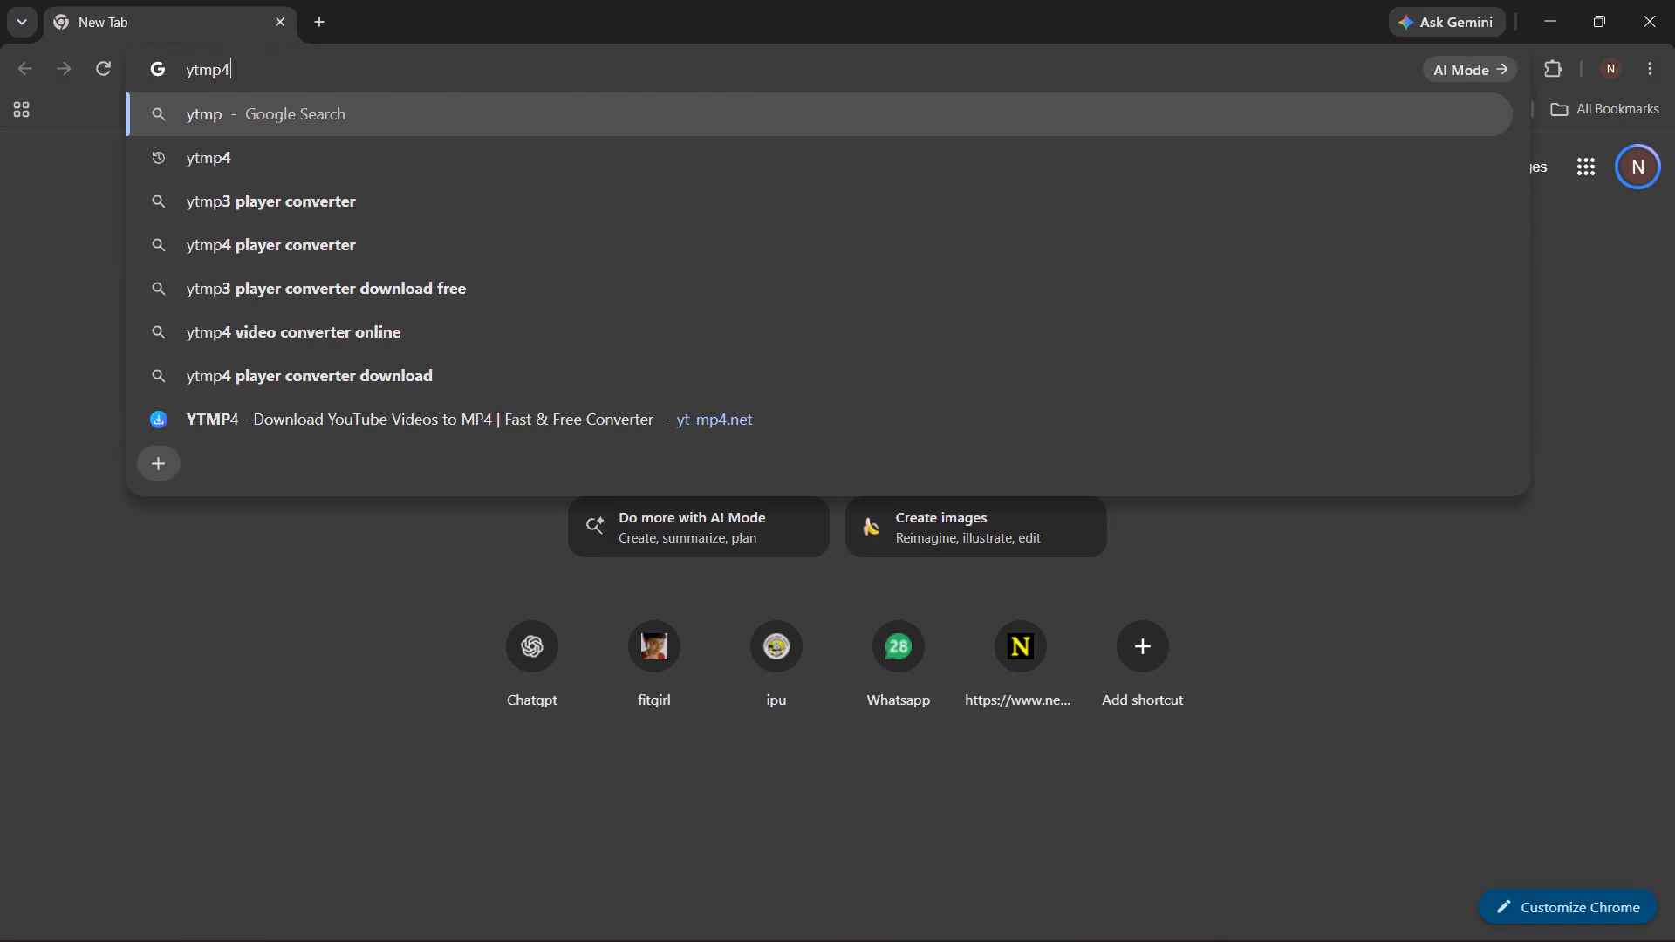
{"action": "key", "text": "Return"}
{"action": "left_click", "coordinate": [498, 303]}
{"action": "left_click_drag", "start_coordinate": [522, 335], "coordinate": [524, 345]}
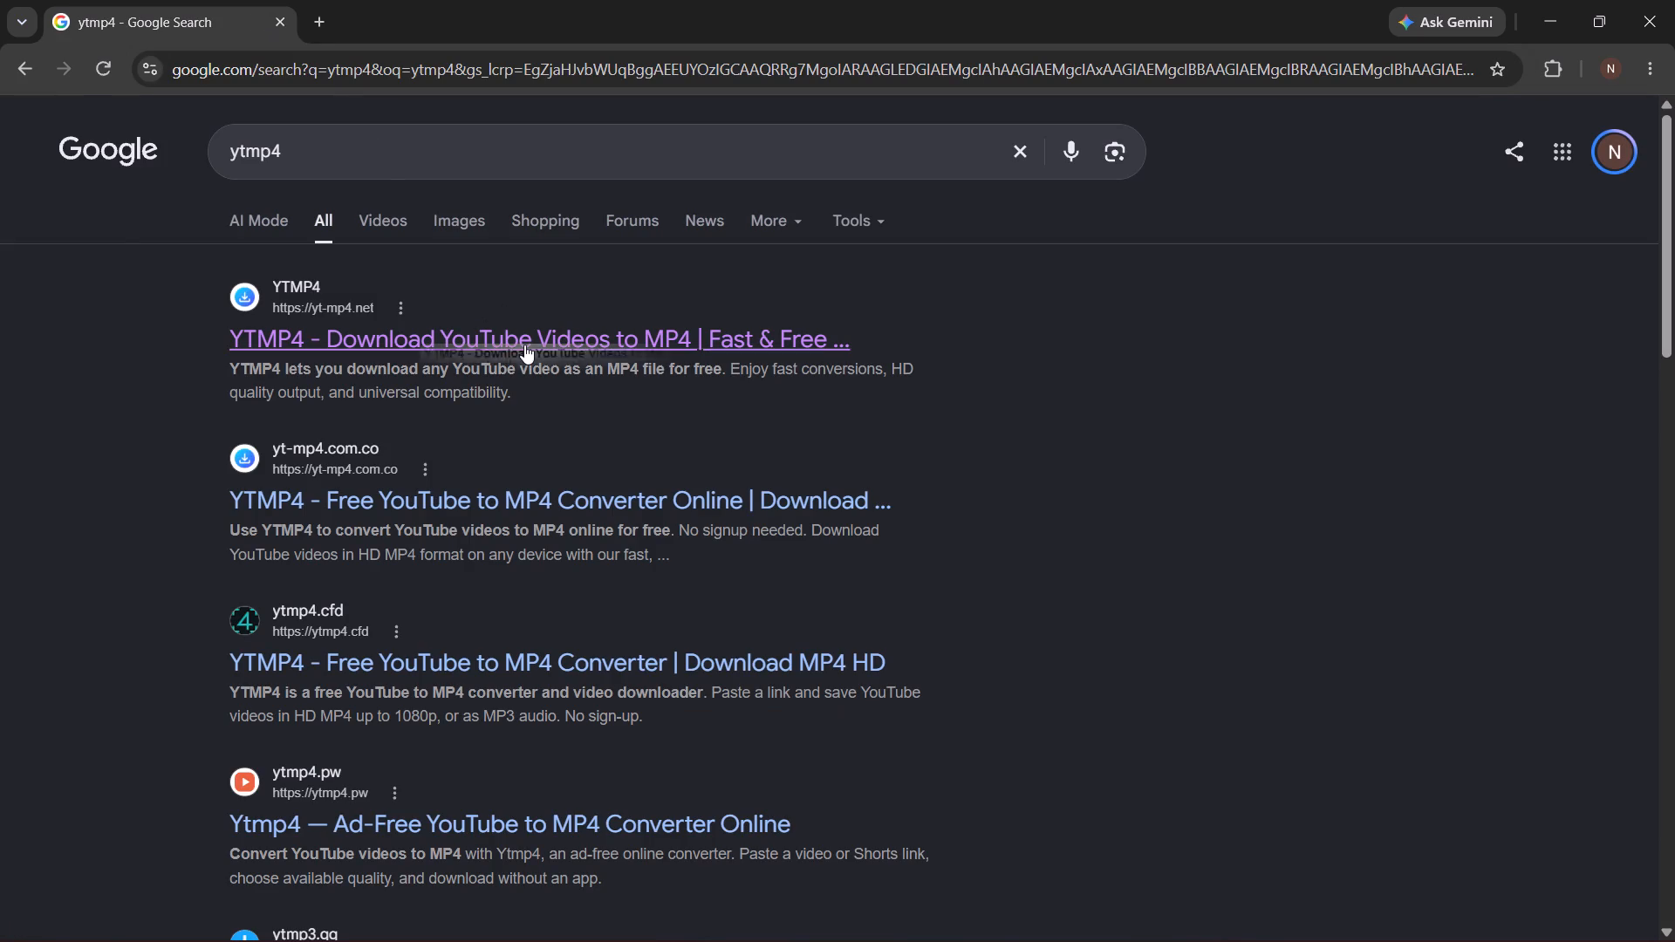
{"action": "left_click", "coordinate": [524, 345]}
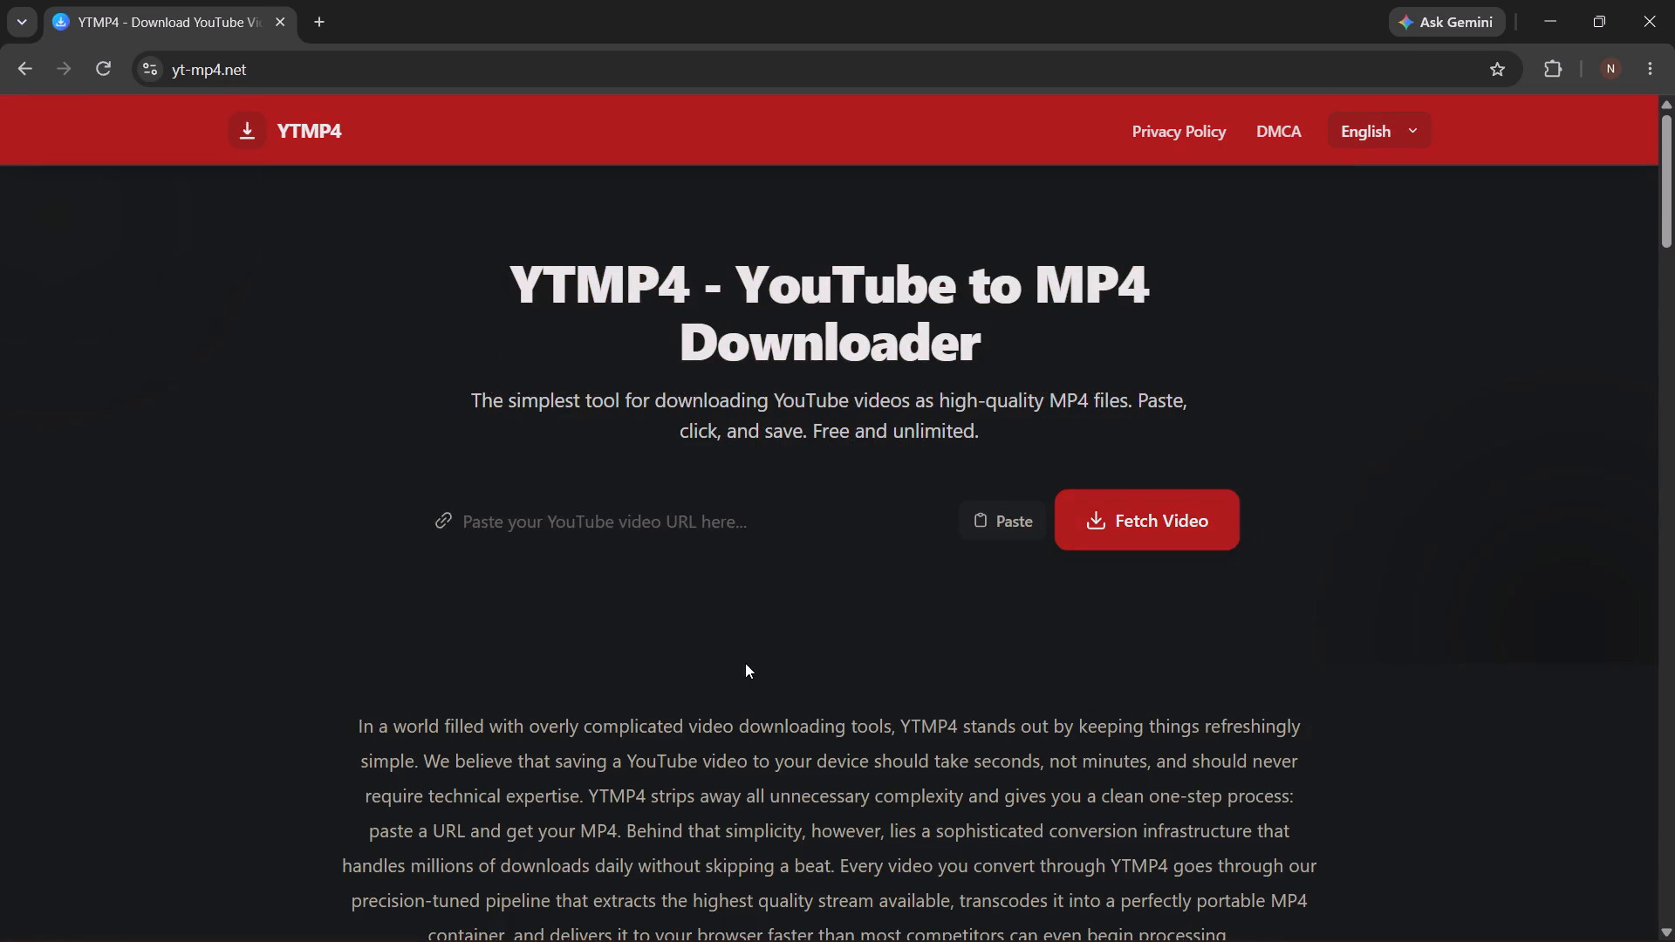
Paste the copied video link into the YTMP4 URL field and let it fetch "Money counter sound effect".
{"action": "scroll", "coordinate": [900, 574], "scroll_direction": "down", "scroll_amount": 2}
{"action": "left_click", "coordinate": [614, 275]}
{"action": "left_click", "coordinate": [588, 301]}
{"action": "right_click", "coordinate": [588, 301]}
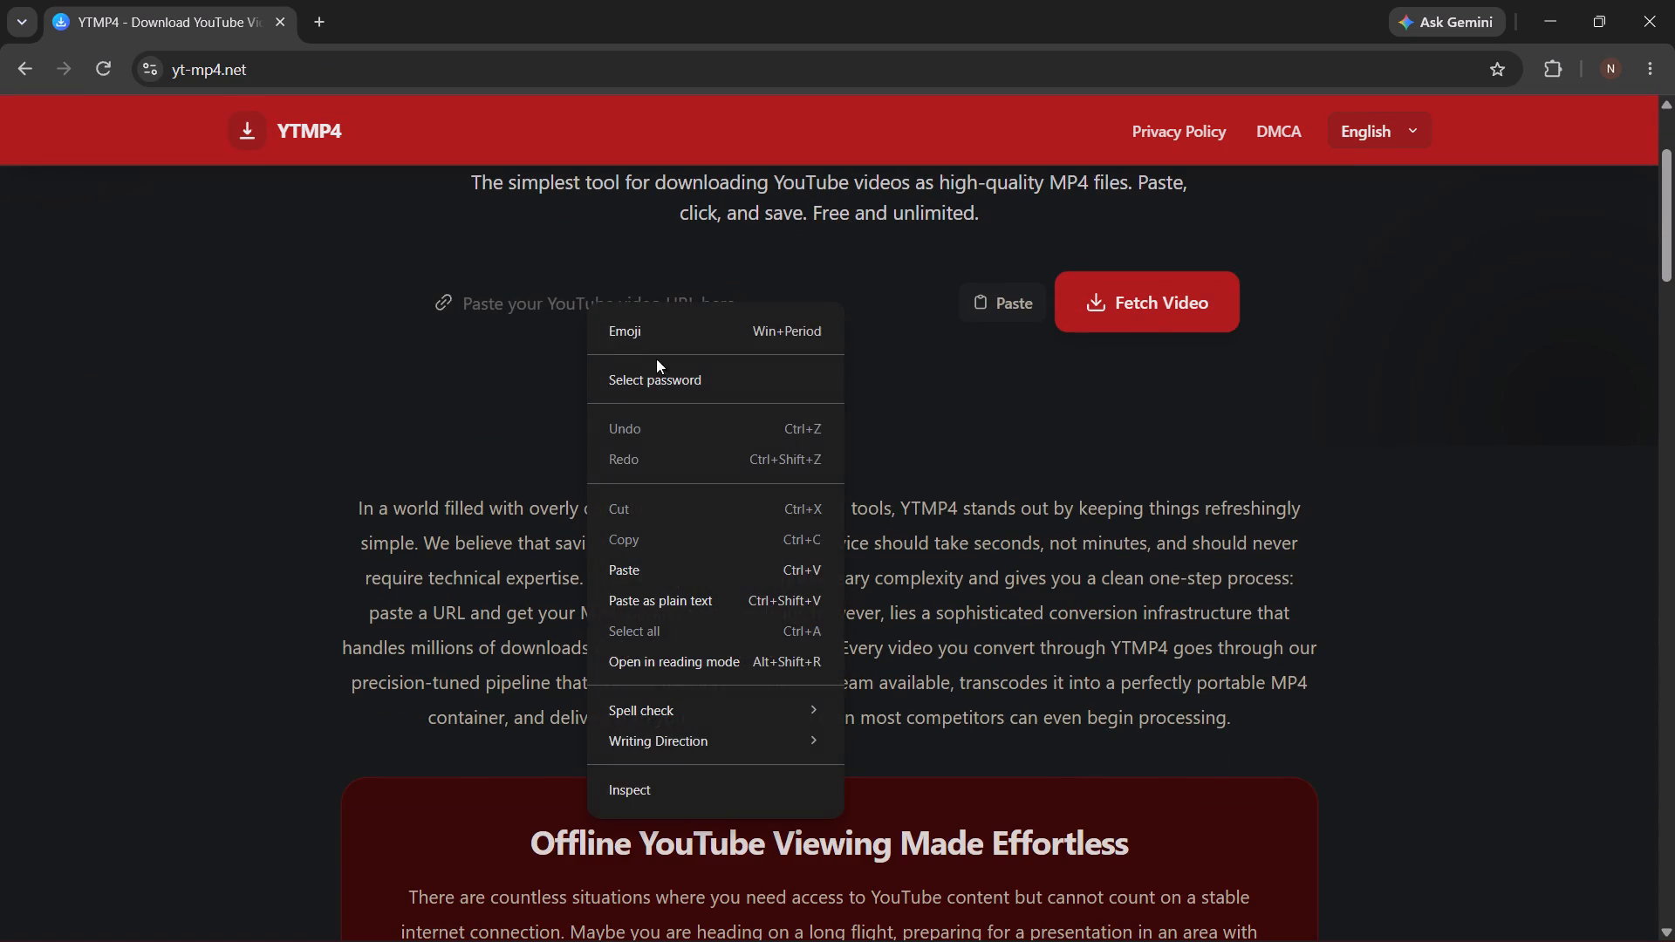
{"action": "left_click", "coordinate": [1007, 446]}
{"action": "right_click", "coordinate": [653, 284]}
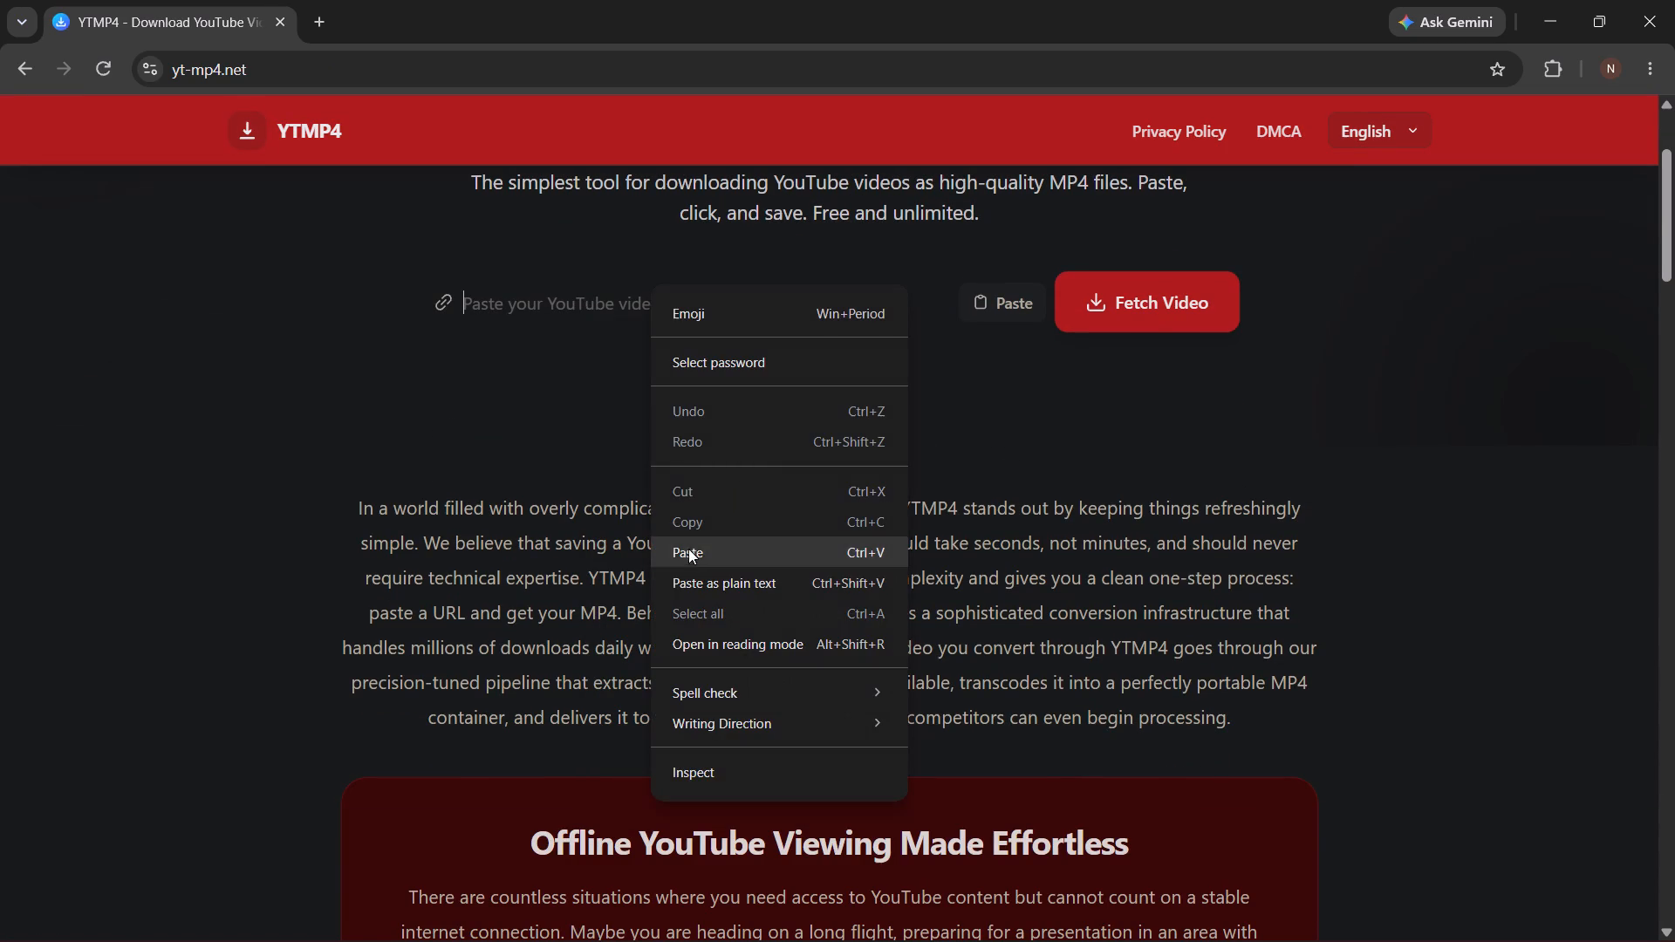
{"action": "left_click", "coordinate": [688, 551]}
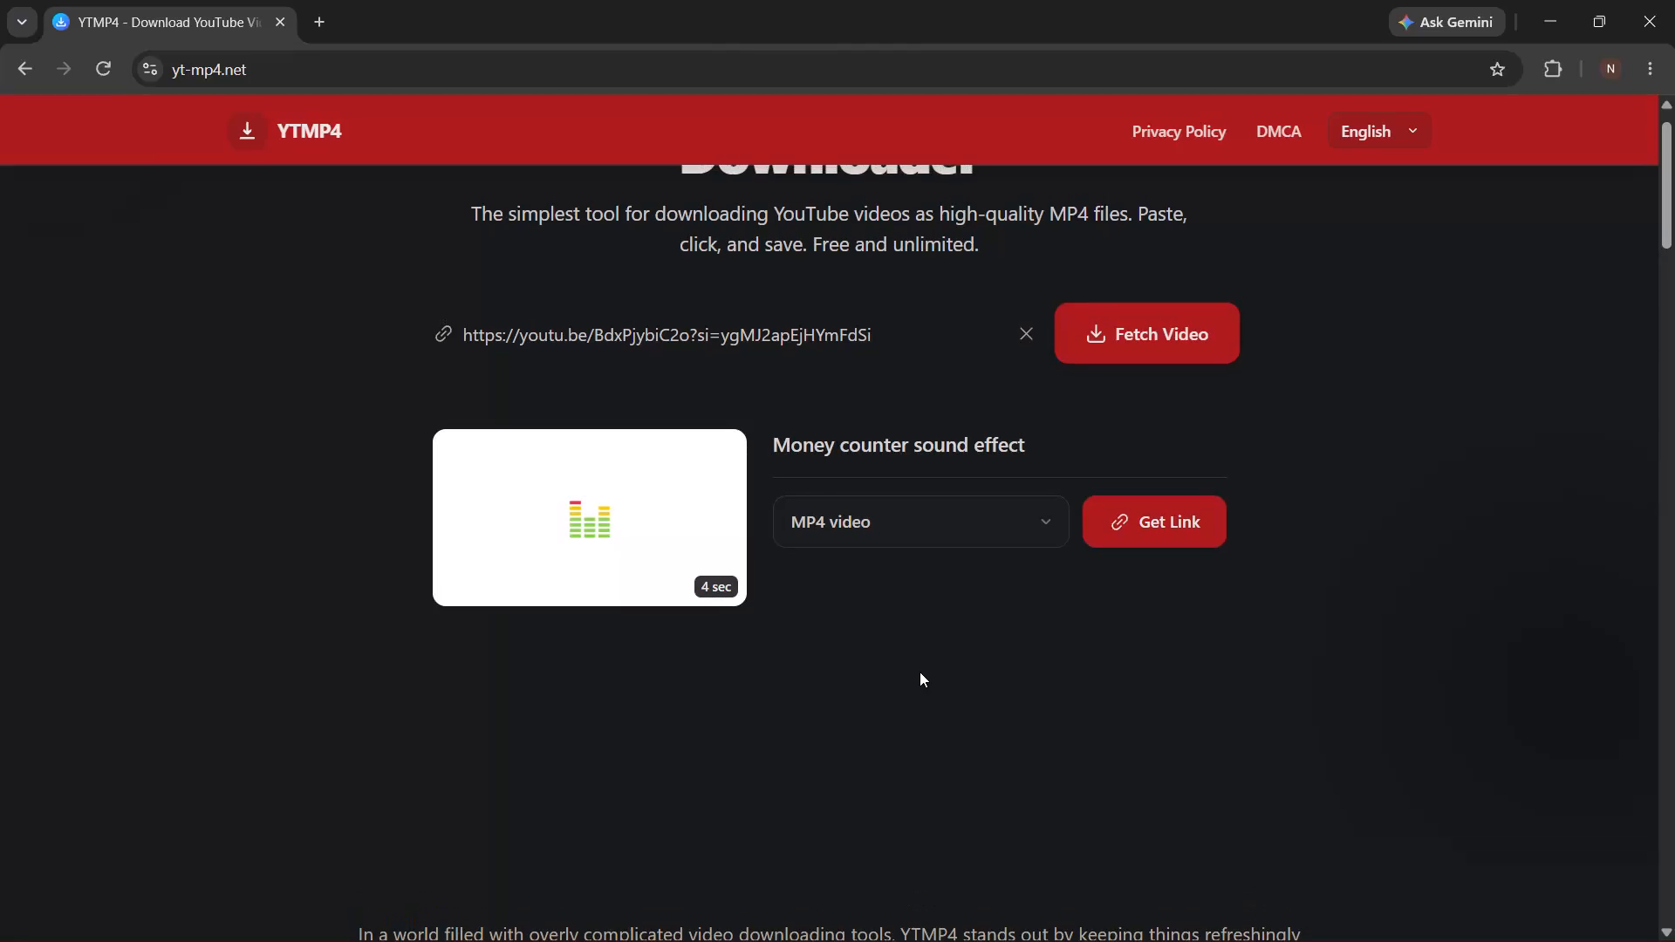
Get the MP4 video link, download the sound effect file, and briefly open it in the media player.
{"action": "left_click", "coordinate": [1154, 519]}
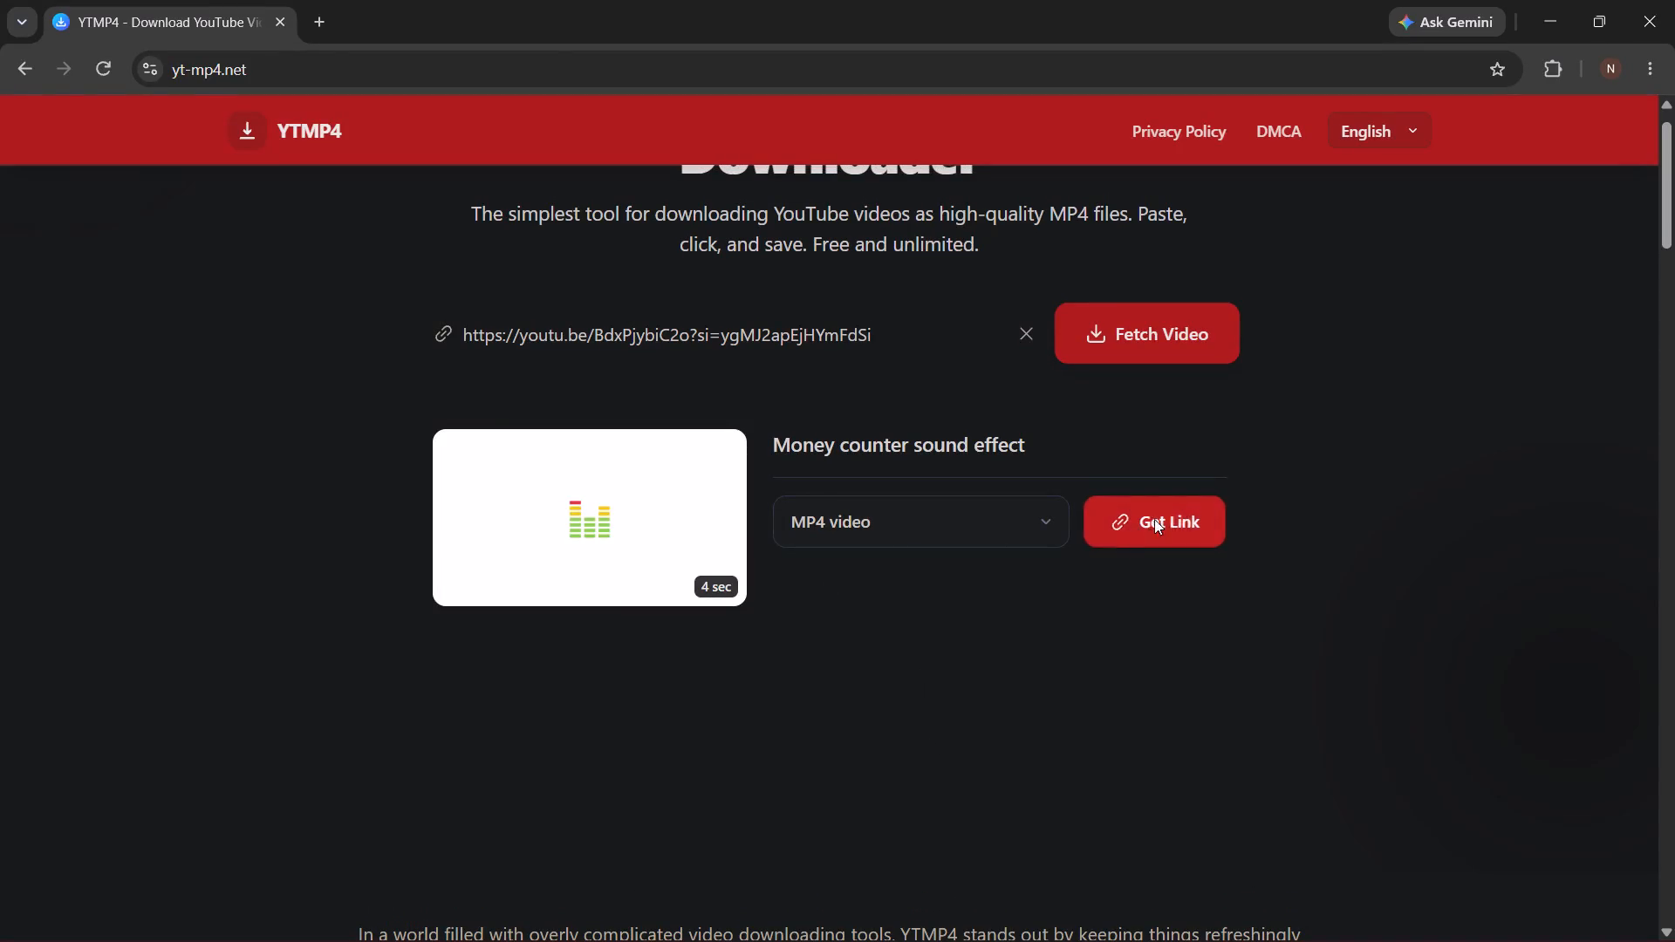
{"action": "left_click", "coordinate": [160, 0]}
{"action": "left_click", "coordinate": [875, 534]}
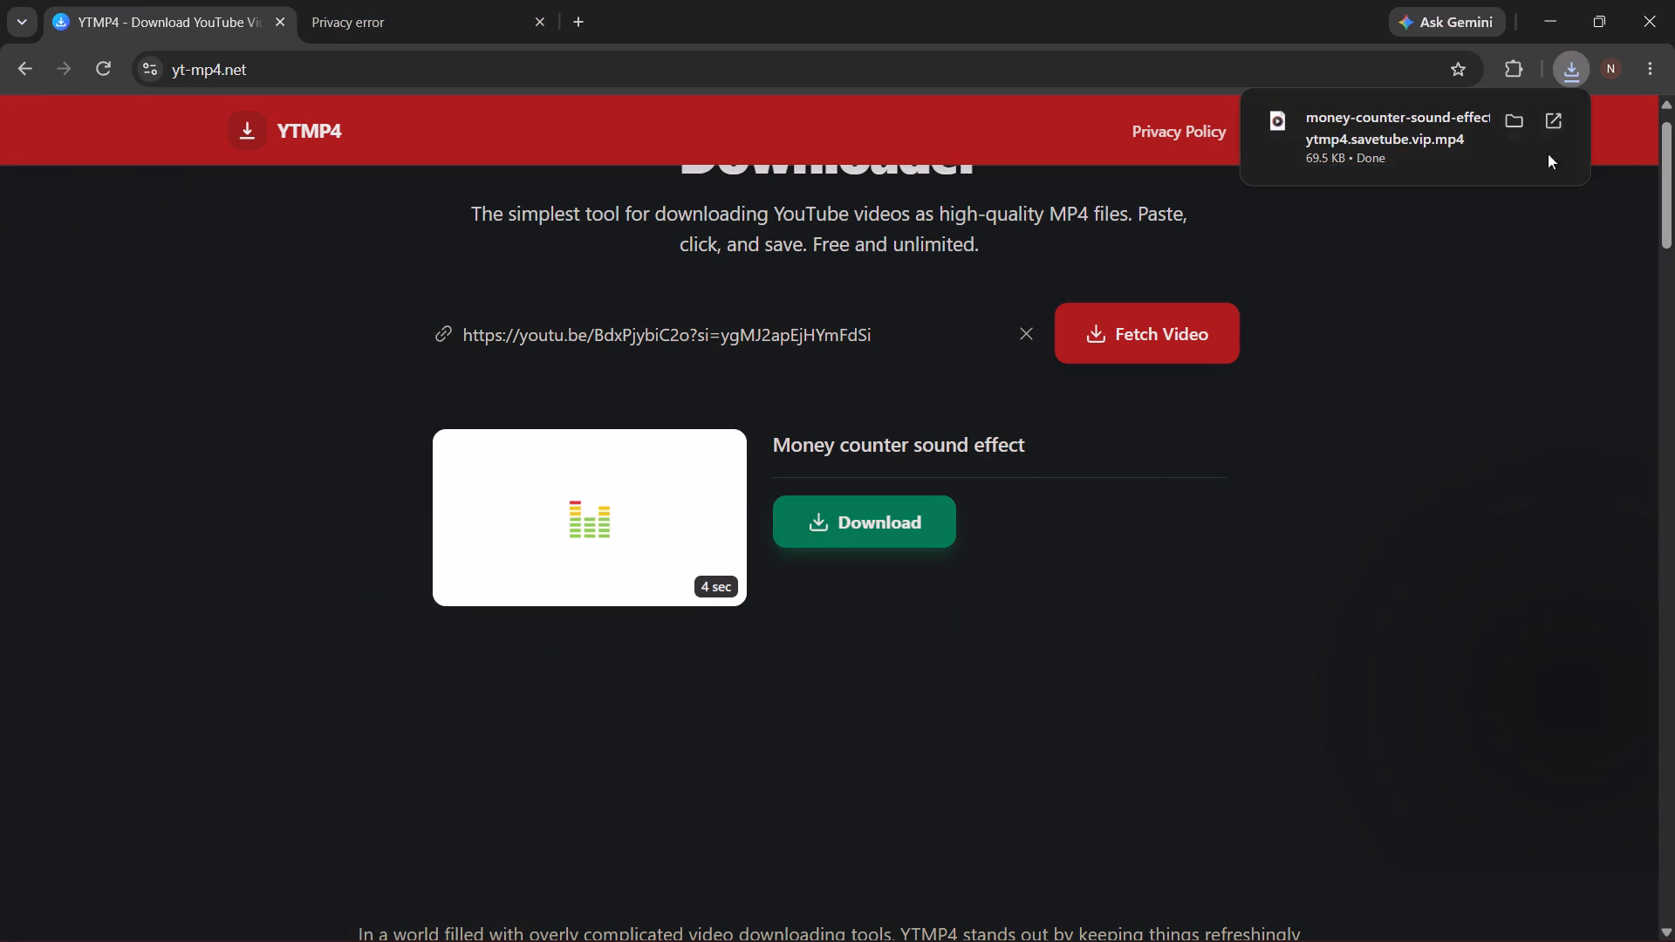
{"action": "left_click", "coordinate": [1451, 126]}
{"action": "left_click", "coordinate": [1674, 0]}
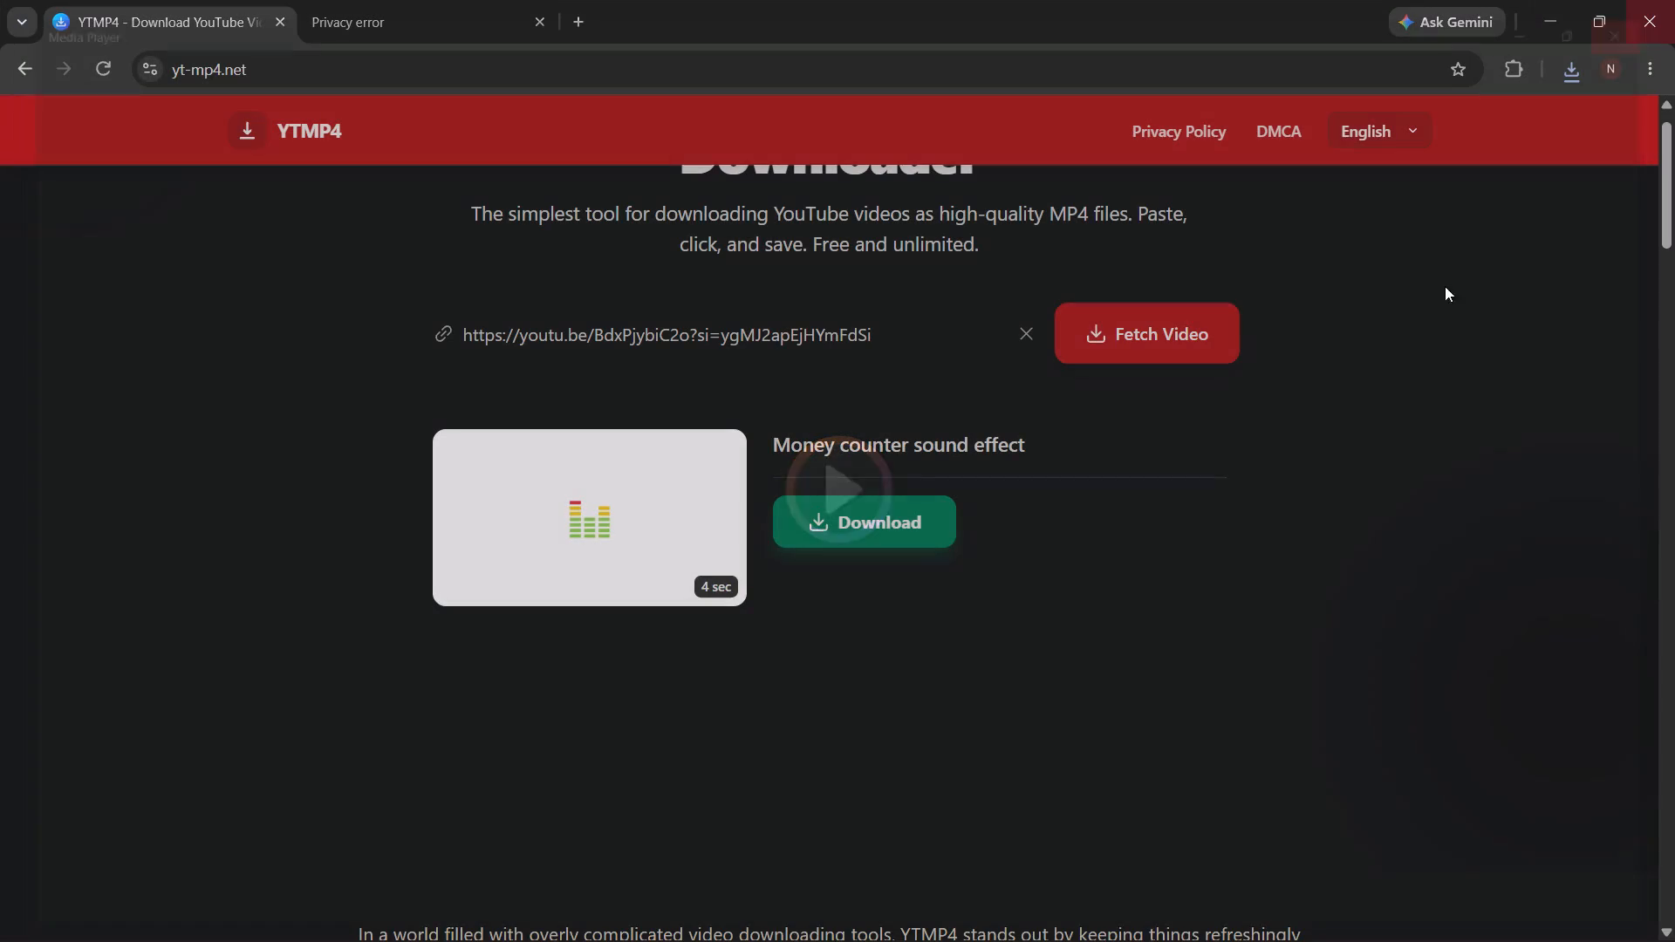
Switch to DaVinci Resolve and browse the Videos folder in the Media page's media storage.
{"action": "left_click", "coordinate": [813, 911]}
{"action": "left_click", "coordinate": [837, 912]}
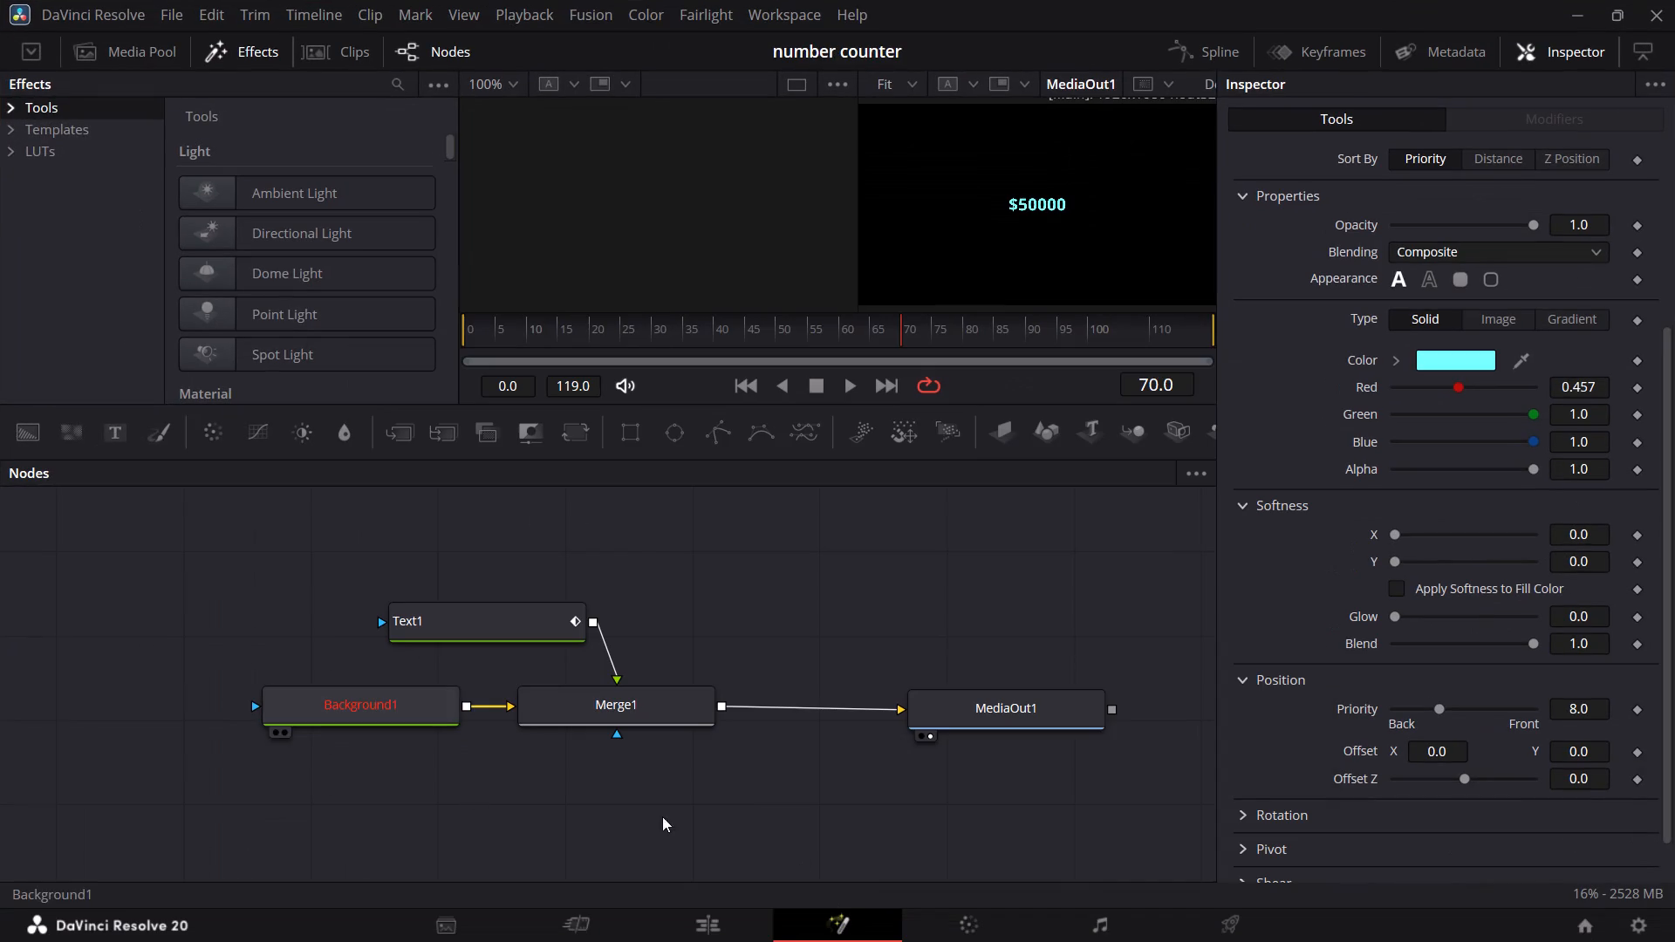
{"action": "left_click", "coordinate": [685, 921]}
{"action": "left_click", "coordinate": [616, 931]}
{"action": "left_click", "coordinate": [416, 931]}
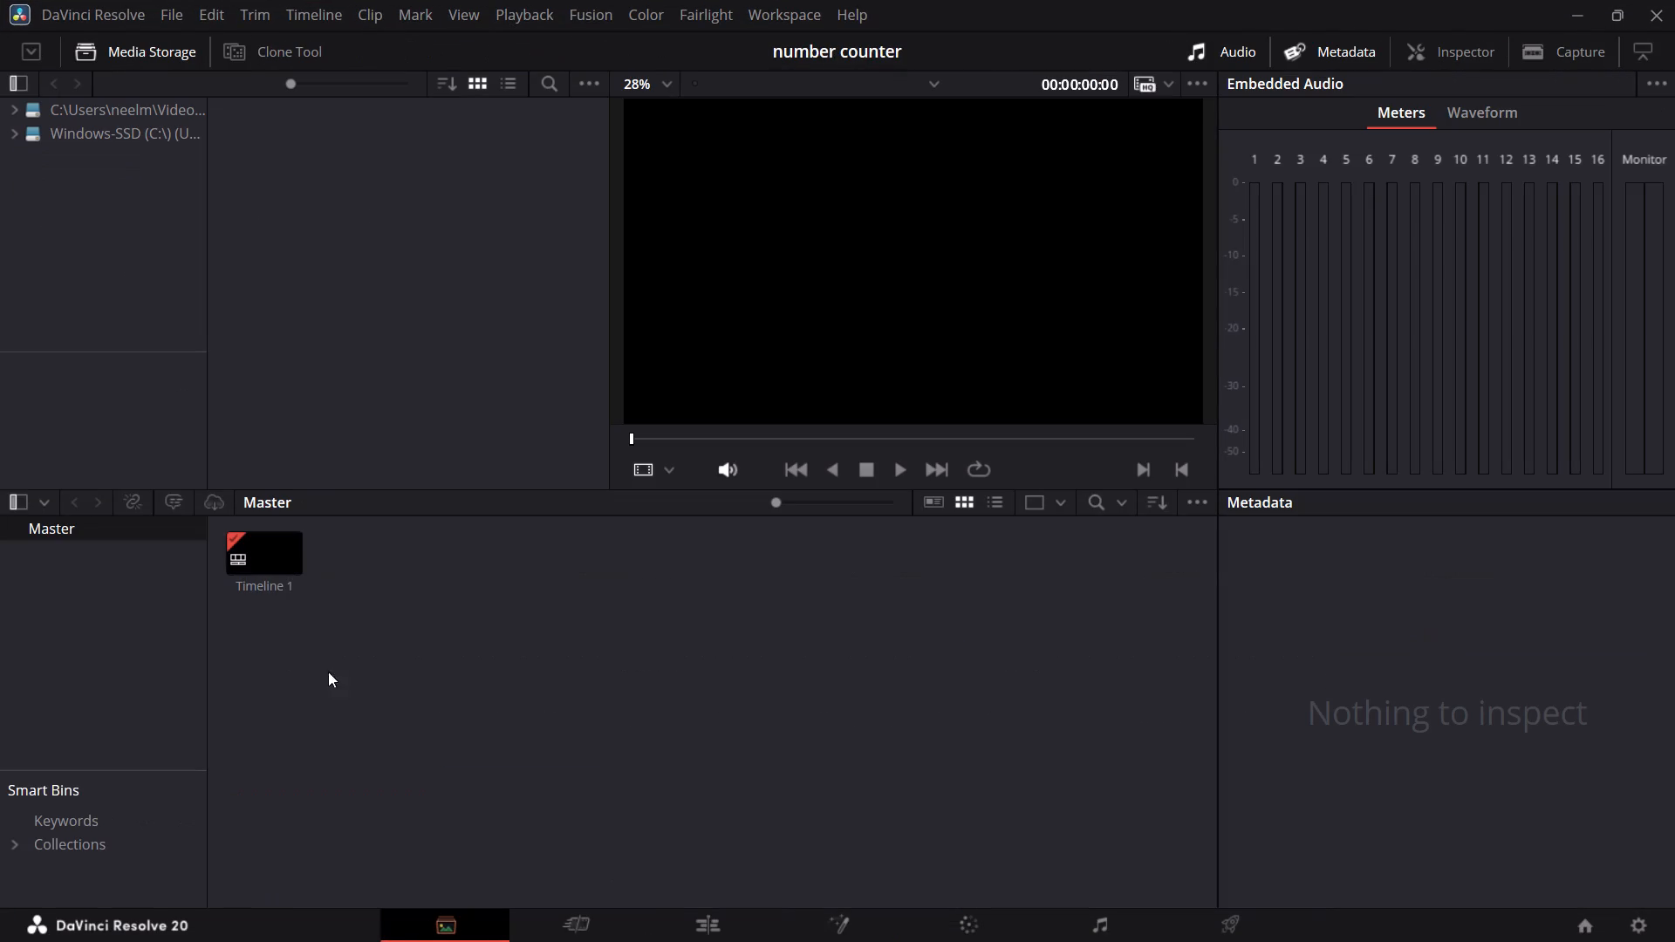
{"action": "left_click", "coordinate": [578, 919]}
{"action": "left_click", "coordinate": [491, 928]}
{"action": "left_click", "coordinate": [168, 117]}
{"action": "left_click", "coordinate": [158, 127]}
{"action": "left_click", "coordinate": [163, 117]}
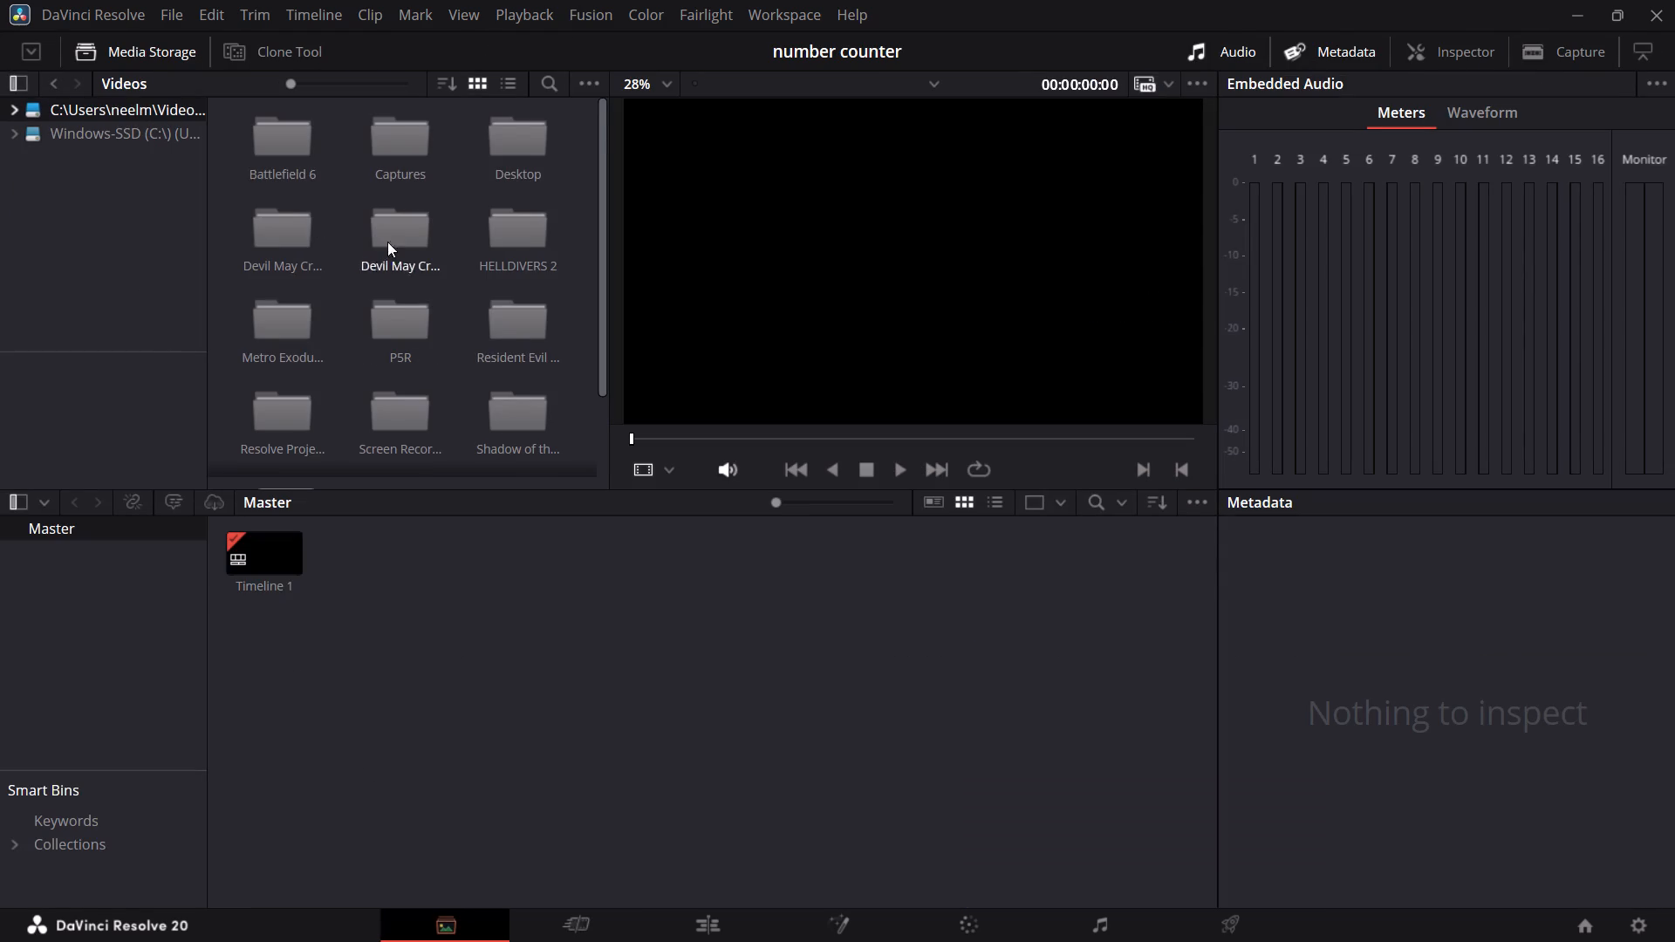
{"action": "scroll", "coordinate": [387, 242], "scroll_direction": "down", "scroll_amount": 6}
Switch to File Explorer and move the money-counter-sound-effect file from Downloads to Videos > Screen Recordings.
{"action": "key", "text": "alt+Tab"}
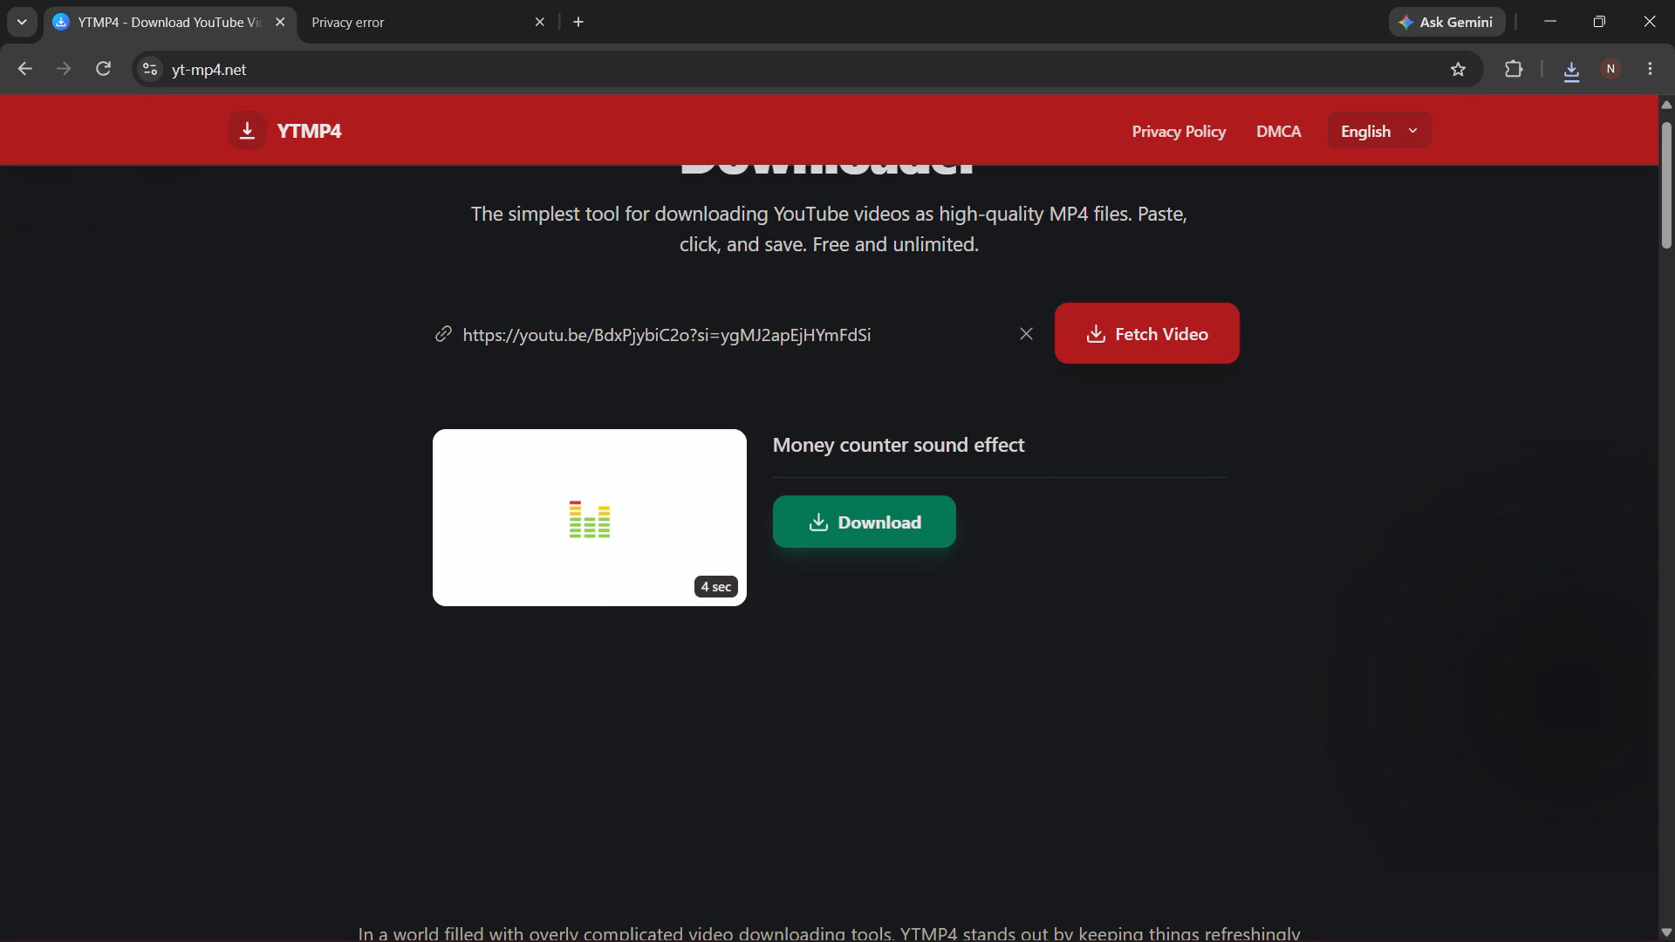
{"action": "key", "text": "super+e"}
{"action": "left_click", "coordinate": [129, 546]}
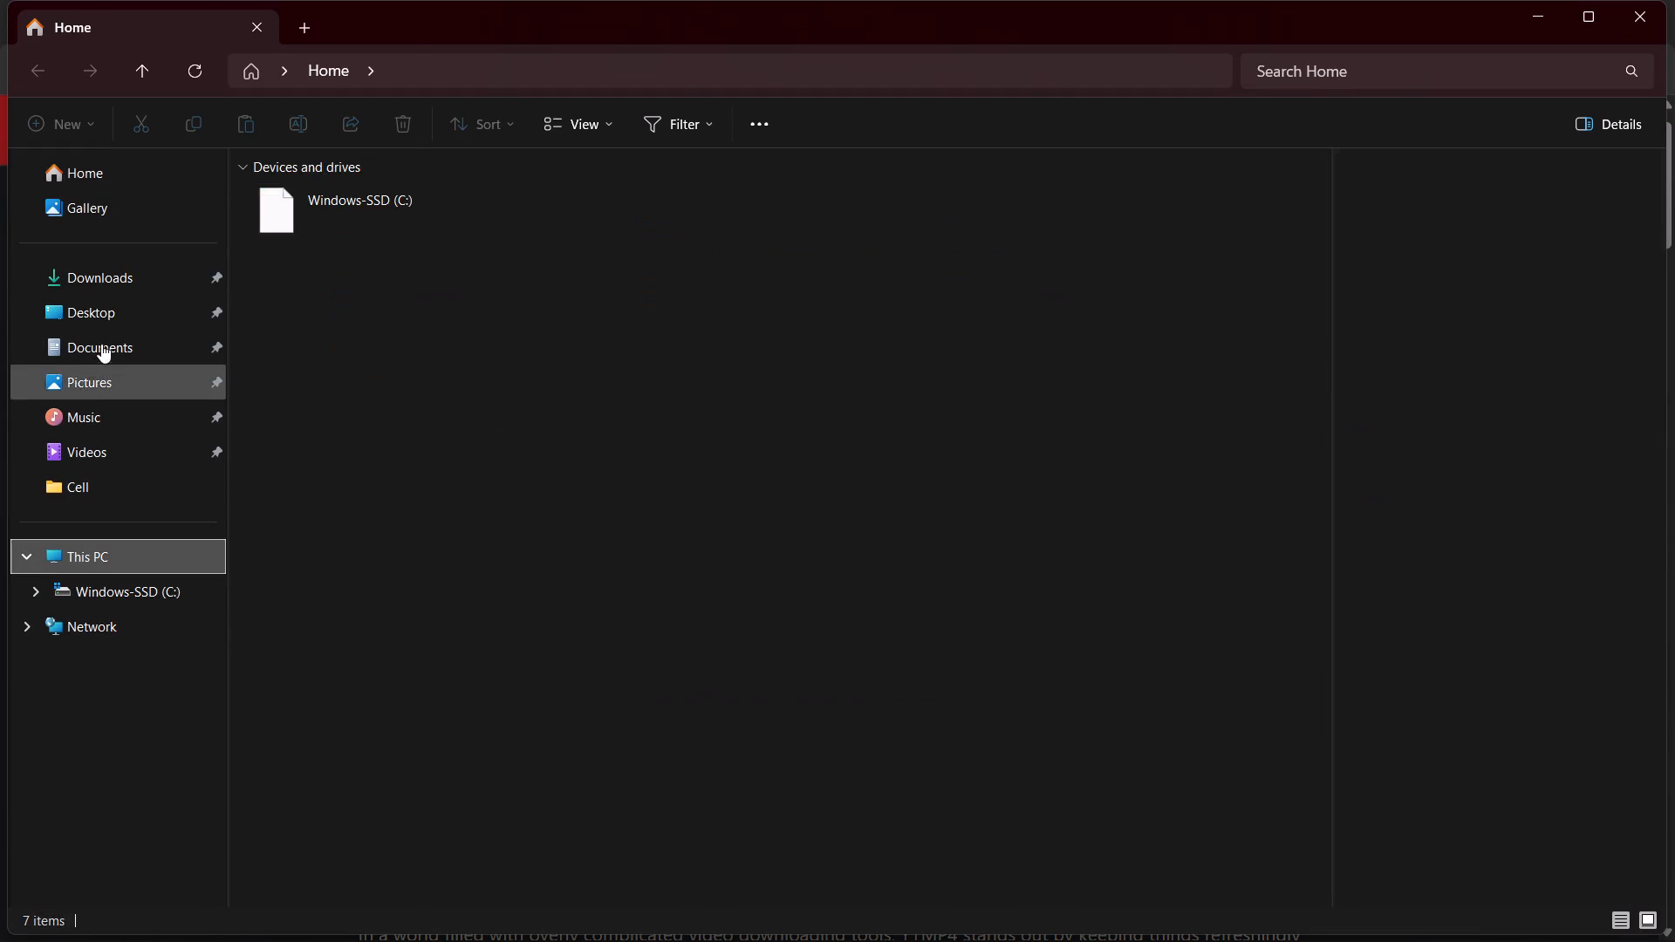
{"action": "left_click", "coordinate": [113, 288]}
{"action": "right_click", "coordinate": [419, 227]}
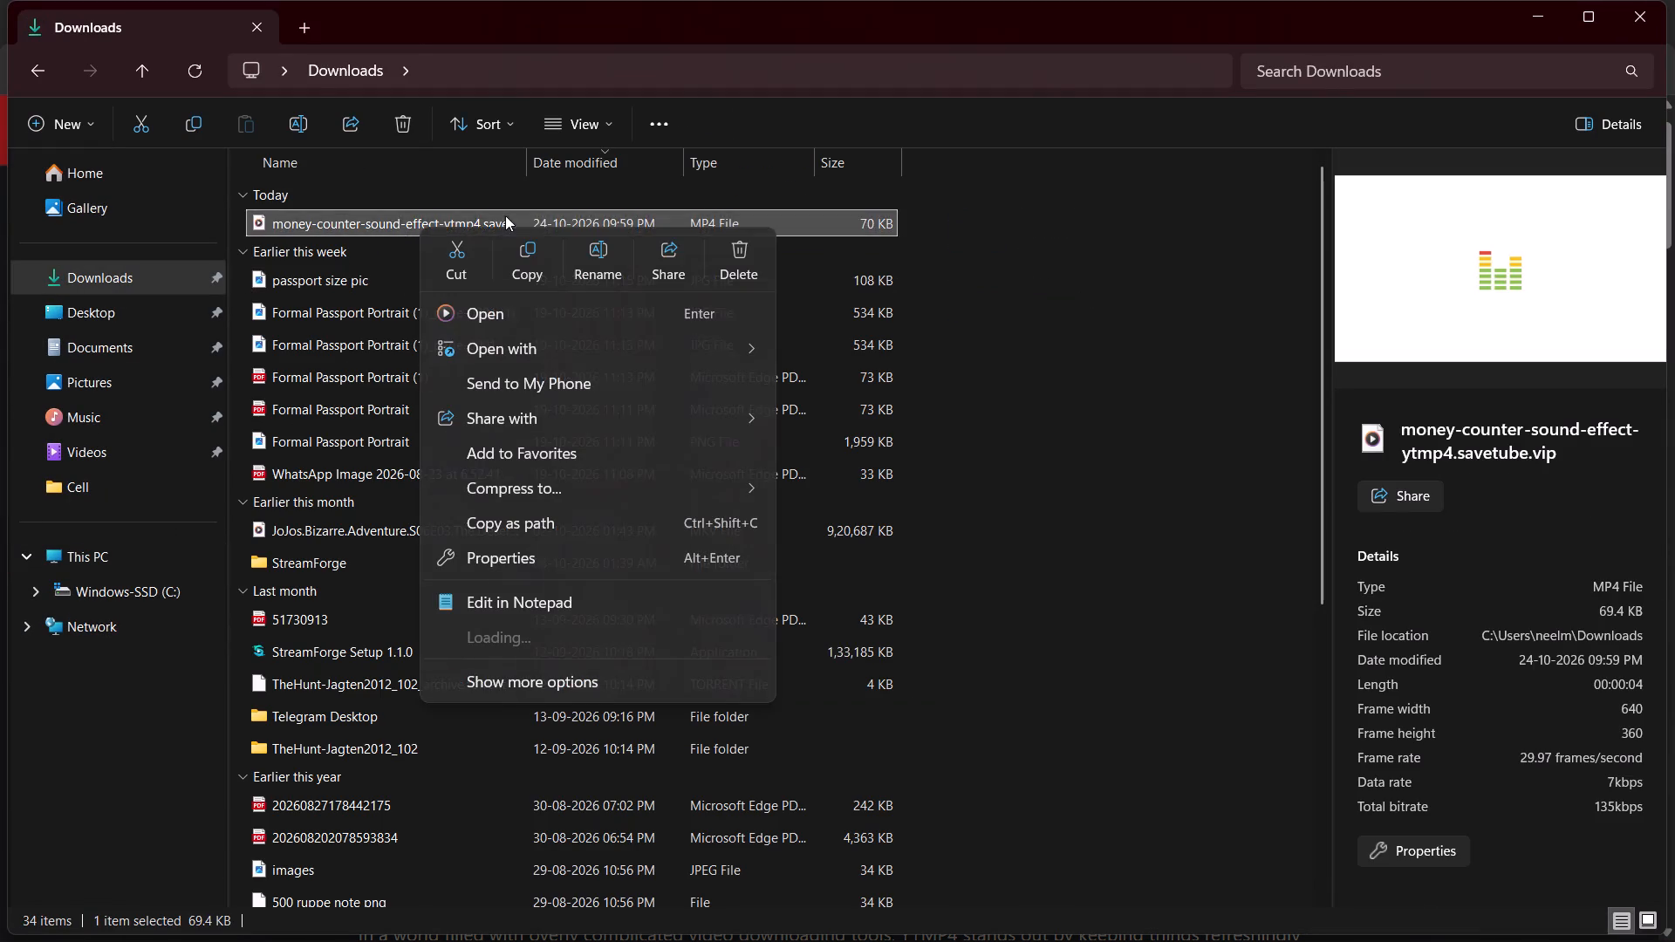
{"action": "left_click", "coordinate": [465, 254]}
{"action": "left_click", "coordinate": [174, 443]}
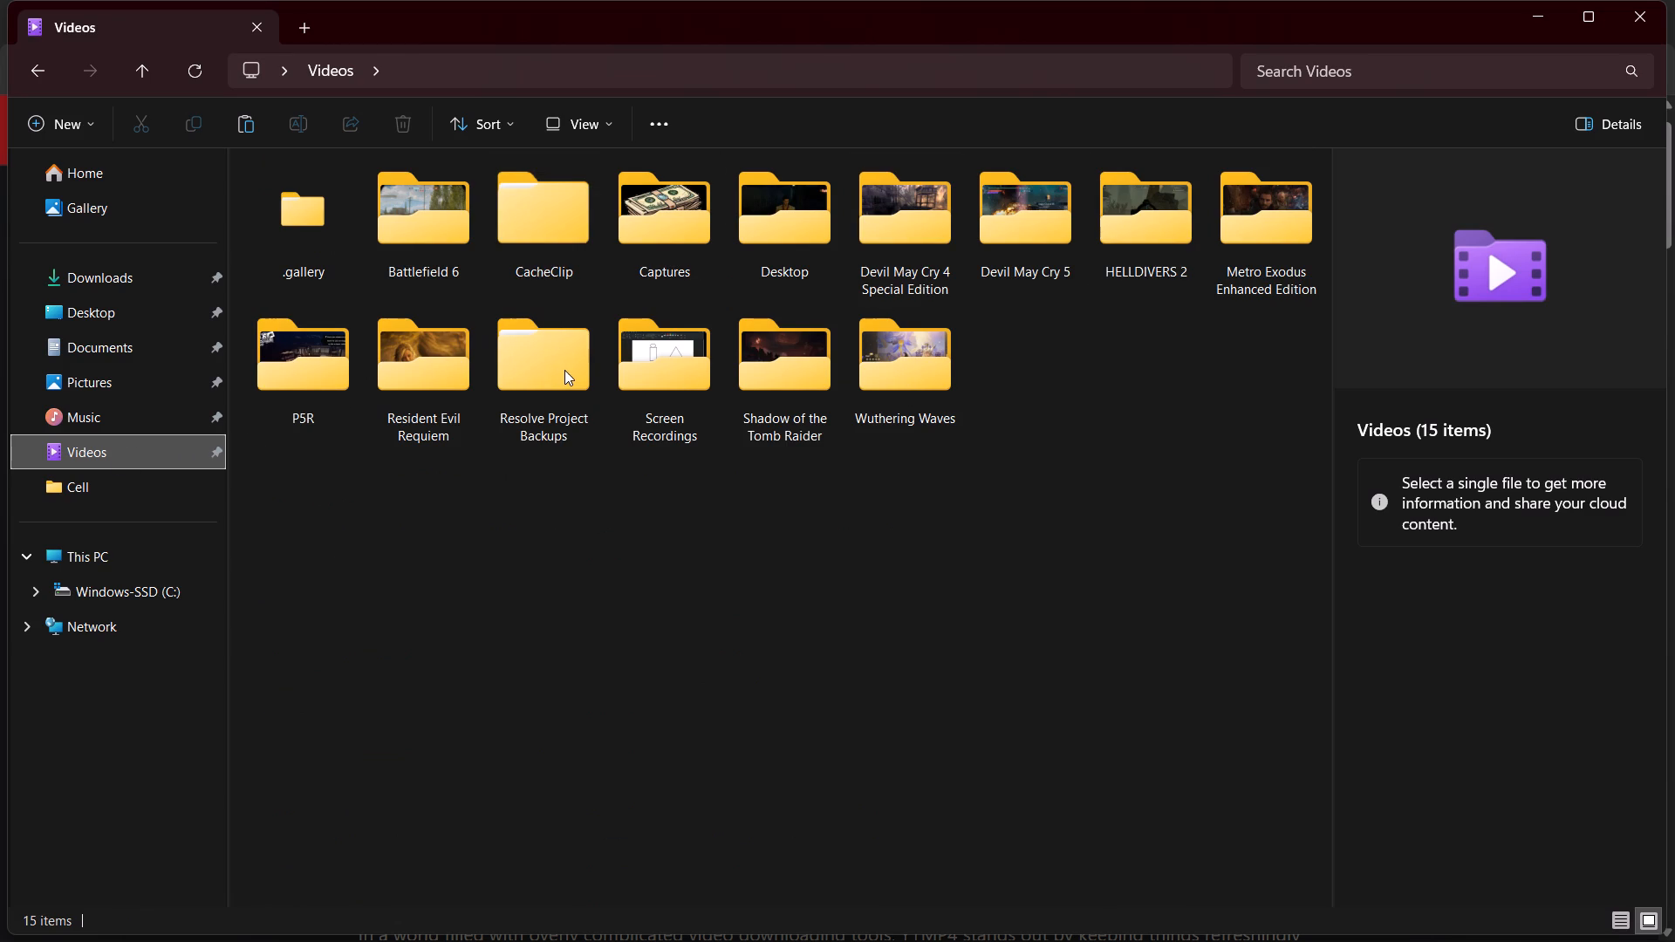
{"action": "double_click", "coordinate": [690, 375]}
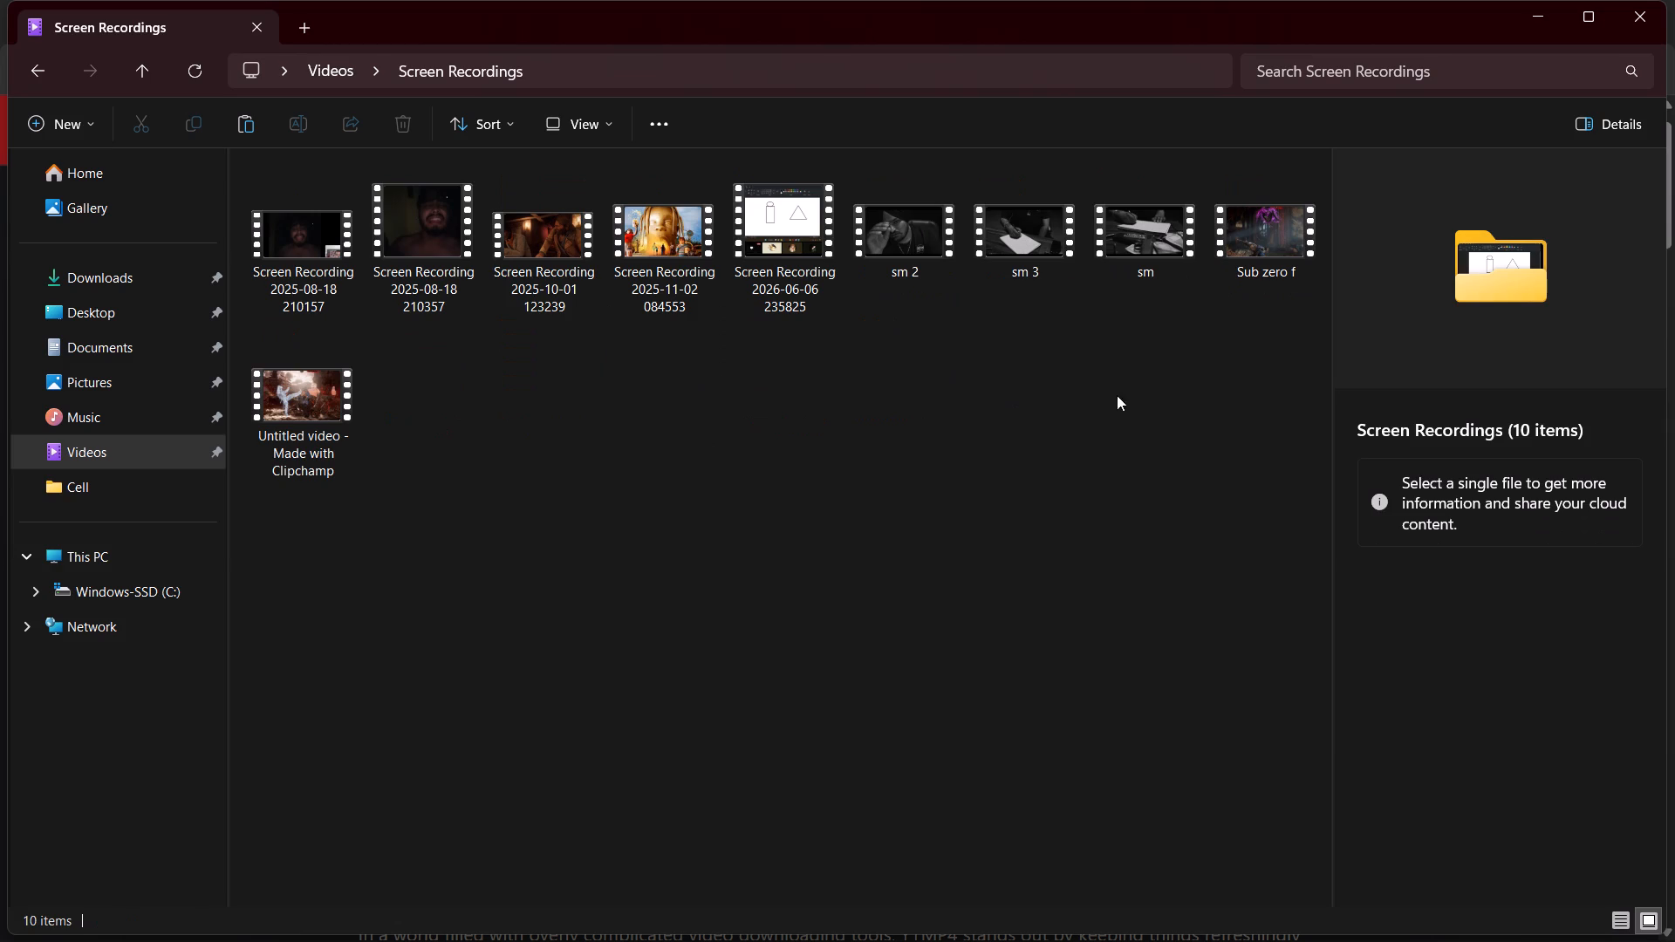
{"action": "right_click", "coordinate": [1116, 395]}
{"action": "left_click", "coordinate": [1126, 419]}
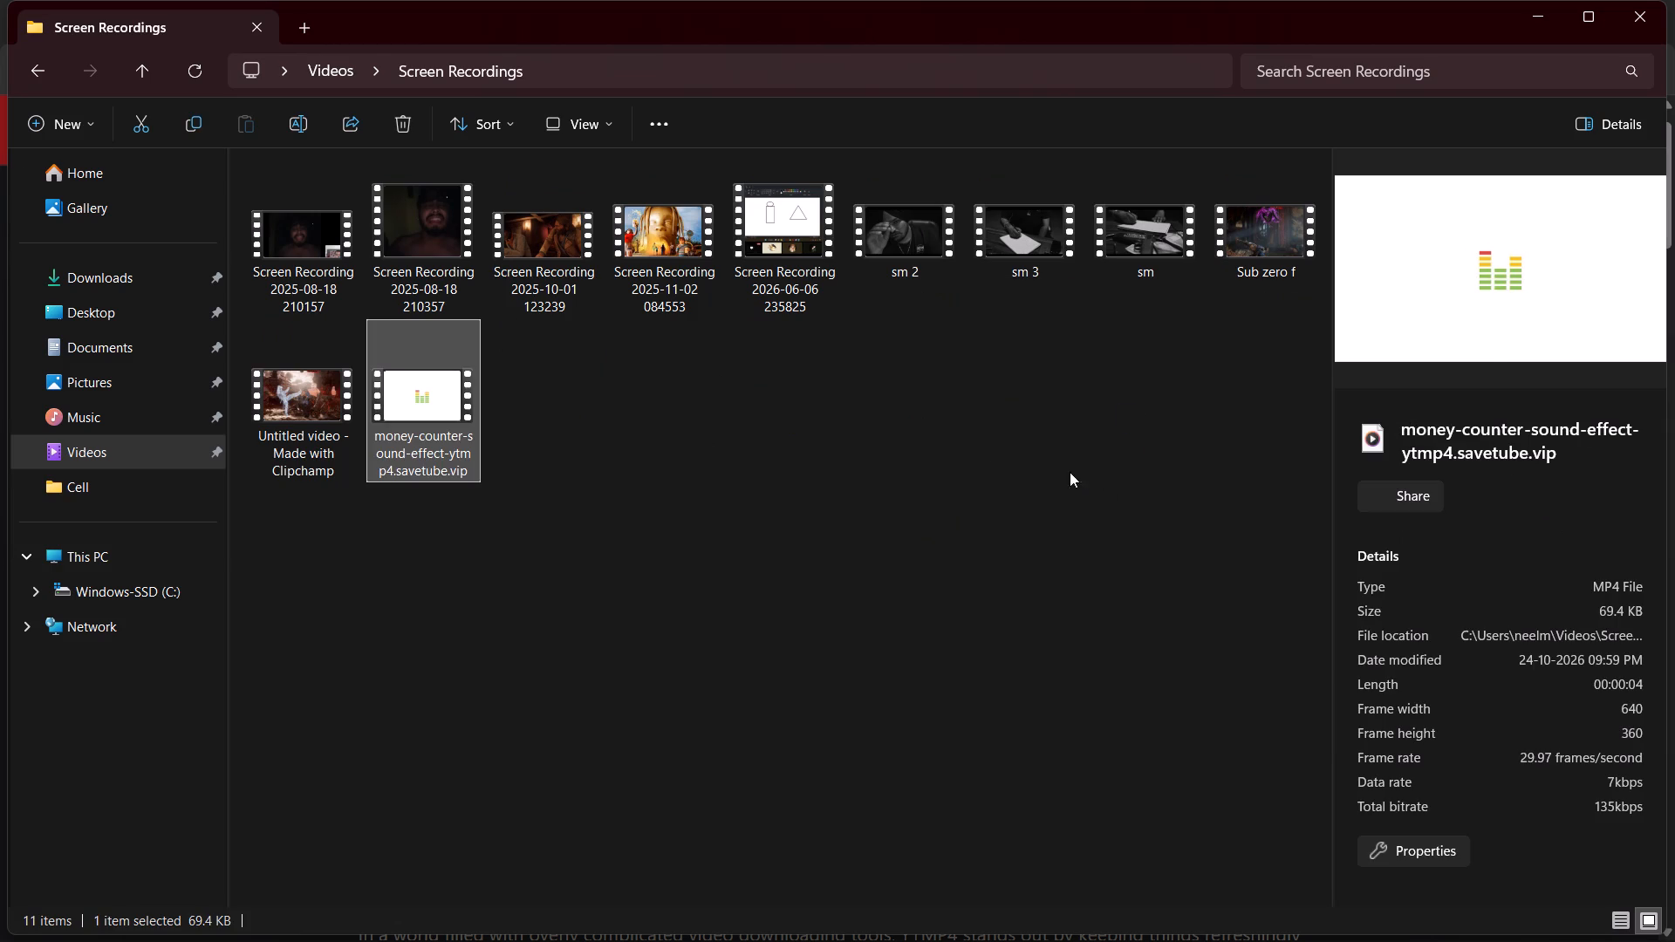
Return to DaVinci Resolve and import the money counter MP4 from the Screen Recordings folder into the Master bin.
{"action": "key", "text": "alt+Tab"}
{"action": "left_click", "coordinate": [1194, 463], "text": "alt"}
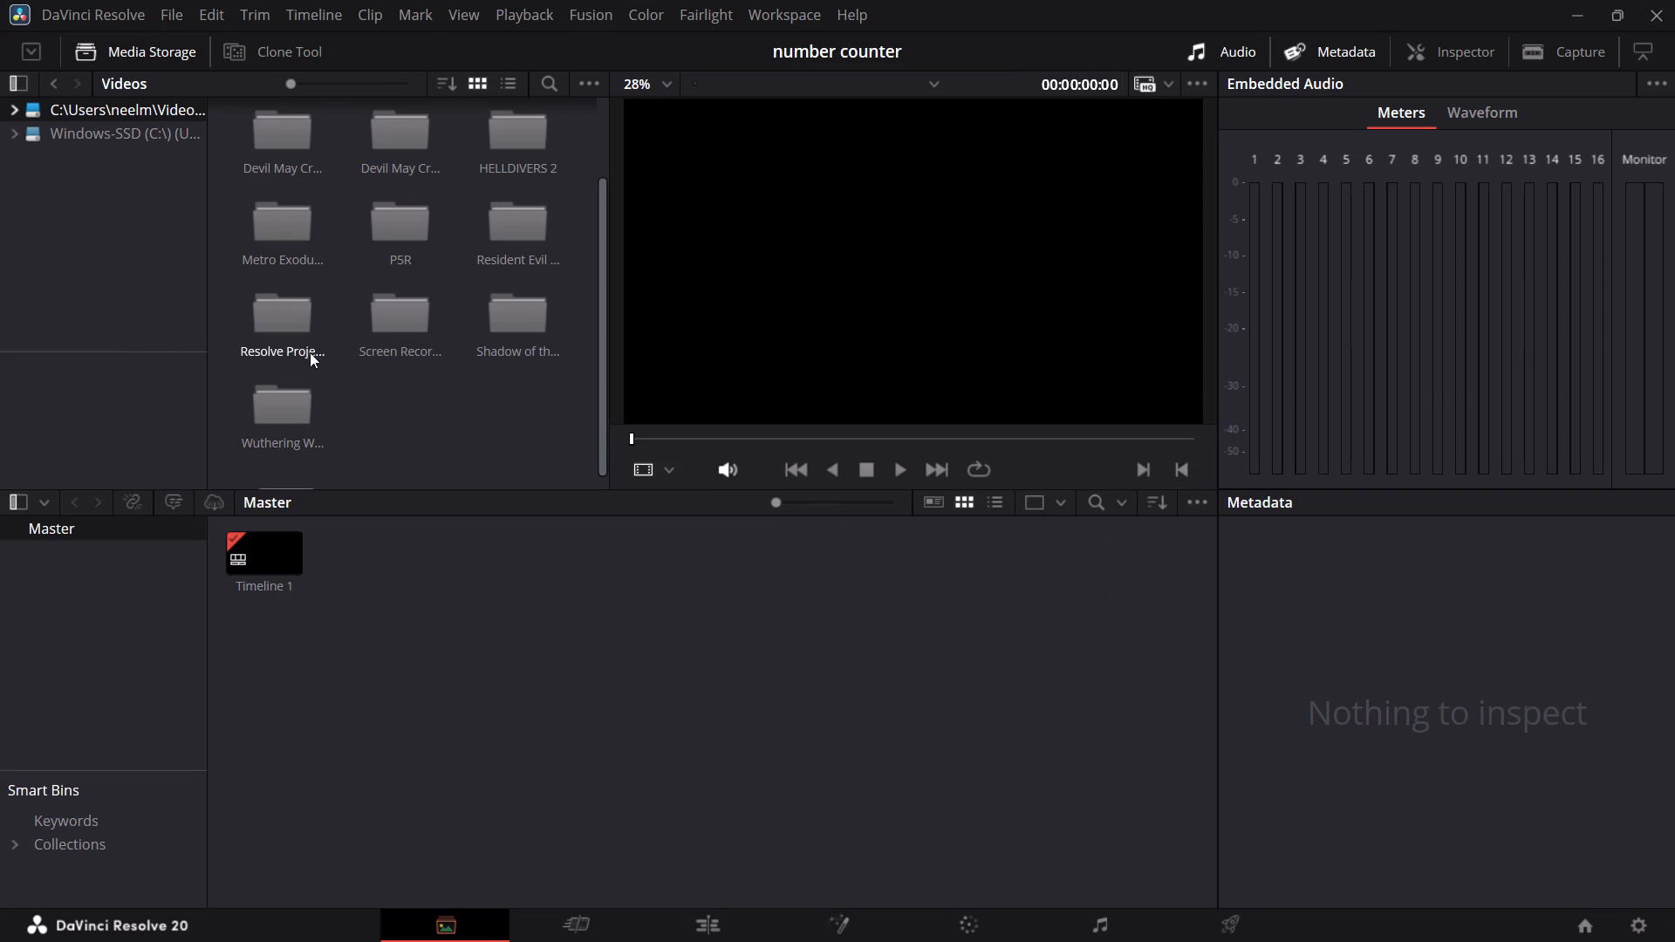
{"action": "double_click", "coordinate": [413, 331]}
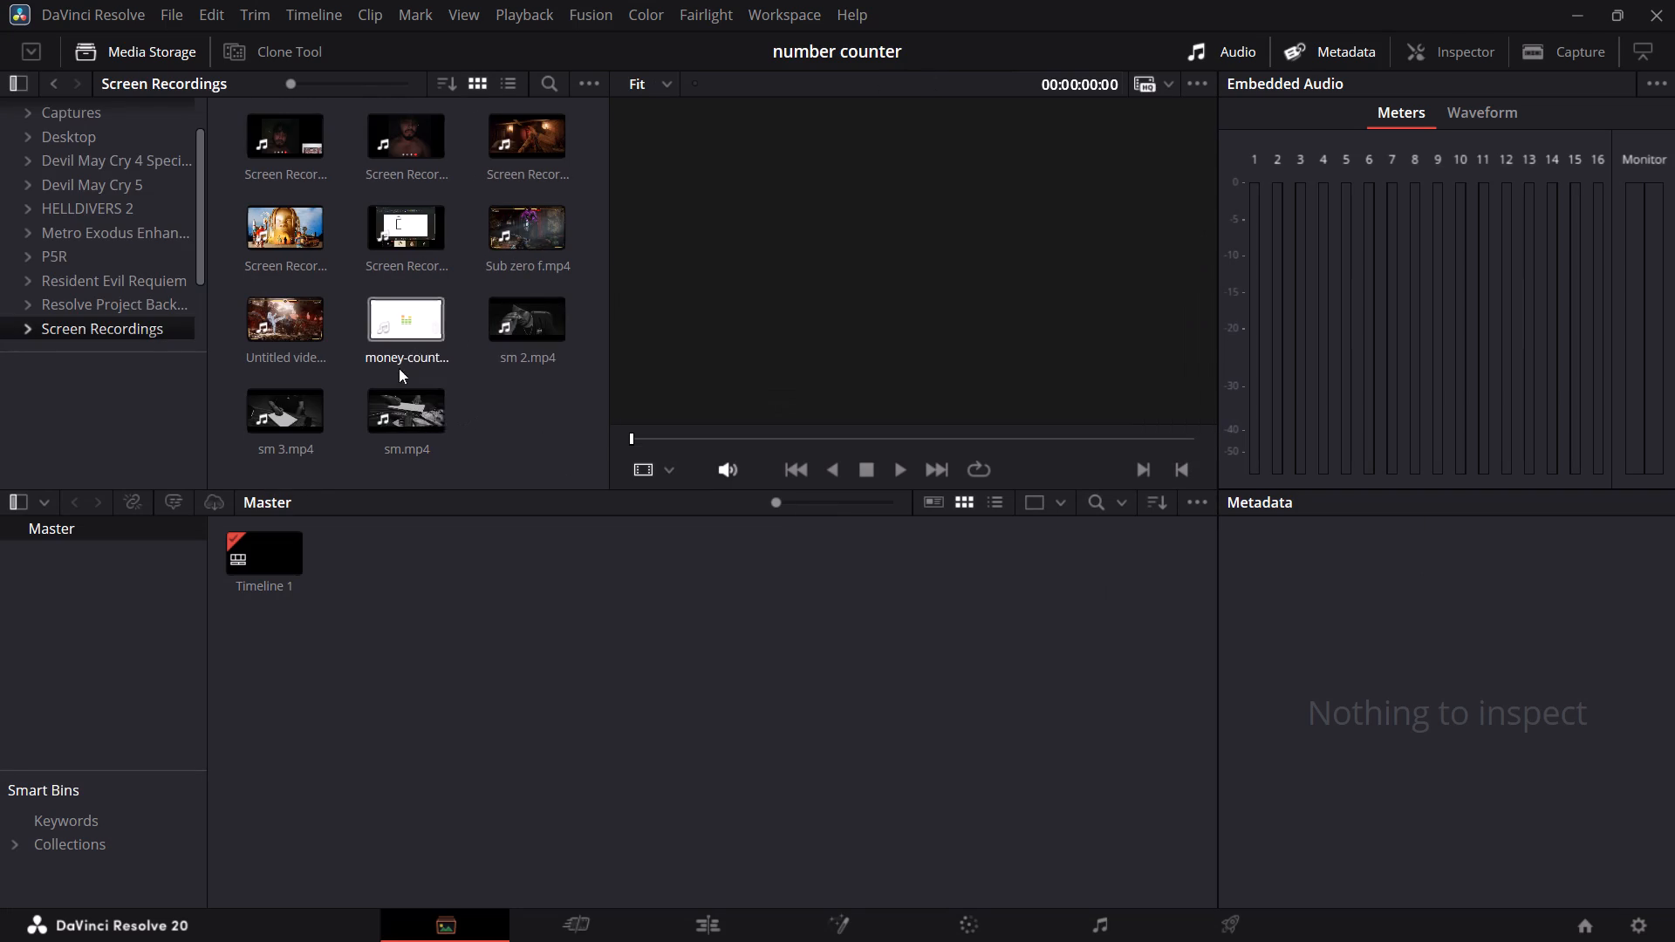
{"action": "left_click_drag", "start_coordinate": [410, 324], "coordinate": [413, 541]}
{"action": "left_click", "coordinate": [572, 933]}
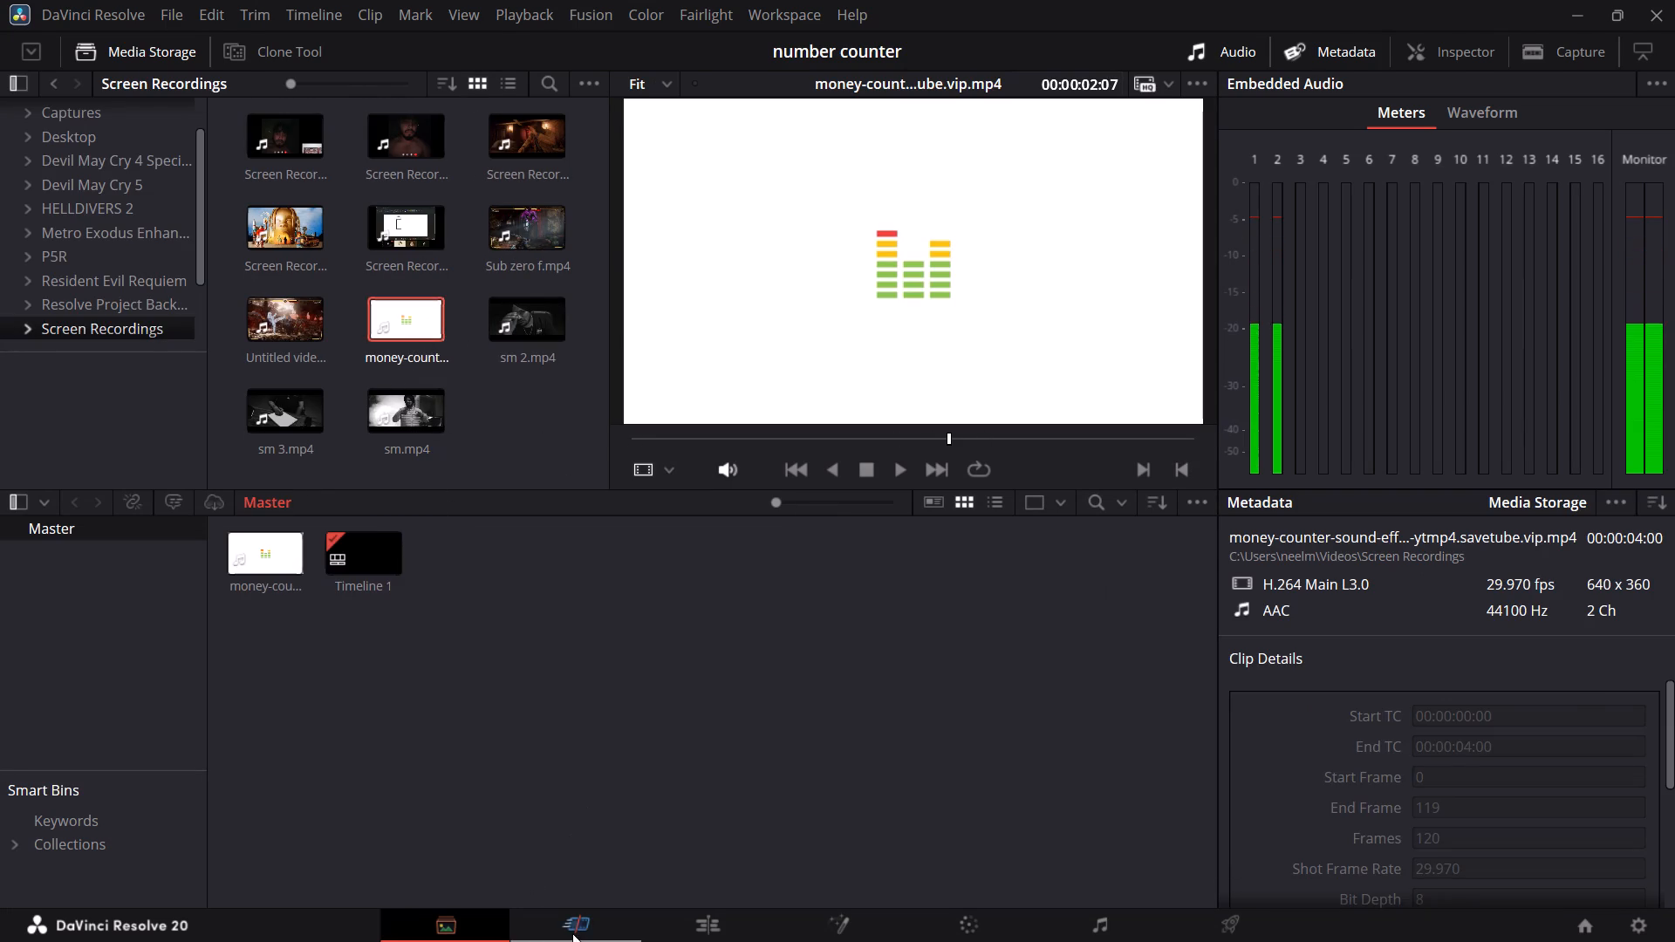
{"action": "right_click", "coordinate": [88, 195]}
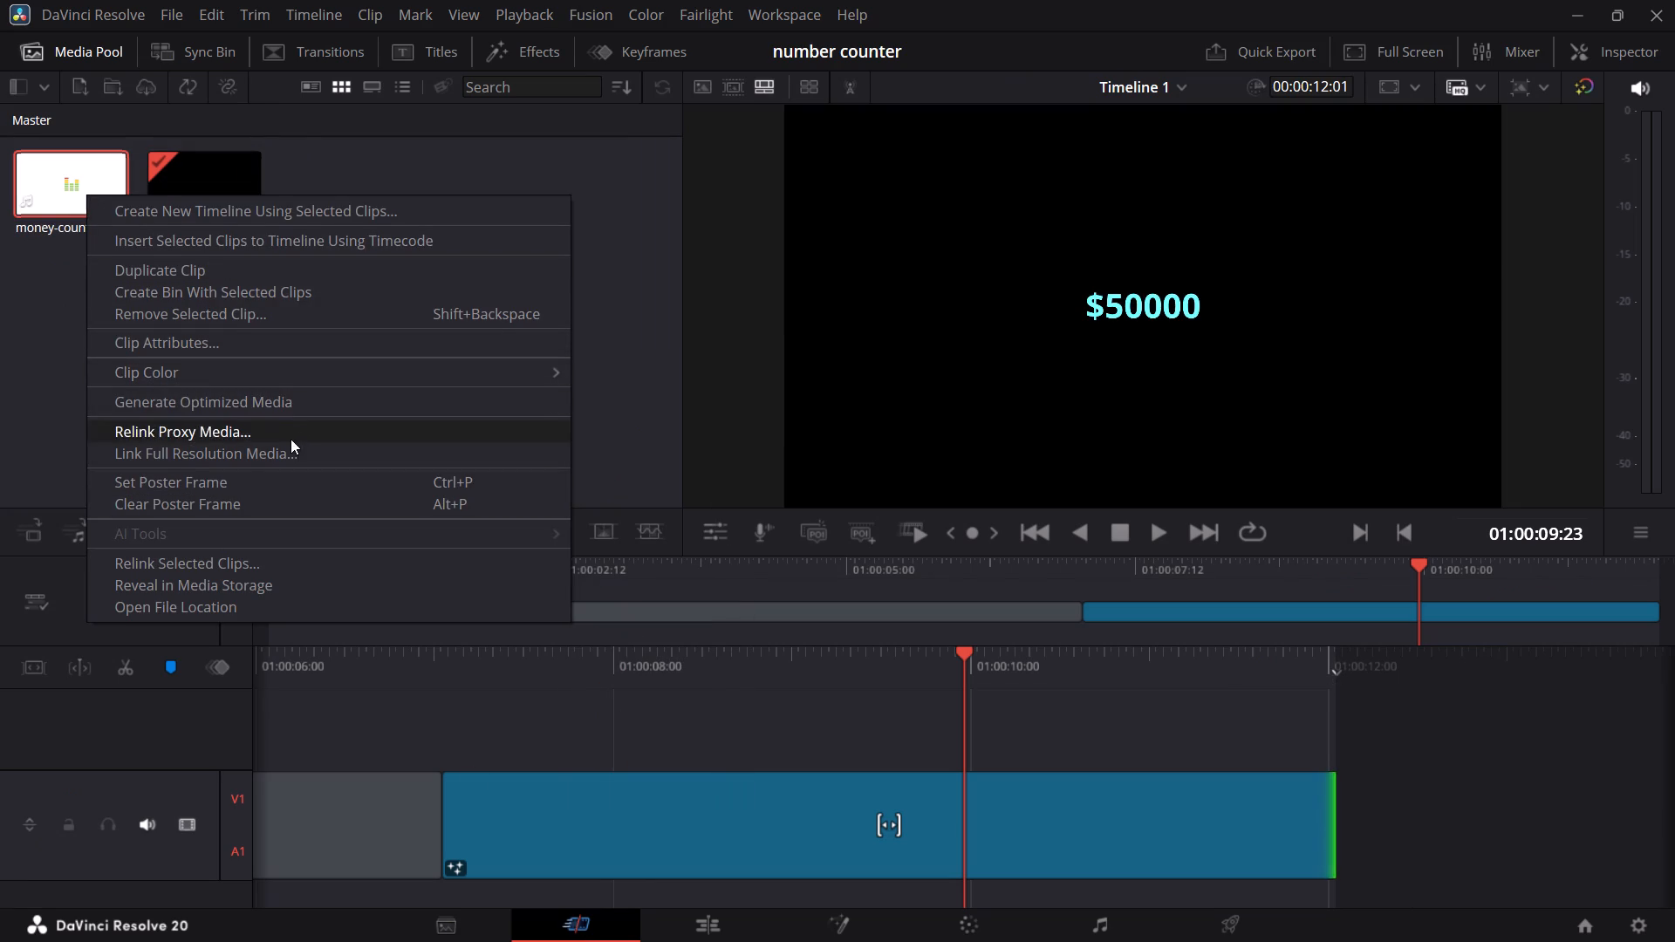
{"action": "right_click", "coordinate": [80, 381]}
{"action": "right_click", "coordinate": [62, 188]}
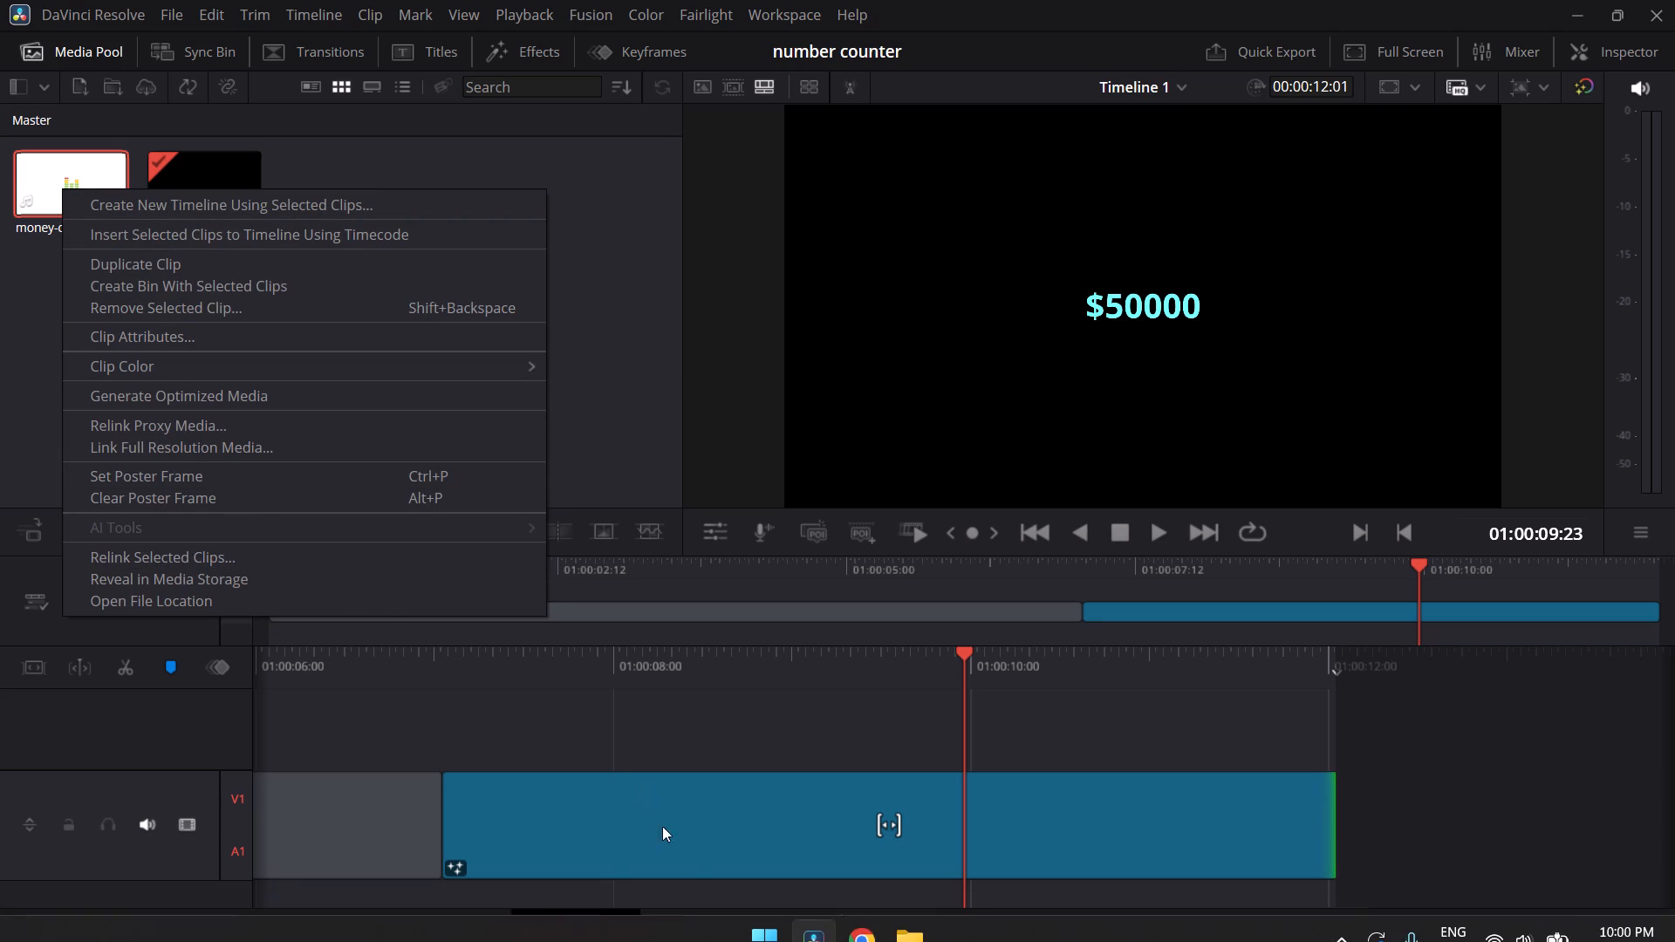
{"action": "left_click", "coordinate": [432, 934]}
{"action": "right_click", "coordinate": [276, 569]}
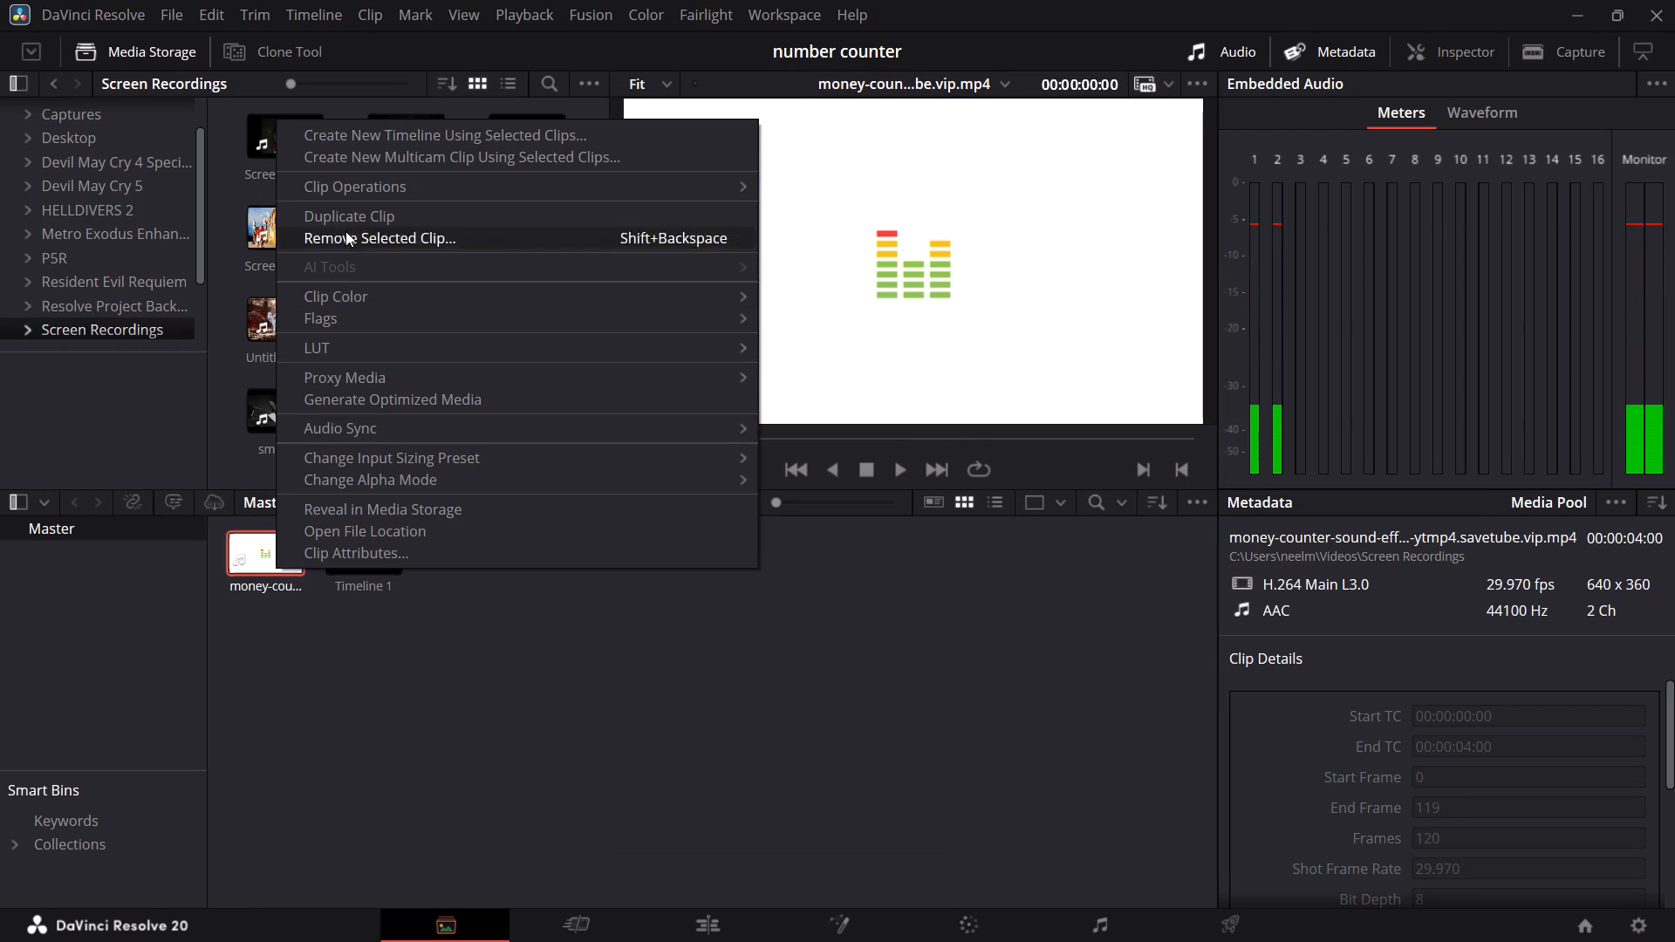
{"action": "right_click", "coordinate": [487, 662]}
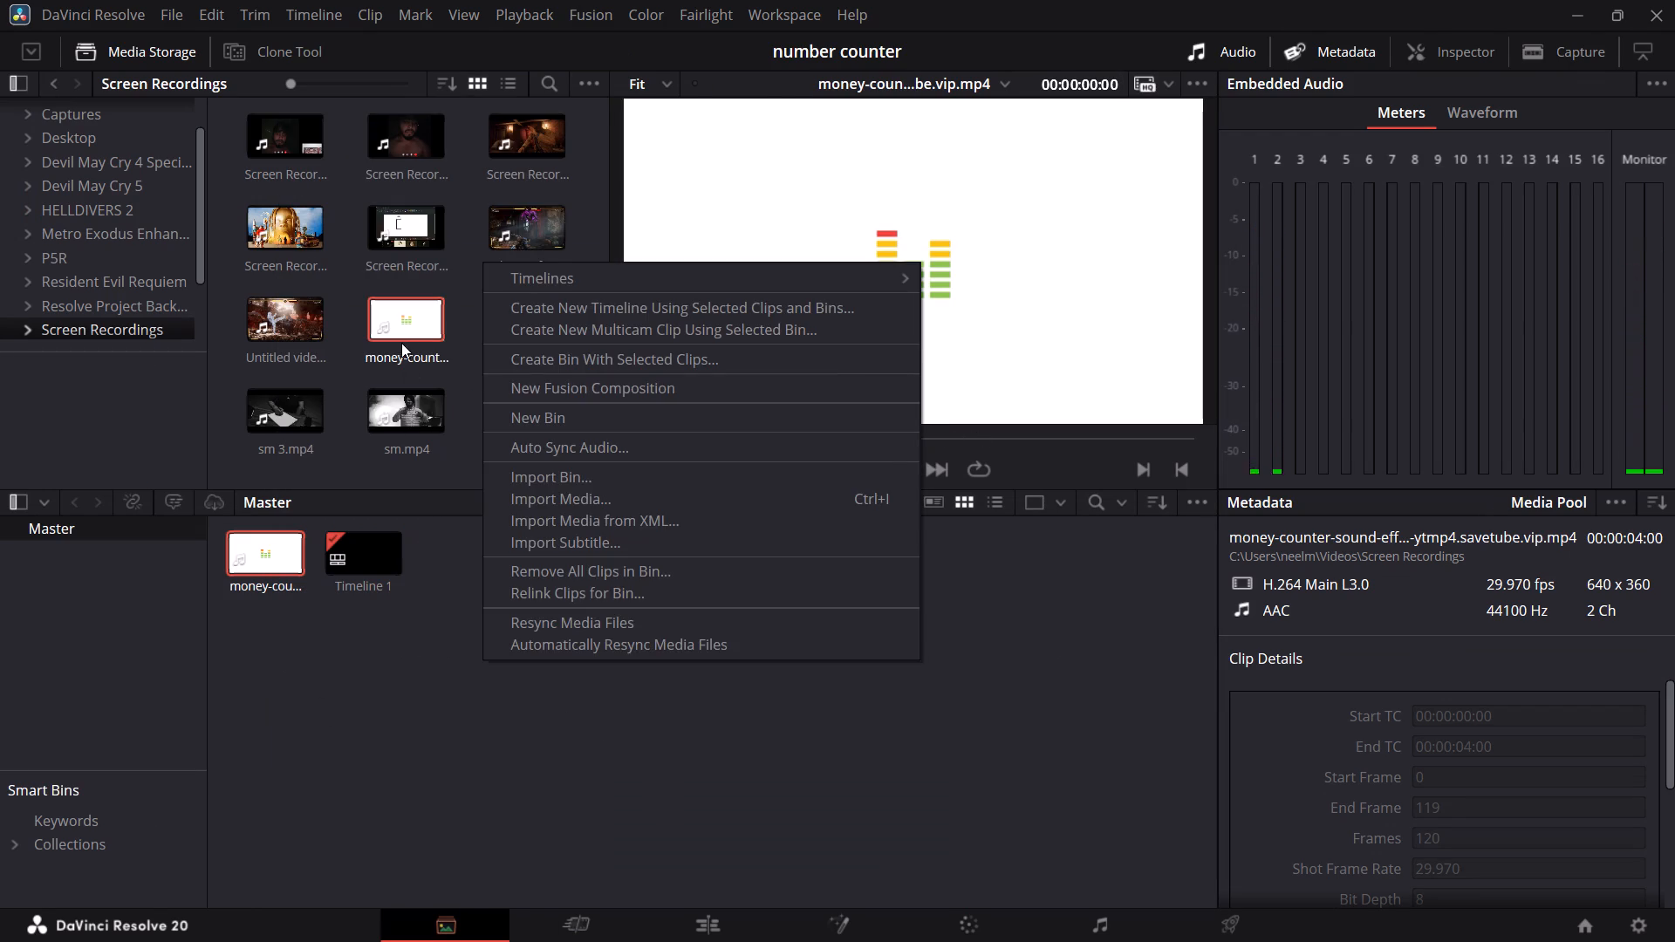
Extract the audio from the money counter MP4 in media storage and add the resulting WAV to the Master bin.
{"action": "right_click", "coordinate": [401, 343]}
{"action": "left_click", "coordinate": [516, 495]}
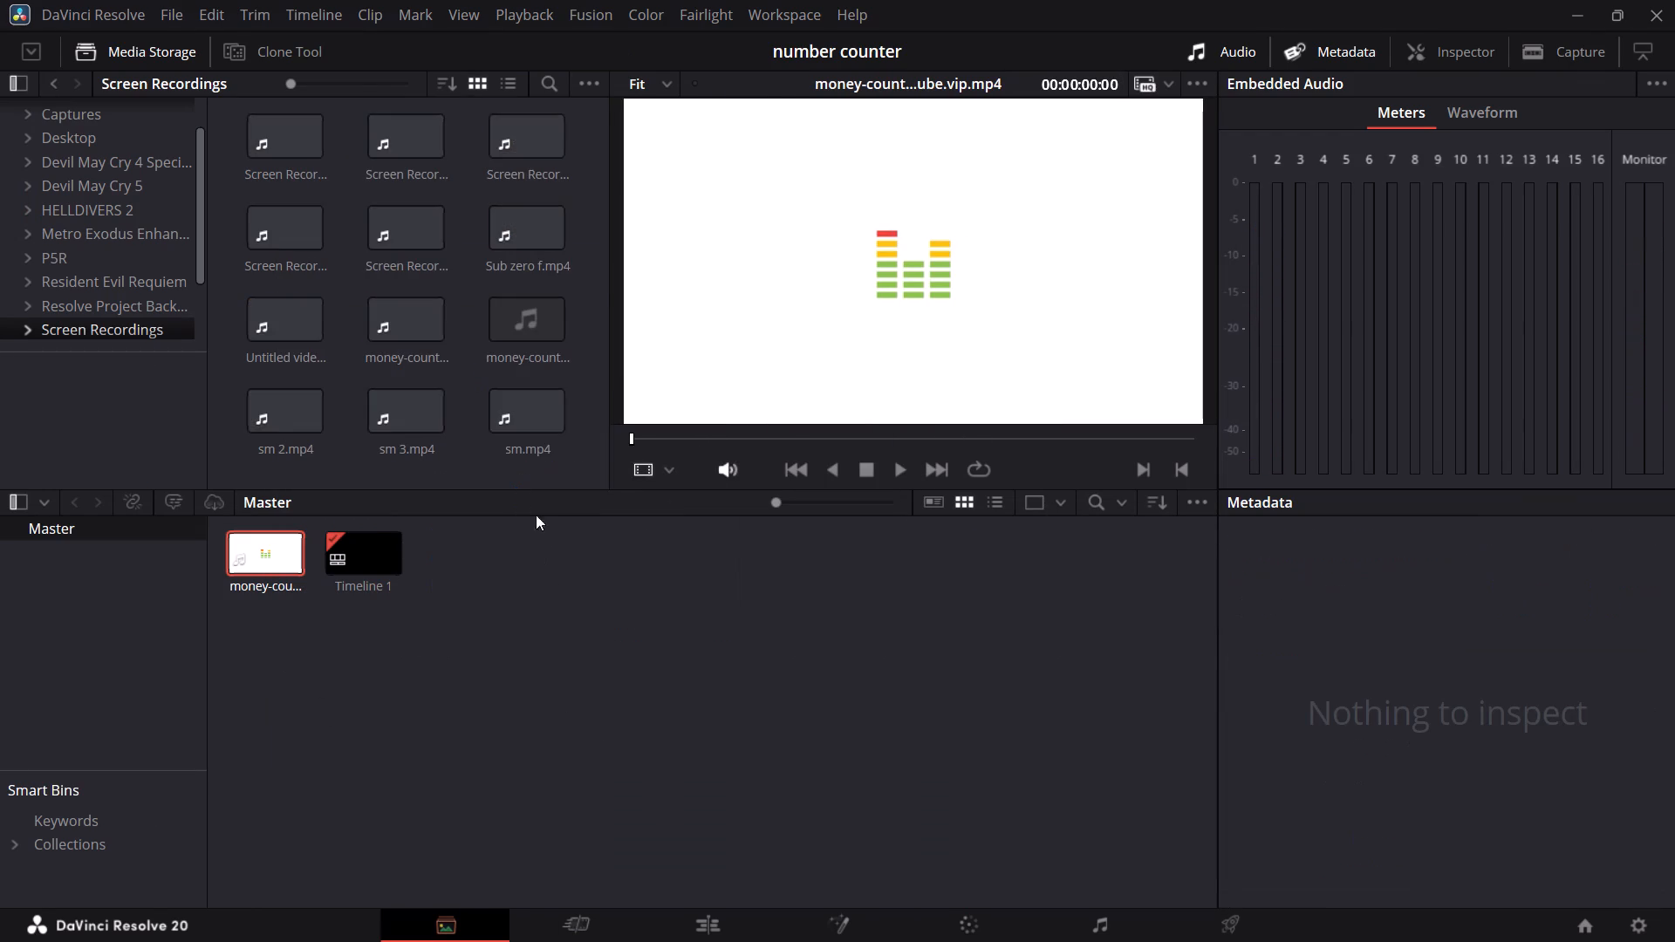
{"action": "left_click_drag", "start_coordinate": [540, 337], "coordinate": [465, 658]}
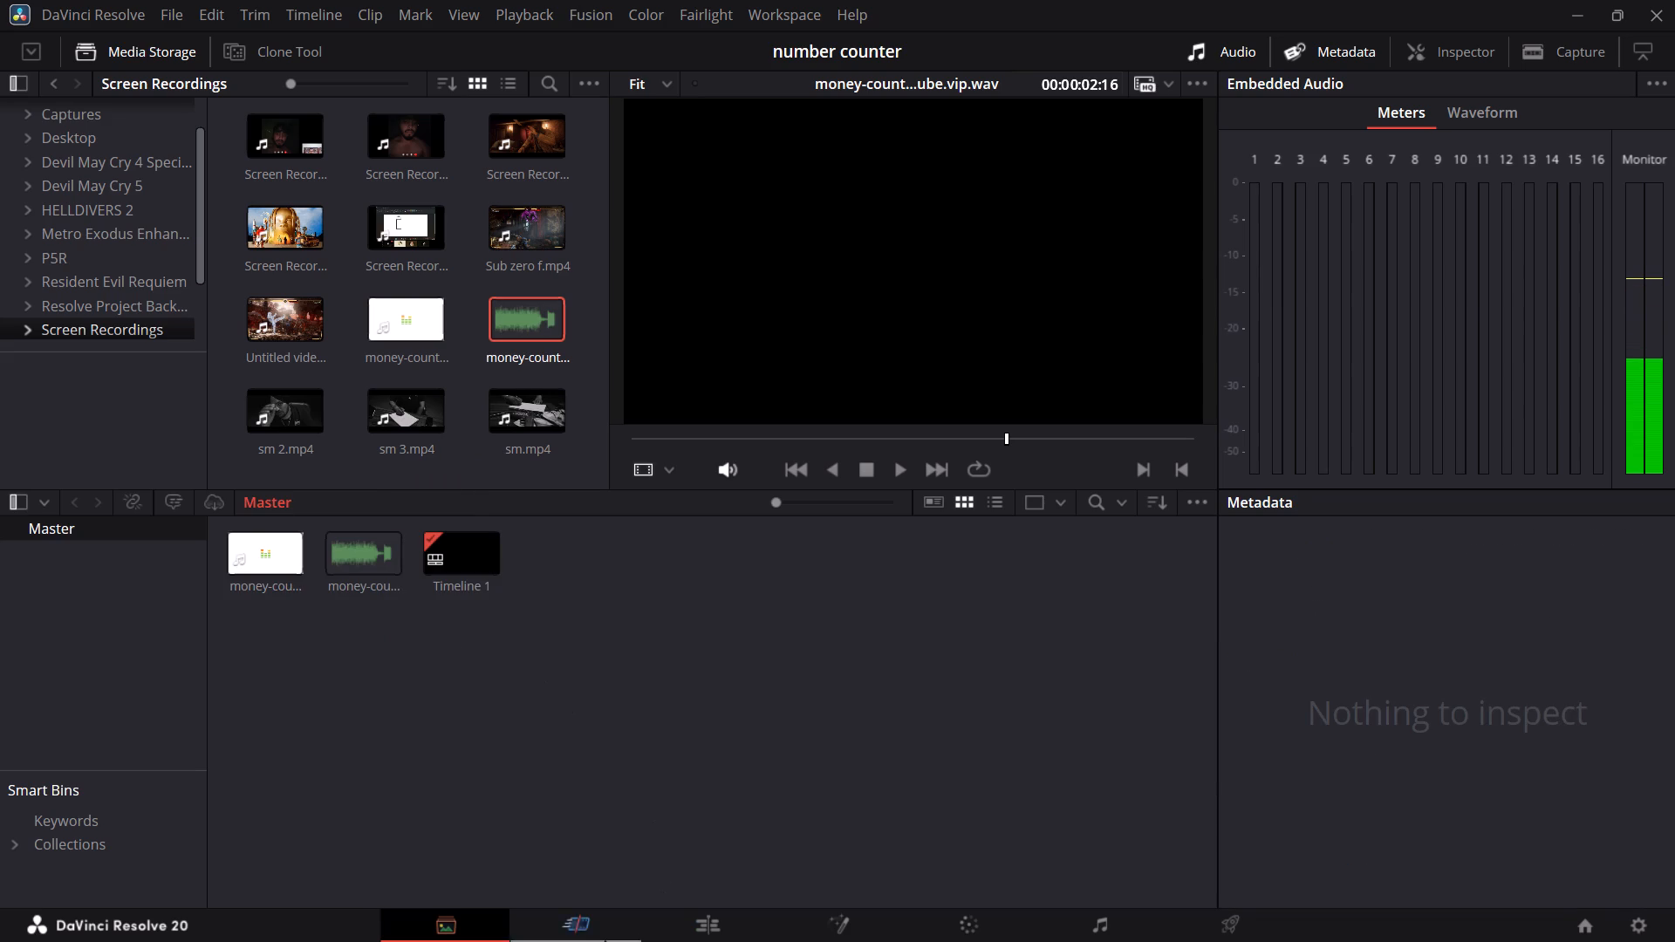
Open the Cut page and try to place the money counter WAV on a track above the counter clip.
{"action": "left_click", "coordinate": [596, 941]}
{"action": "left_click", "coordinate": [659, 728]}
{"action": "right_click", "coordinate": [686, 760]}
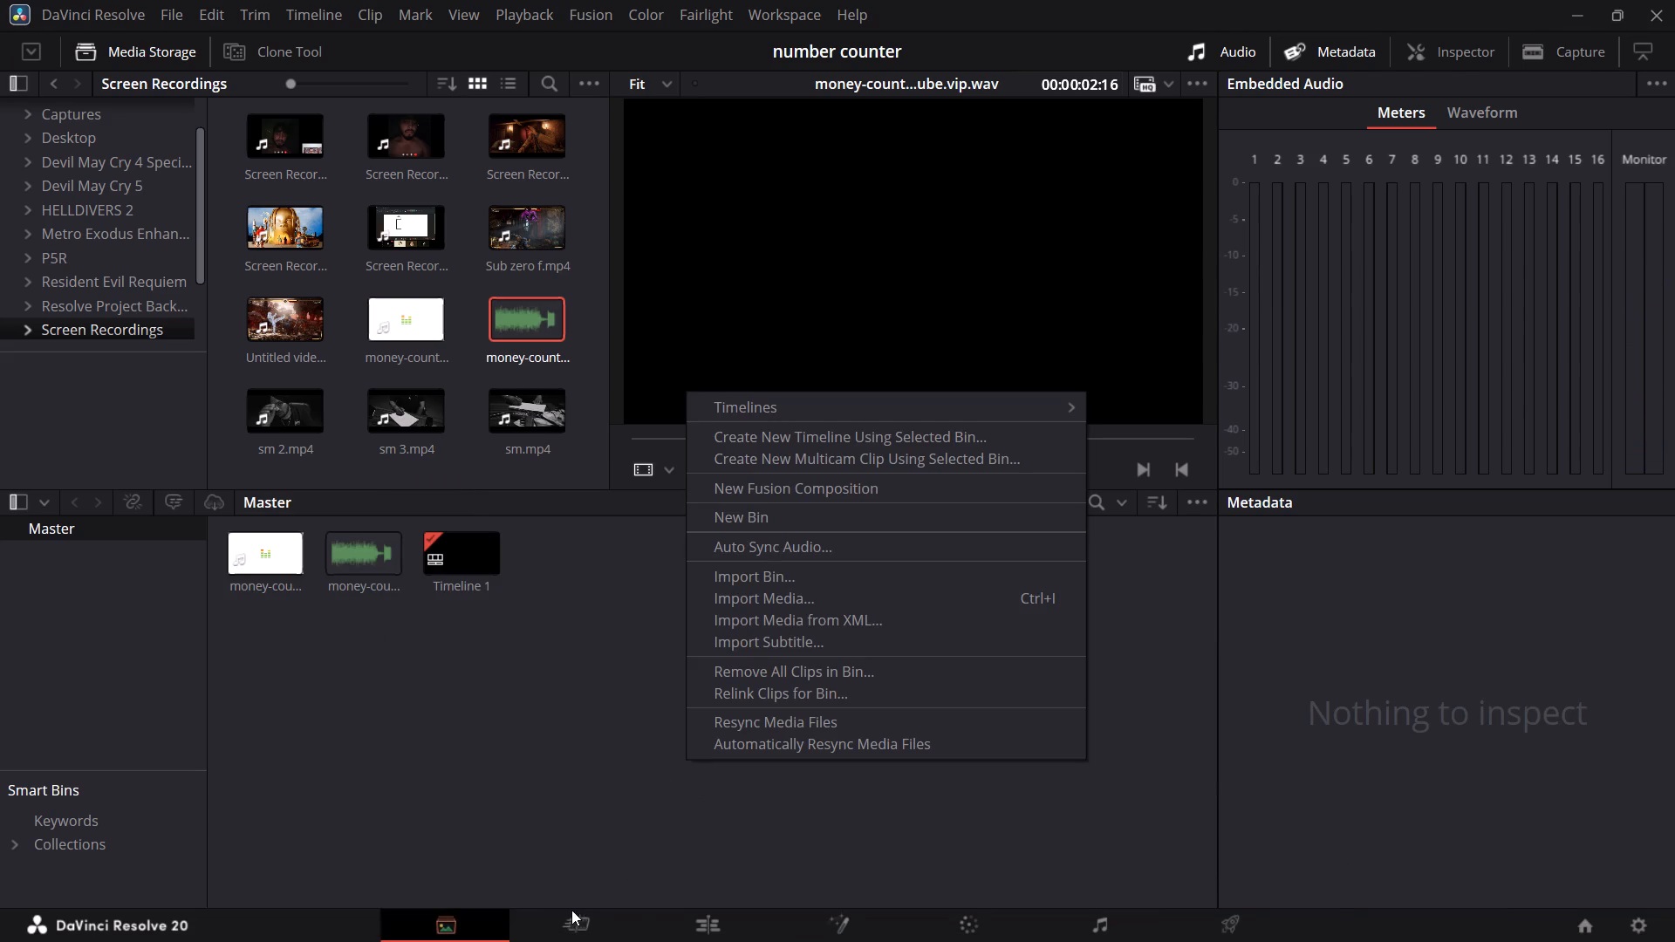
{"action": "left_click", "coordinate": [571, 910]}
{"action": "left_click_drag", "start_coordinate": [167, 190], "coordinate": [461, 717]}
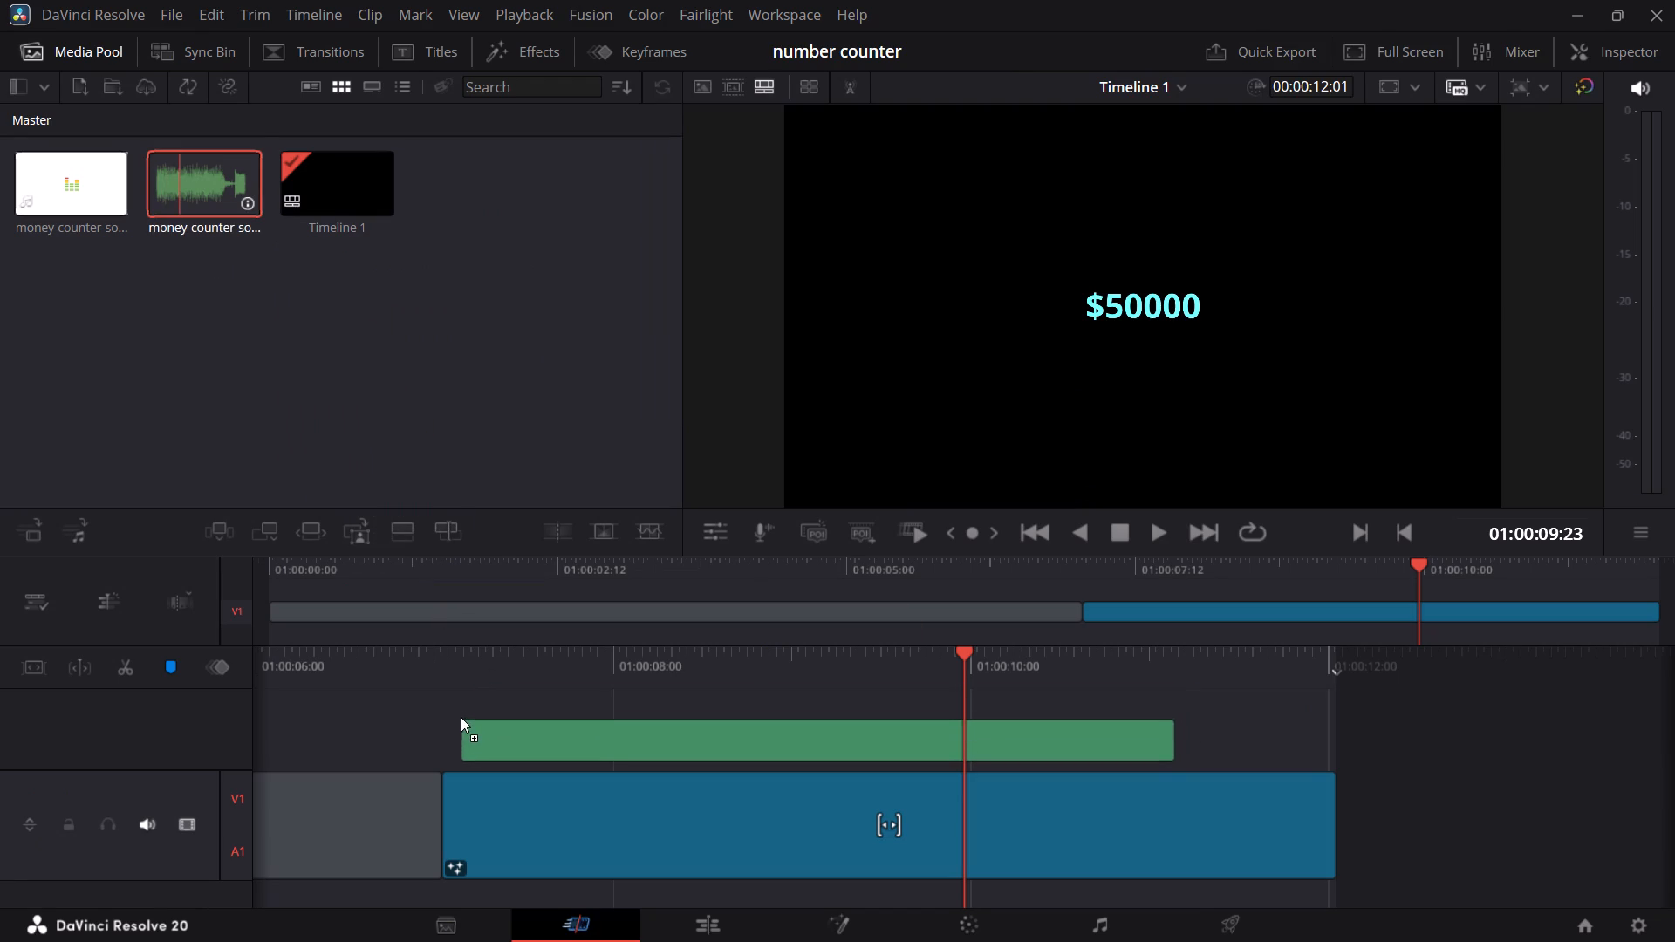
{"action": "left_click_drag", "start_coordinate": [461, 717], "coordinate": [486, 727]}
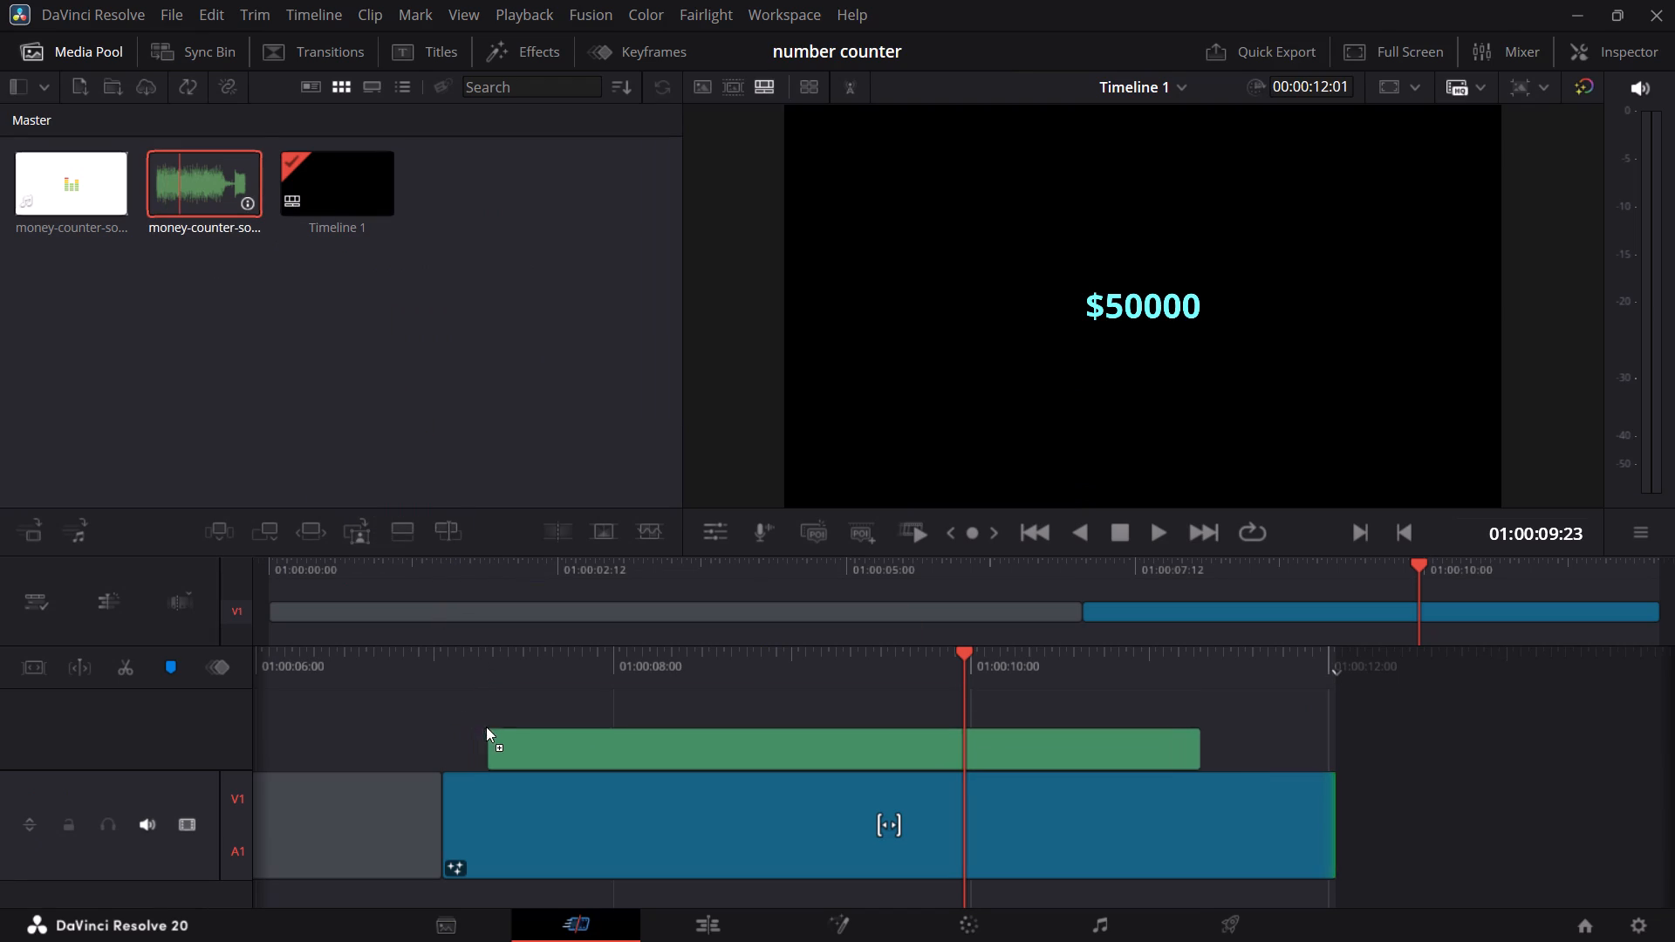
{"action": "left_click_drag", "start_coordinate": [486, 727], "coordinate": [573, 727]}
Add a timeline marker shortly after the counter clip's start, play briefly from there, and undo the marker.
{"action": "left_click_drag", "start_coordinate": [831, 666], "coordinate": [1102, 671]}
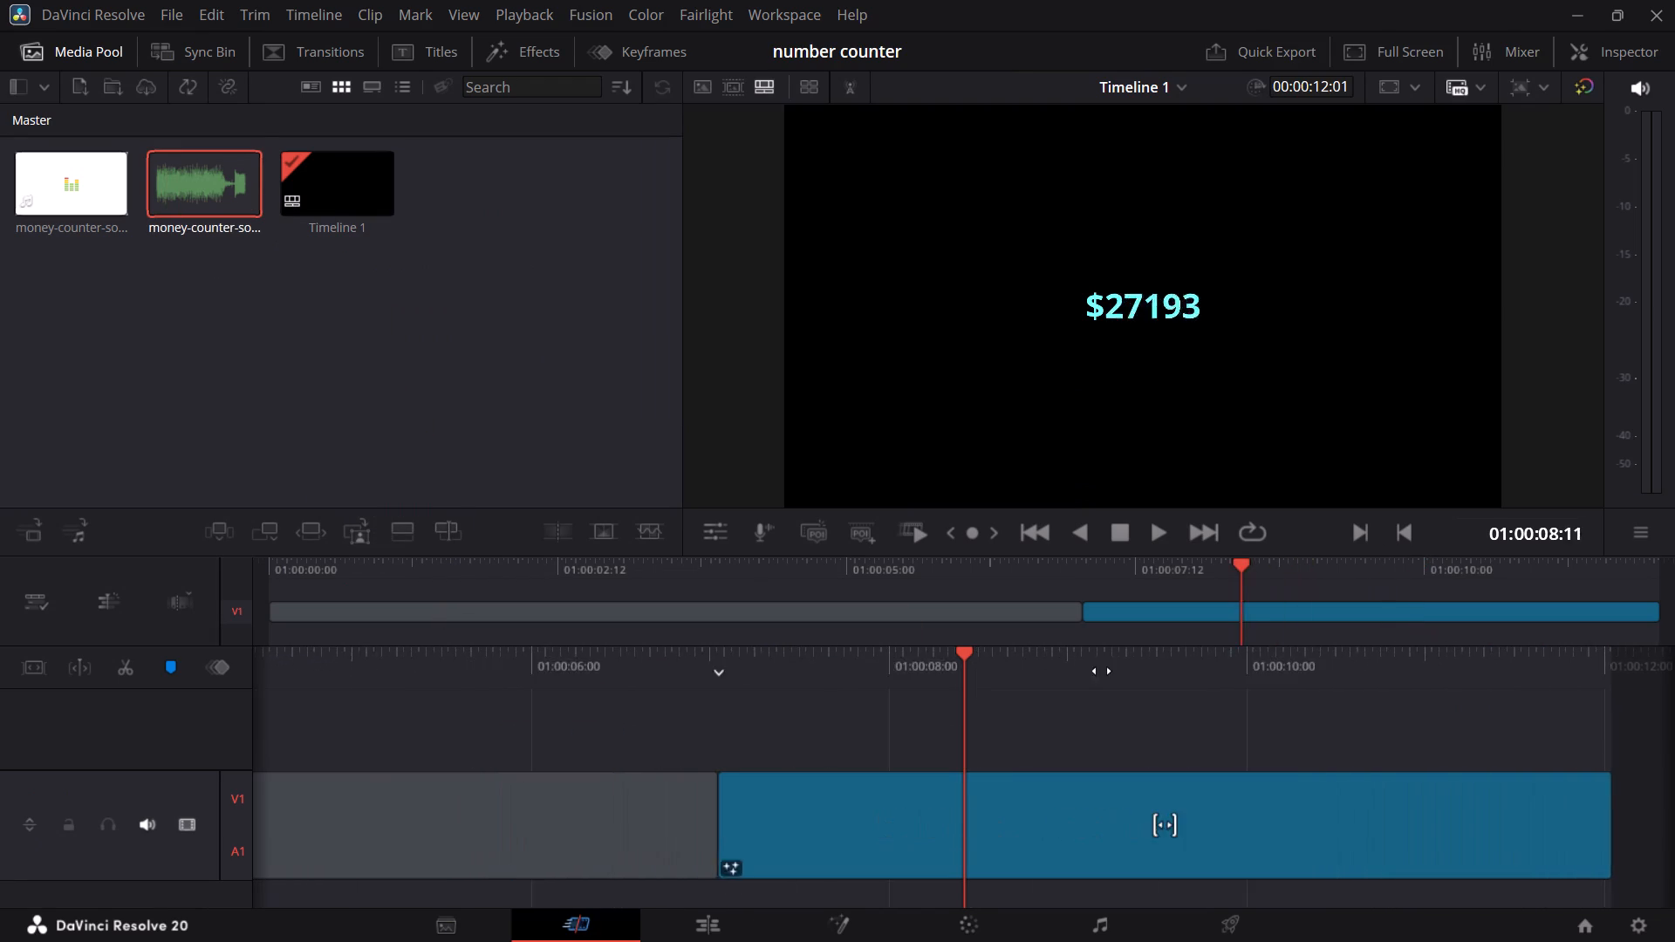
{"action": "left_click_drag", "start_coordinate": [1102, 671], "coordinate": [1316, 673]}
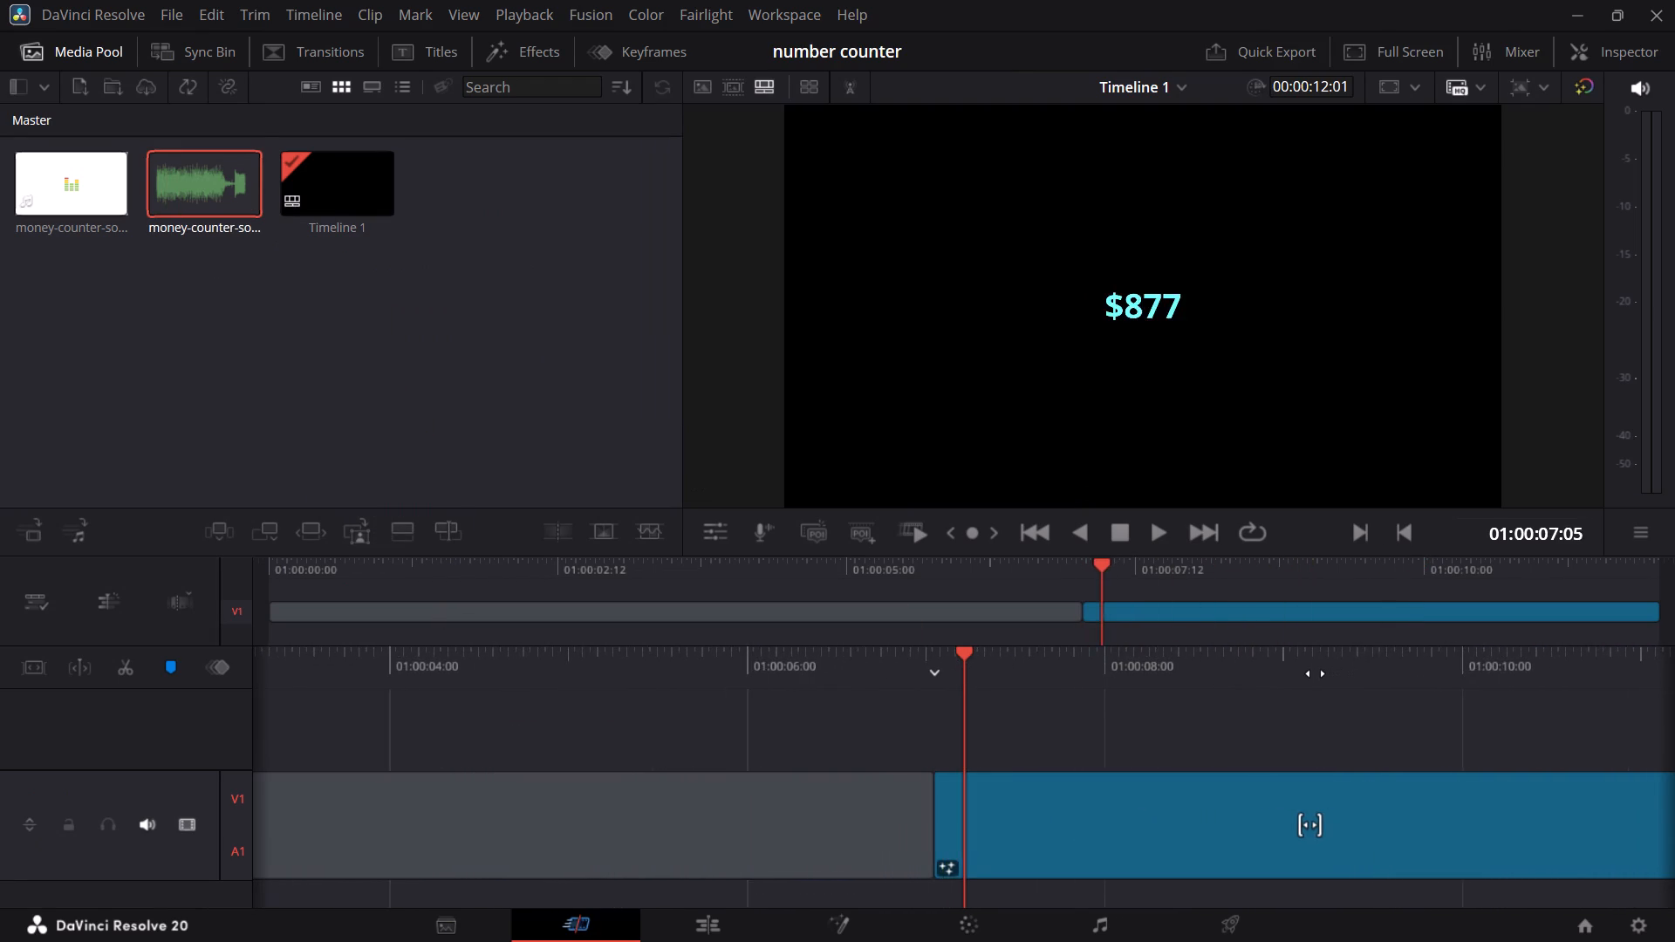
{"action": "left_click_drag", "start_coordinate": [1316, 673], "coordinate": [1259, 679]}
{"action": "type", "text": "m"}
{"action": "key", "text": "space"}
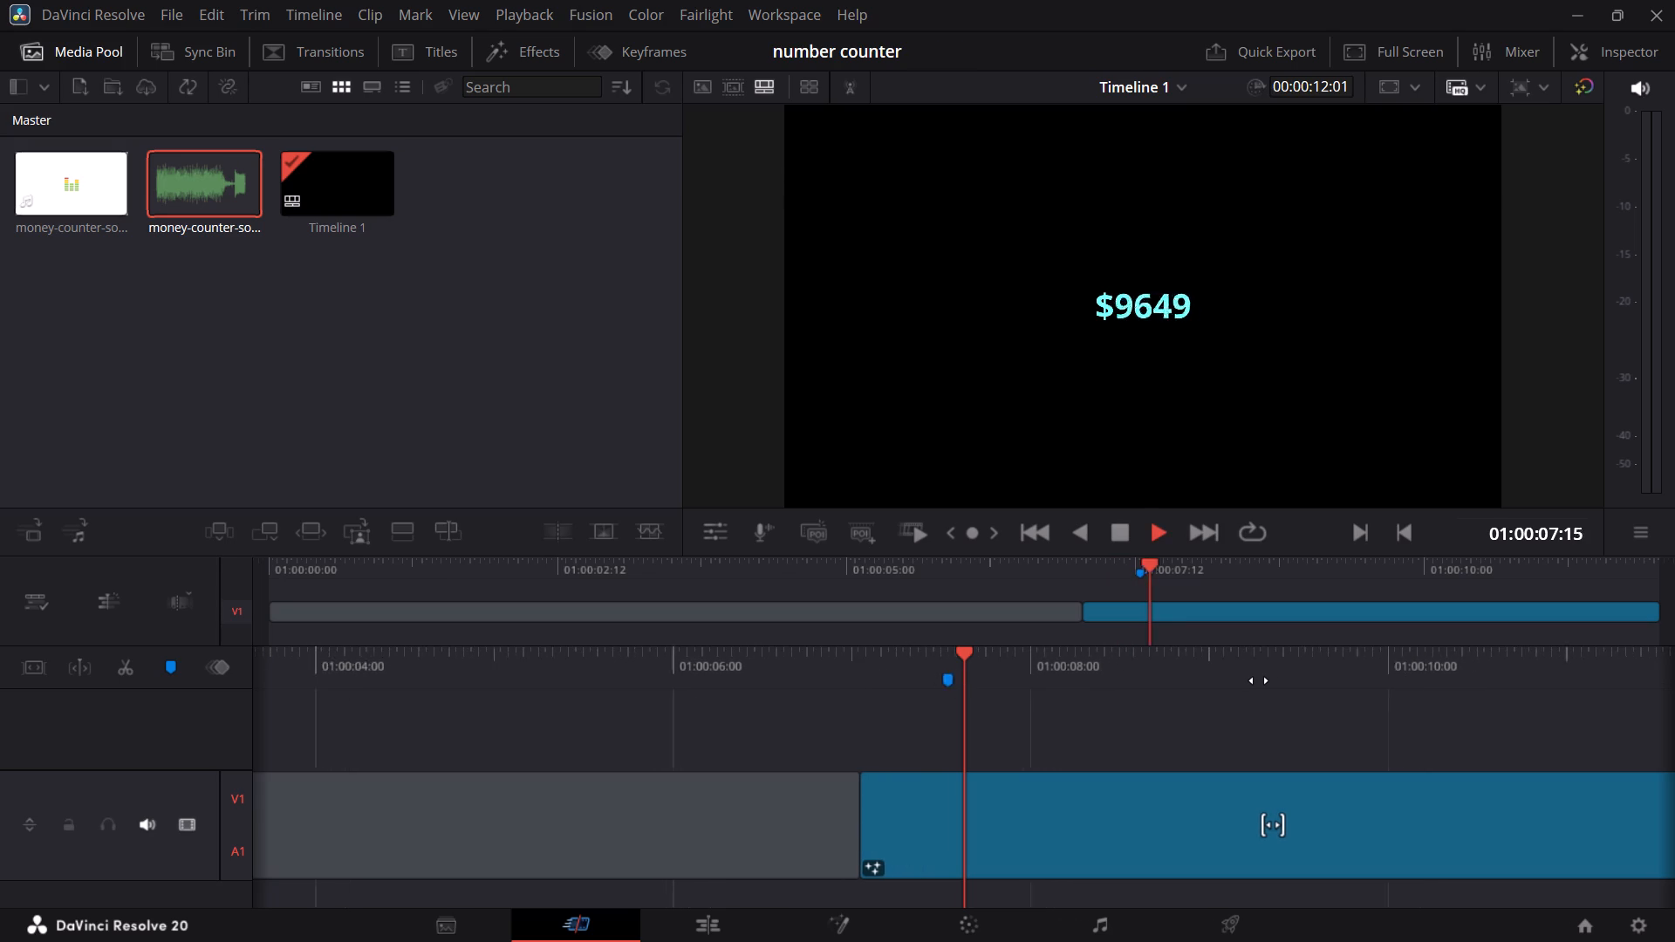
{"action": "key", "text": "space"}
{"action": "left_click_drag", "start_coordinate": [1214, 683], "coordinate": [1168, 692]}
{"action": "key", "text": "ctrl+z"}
Move the counter clip to the very beginning of Timeline 1, closing the empty gap before it.
{"action": "left_click_drag", "start_coordinate": [942, 682], "coordinate": [1166, 666]}
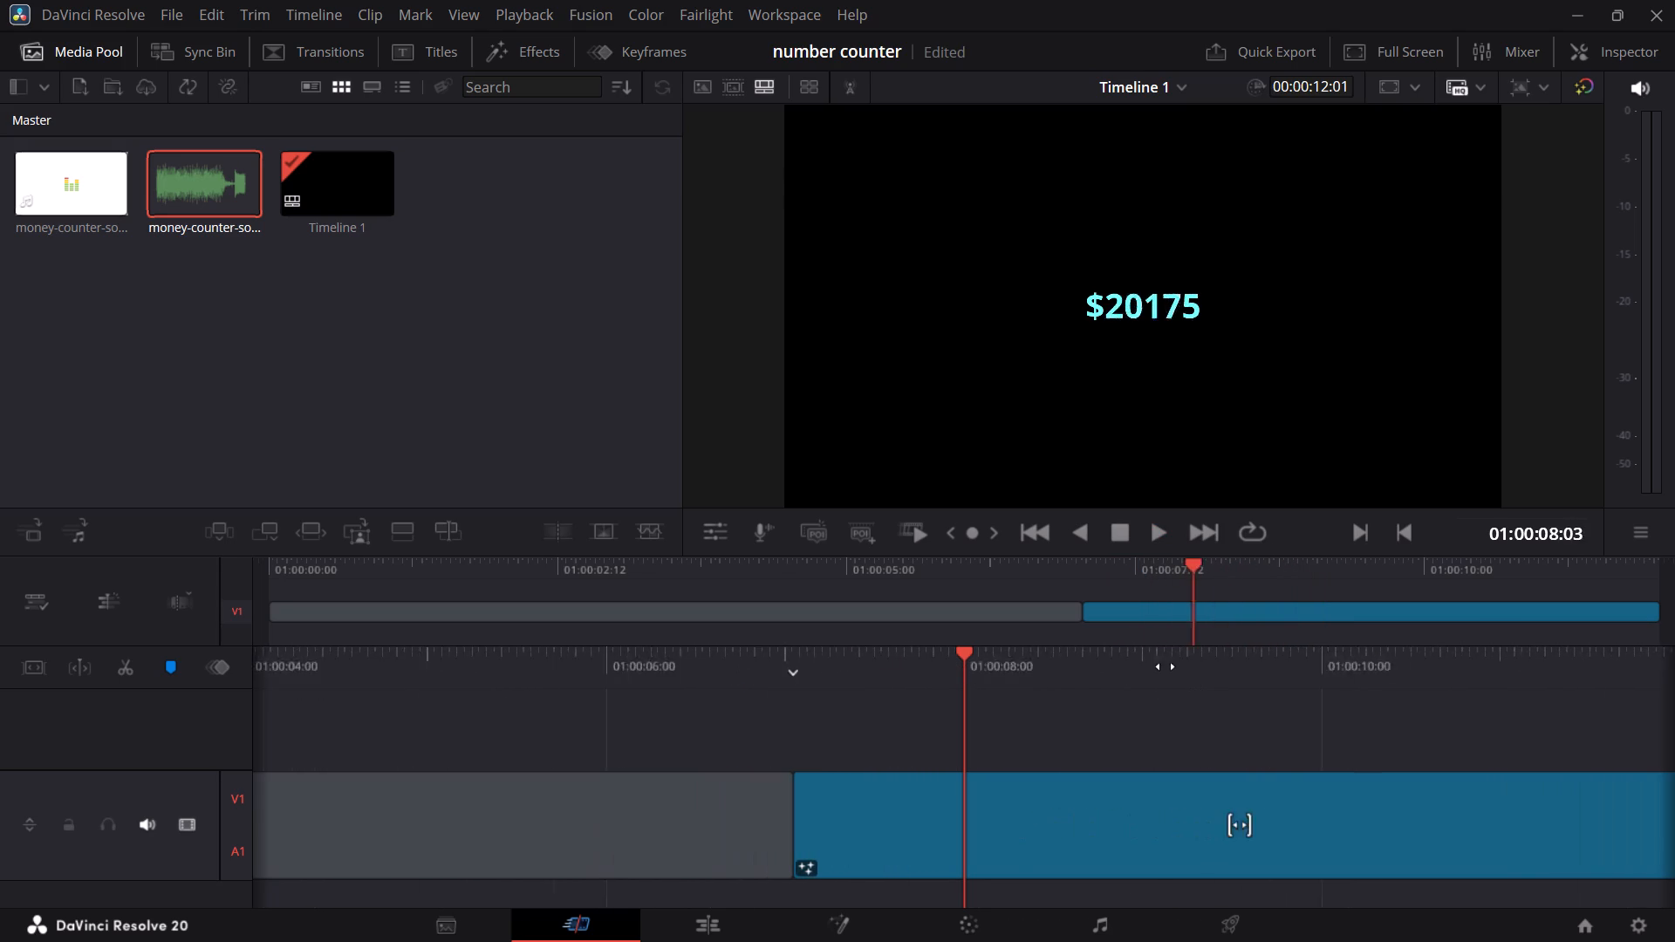
{"action": "left_click_drag", "start_coordinate": [1166, 666], "coordinate": [1674, 652]}
{"action": "left_click_drag", "start_coordinate": [1410, 673], "coordinate": [1414, 673]}
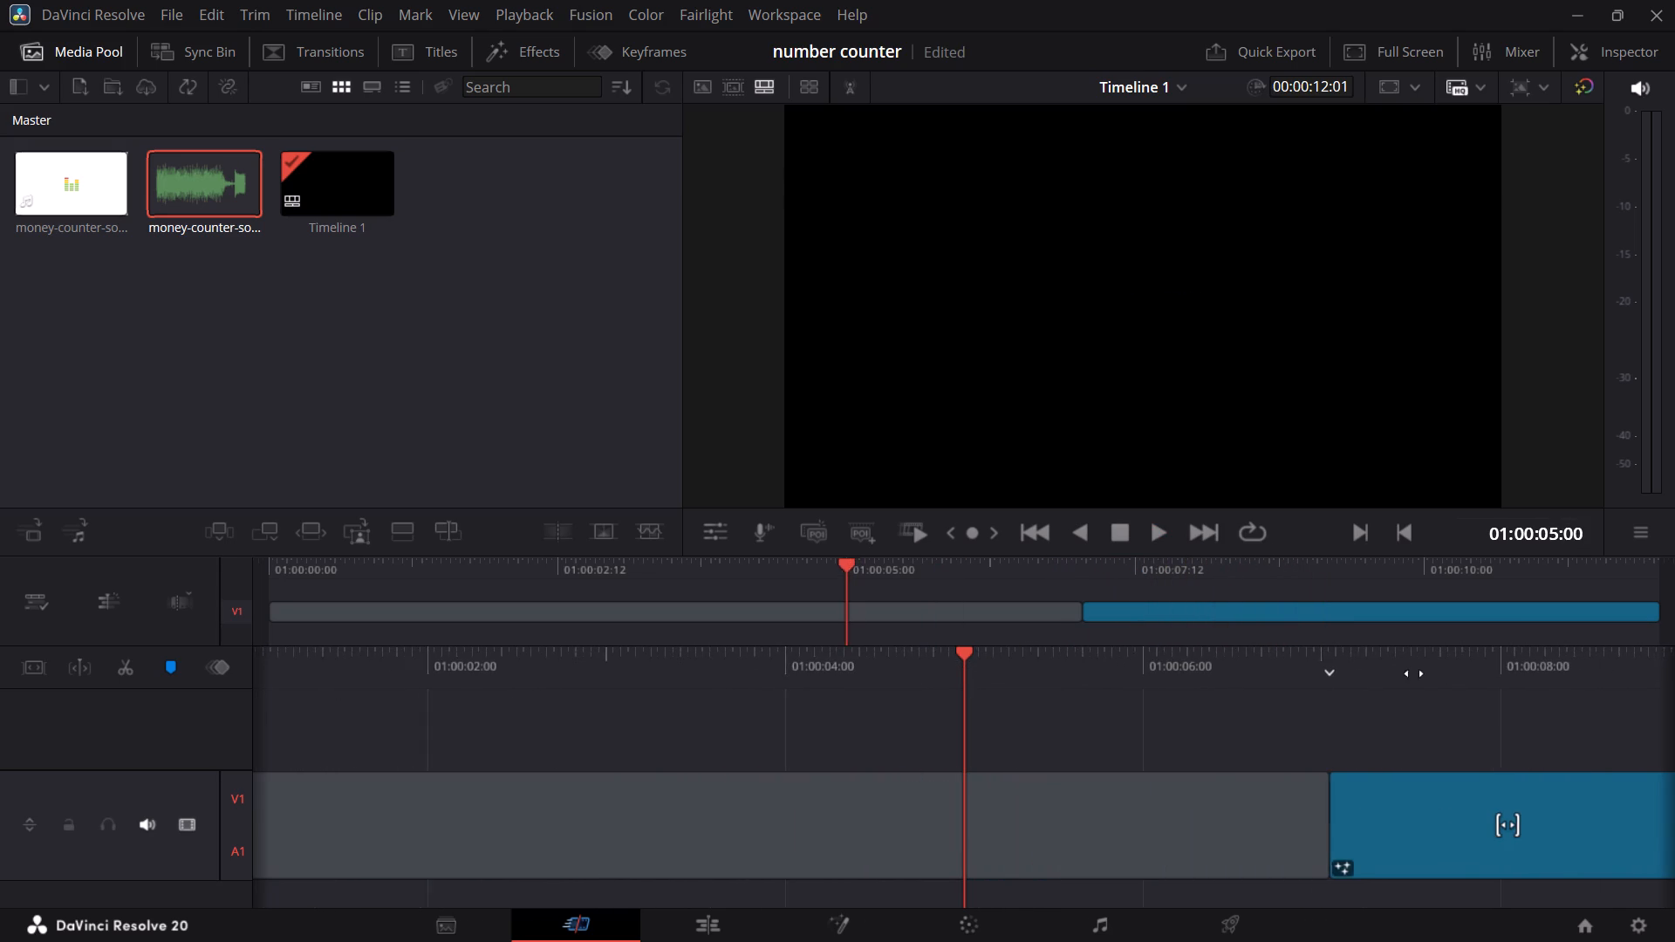
{"action": "left_click_drag", "start_coordinate": [1414, 673], "coordinate": [1561, 661]}
{"action": "left_click_drag", "start_coordinate": [981, 699], "coordinate": [1245, 709]}
{"action": "scroll", "coordinate": [1108, 699], "scroll_direction": "down", "scroll_amount": 5, "text": "ctrl"}
{"action": "scroll", "coordinate": [1192, 754], "scroll_direction": "down", "scroll_amount": 2, "text": "ctrl"}
{"action": "left_click_drag", "start_coordinate": [1057, 836], "coordinate": [698, 818]}
{"action": "left_click_drag", "start_coordinate": [644, 790], "coordinate": [36, 772]}
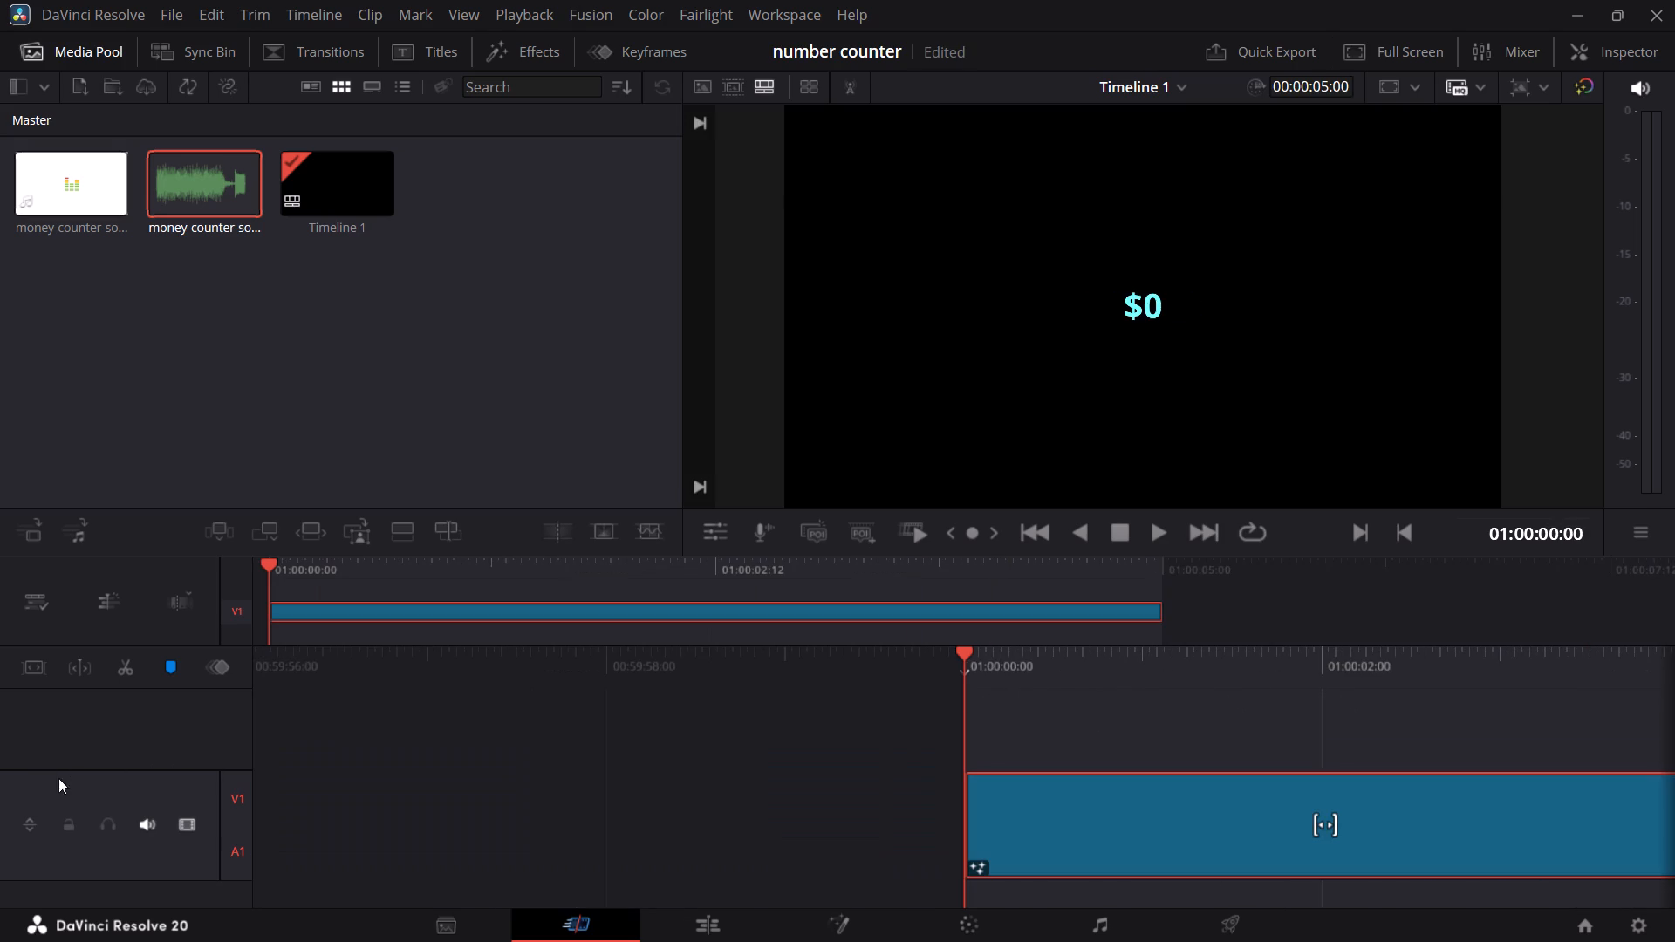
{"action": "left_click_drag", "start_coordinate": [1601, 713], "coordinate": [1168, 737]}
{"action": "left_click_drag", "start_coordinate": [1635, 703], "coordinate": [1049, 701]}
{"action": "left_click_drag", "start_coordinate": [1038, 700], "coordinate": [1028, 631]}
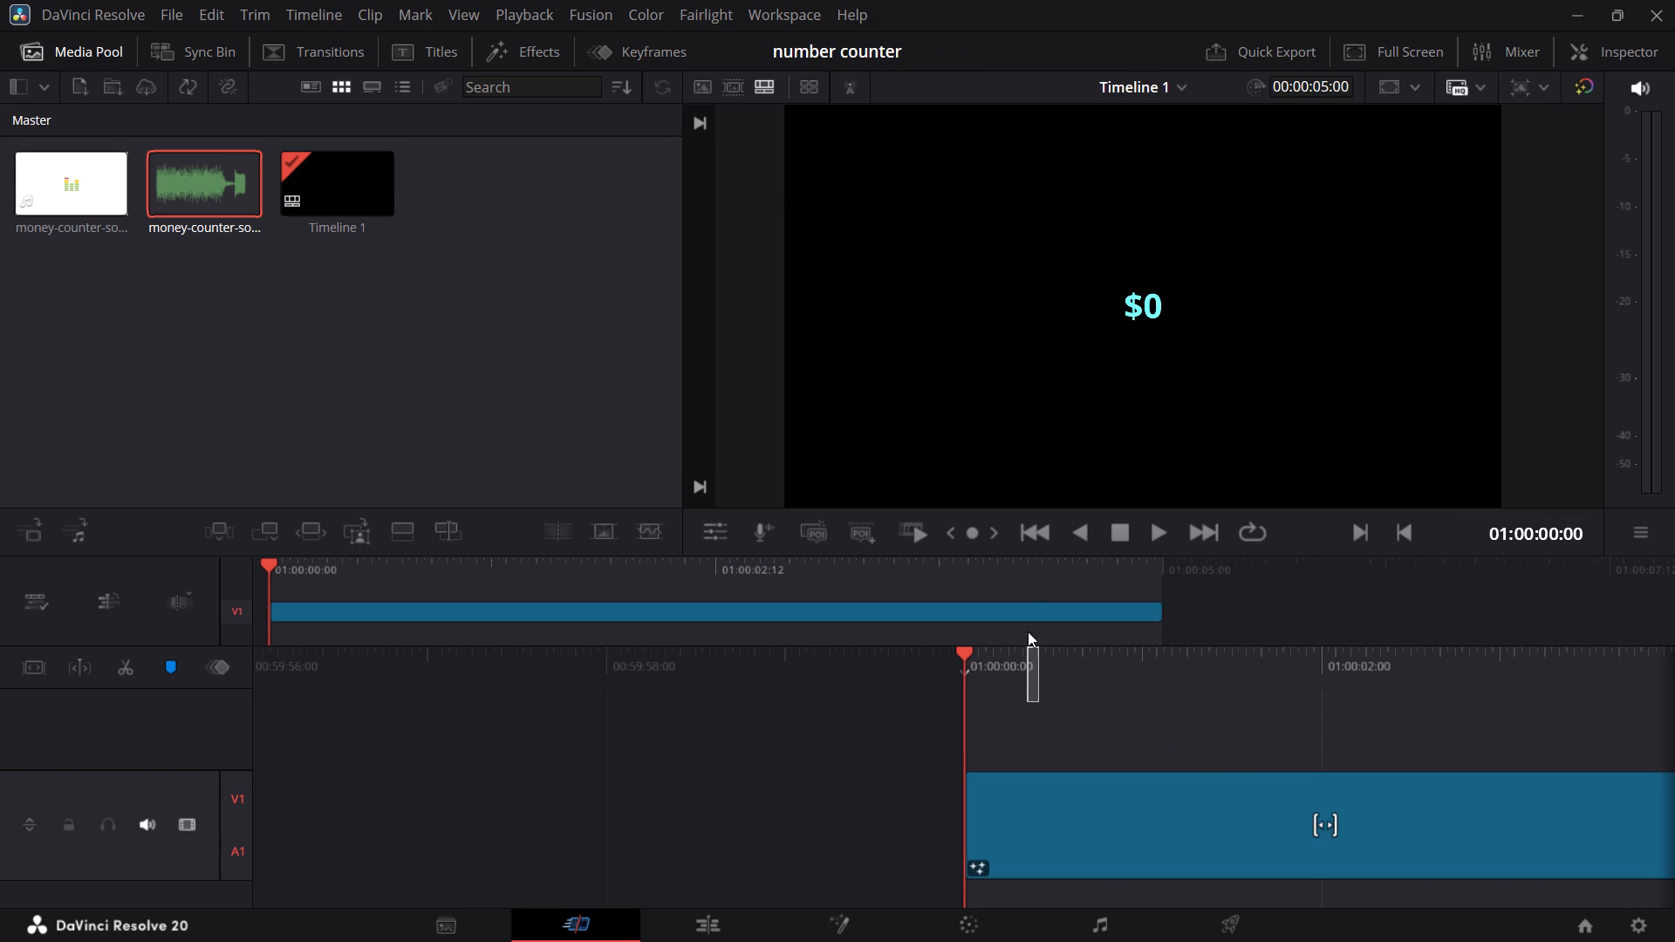
Place the money counter WAV on an audio track beneath the counter clip, aligned to the start of Timeline 1.
{"action": "left_click_drag", "start_coordinate": [1028, 631], "coordinate": [1023, 593]}
{"action": "left_click_drag", "start_coordinate": [232, 174], "coordinate": [275, 623]}
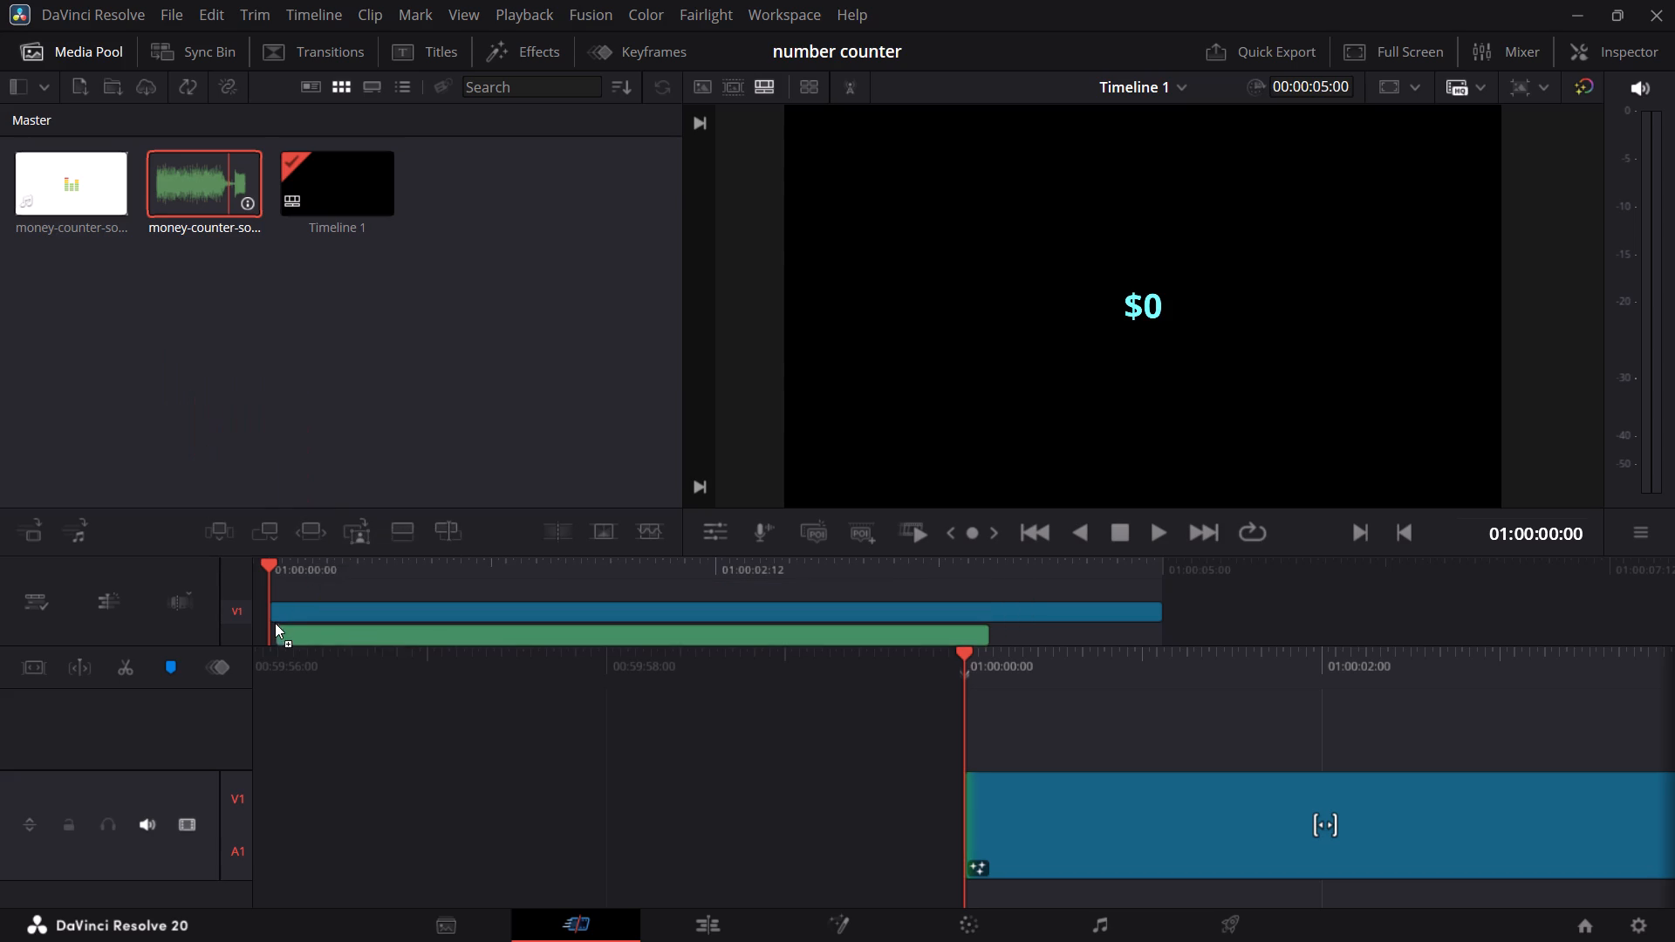
{"action": "left_click_drag", "start_coordinate": [275, 623], "coordinate": [249, 623]}
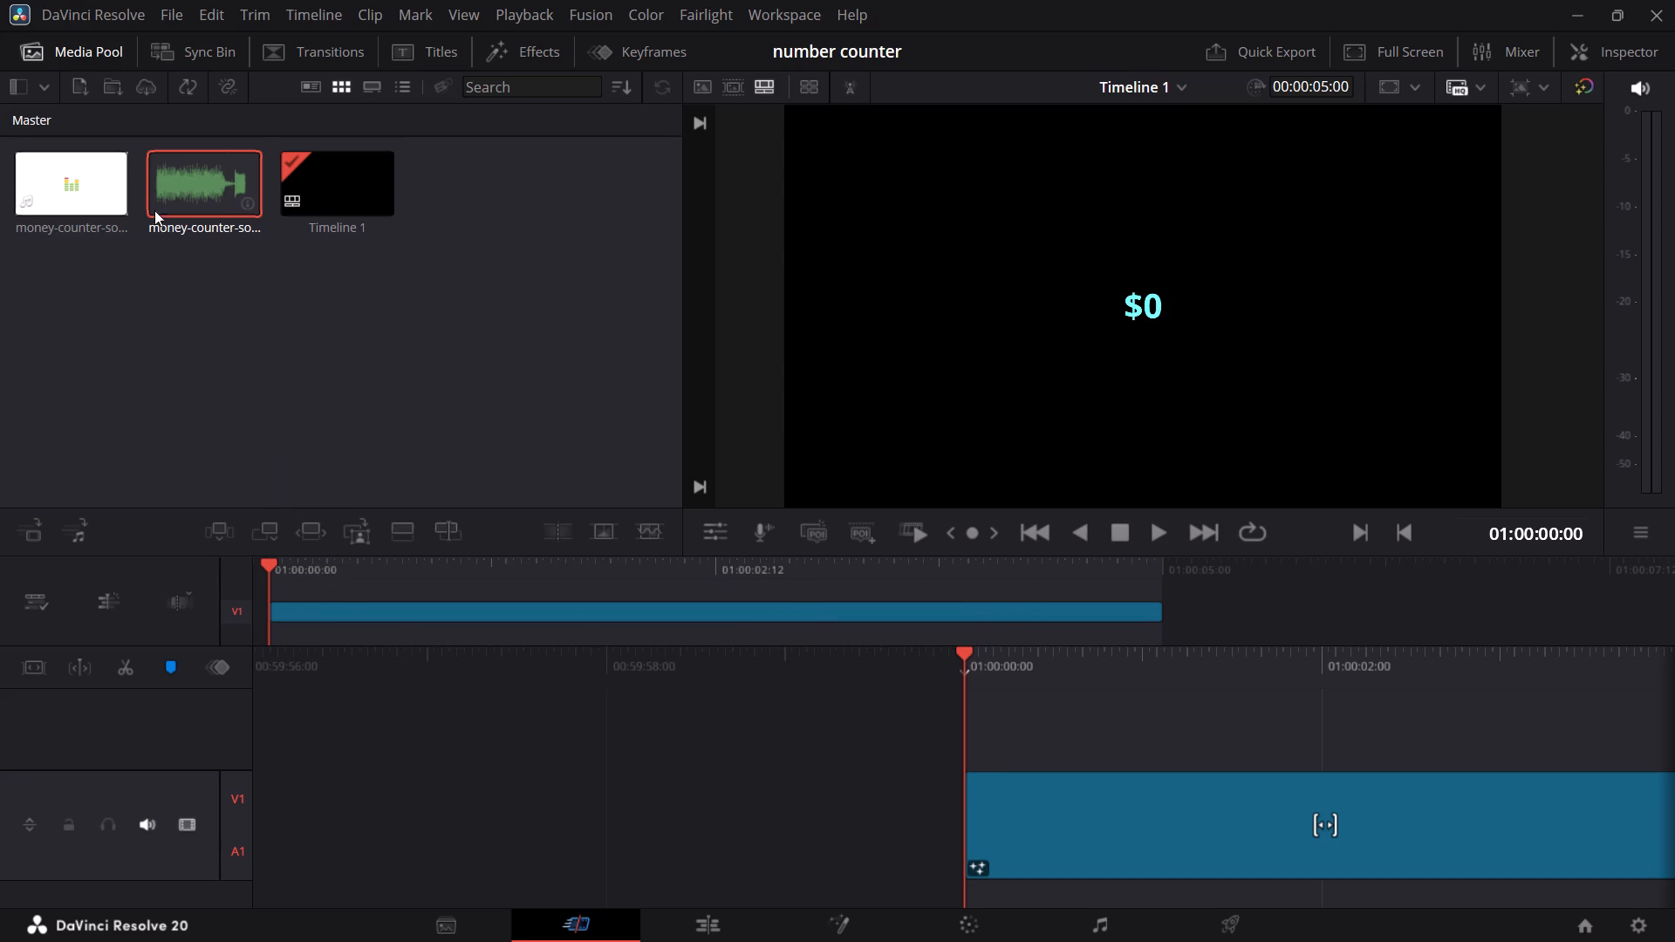
{"action": "left_click_drag", "start_coordinate": [169, 172], "coordinate": [267, 625]}
Play the timeline twice from the start to check how the sound effect syncs with the counter animation.
{"action": "key", "text": "space"}
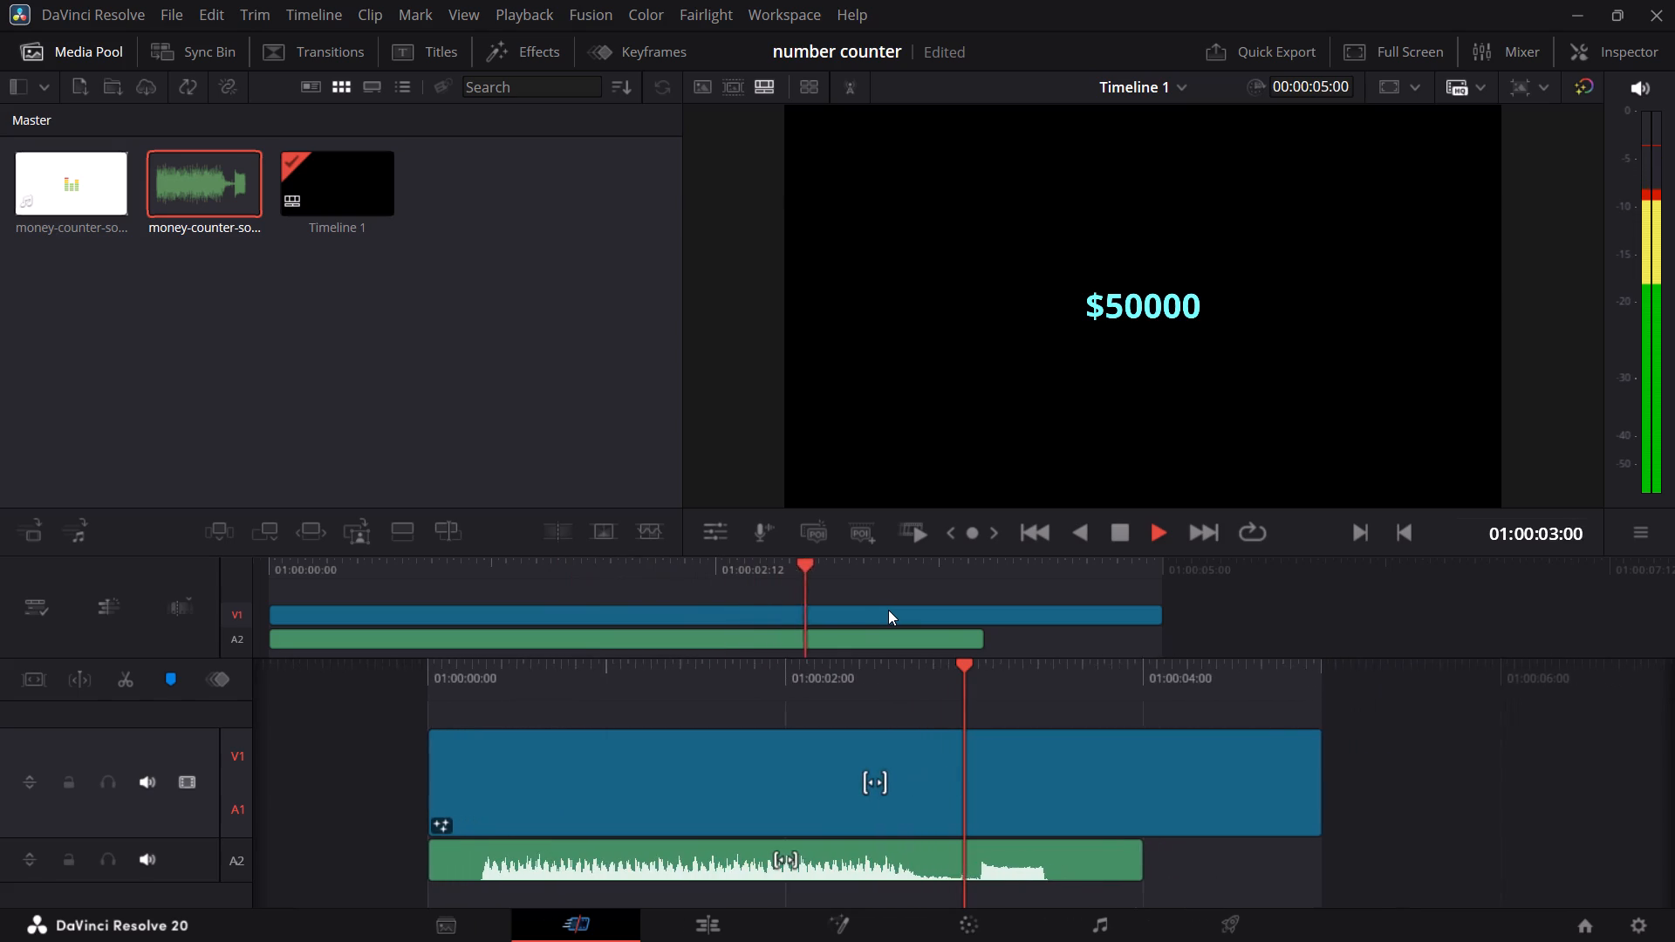
{"action": "key", "text": "space"}
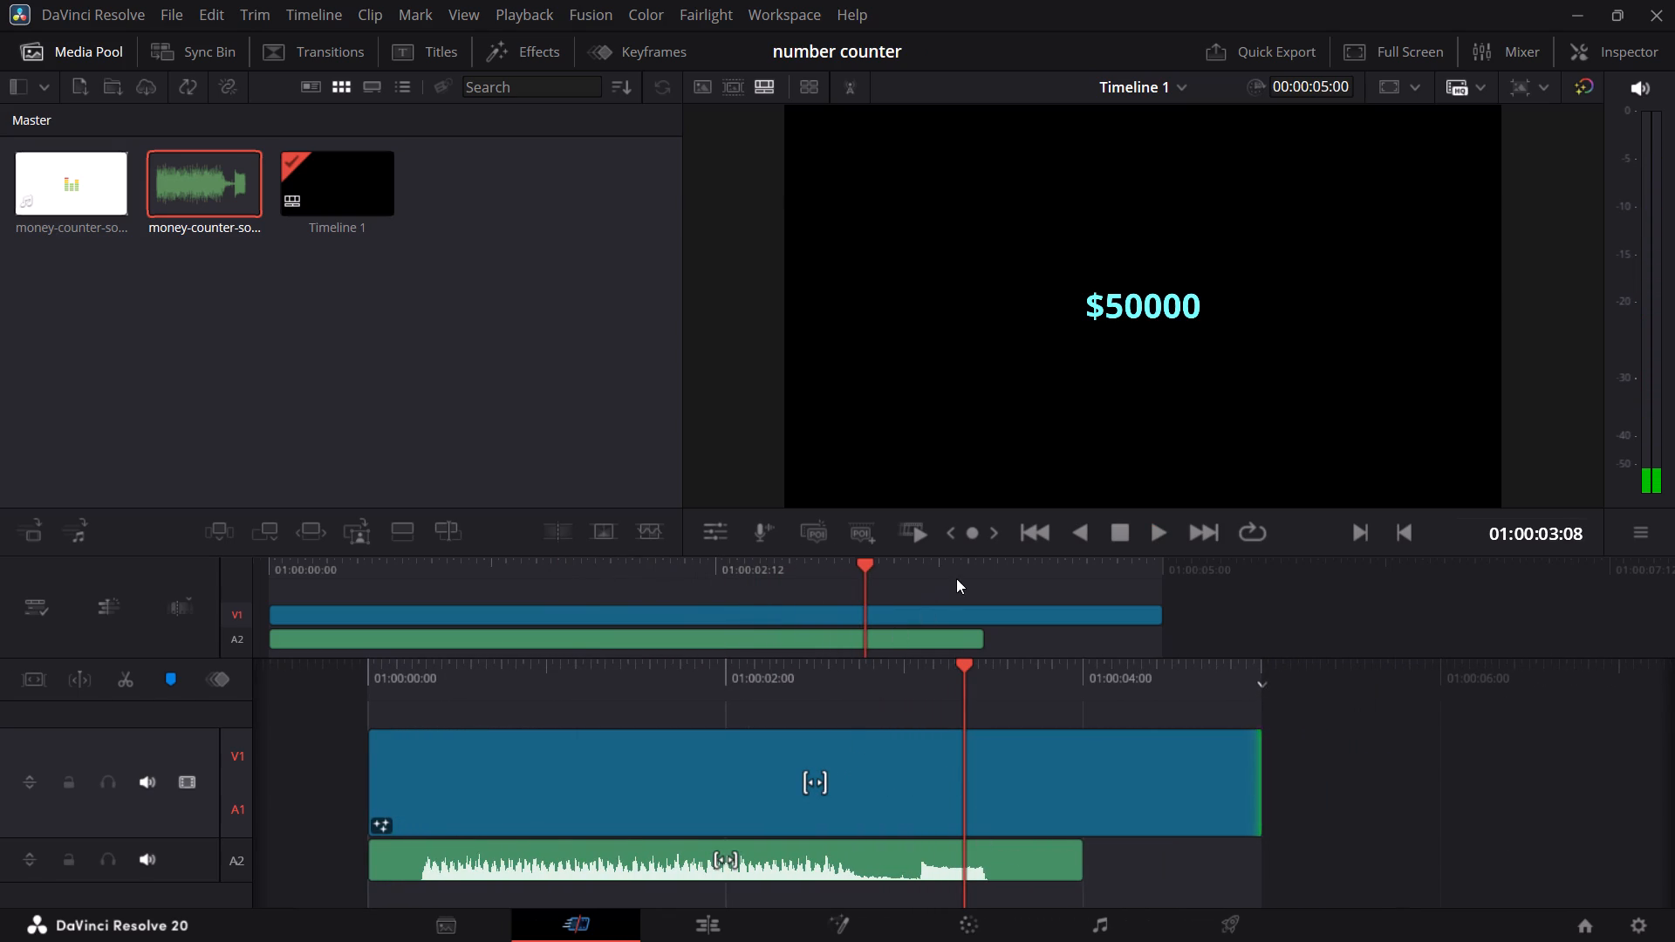
{"action": "left_click_drag", "start_coordinate": [956, 578], "coordinate": [970, 585]}
{"action": "left_click_drag", "start_coordinate": [967, 585], "coordinate": [166, 576]}
{"action": "key", "text": "space"}
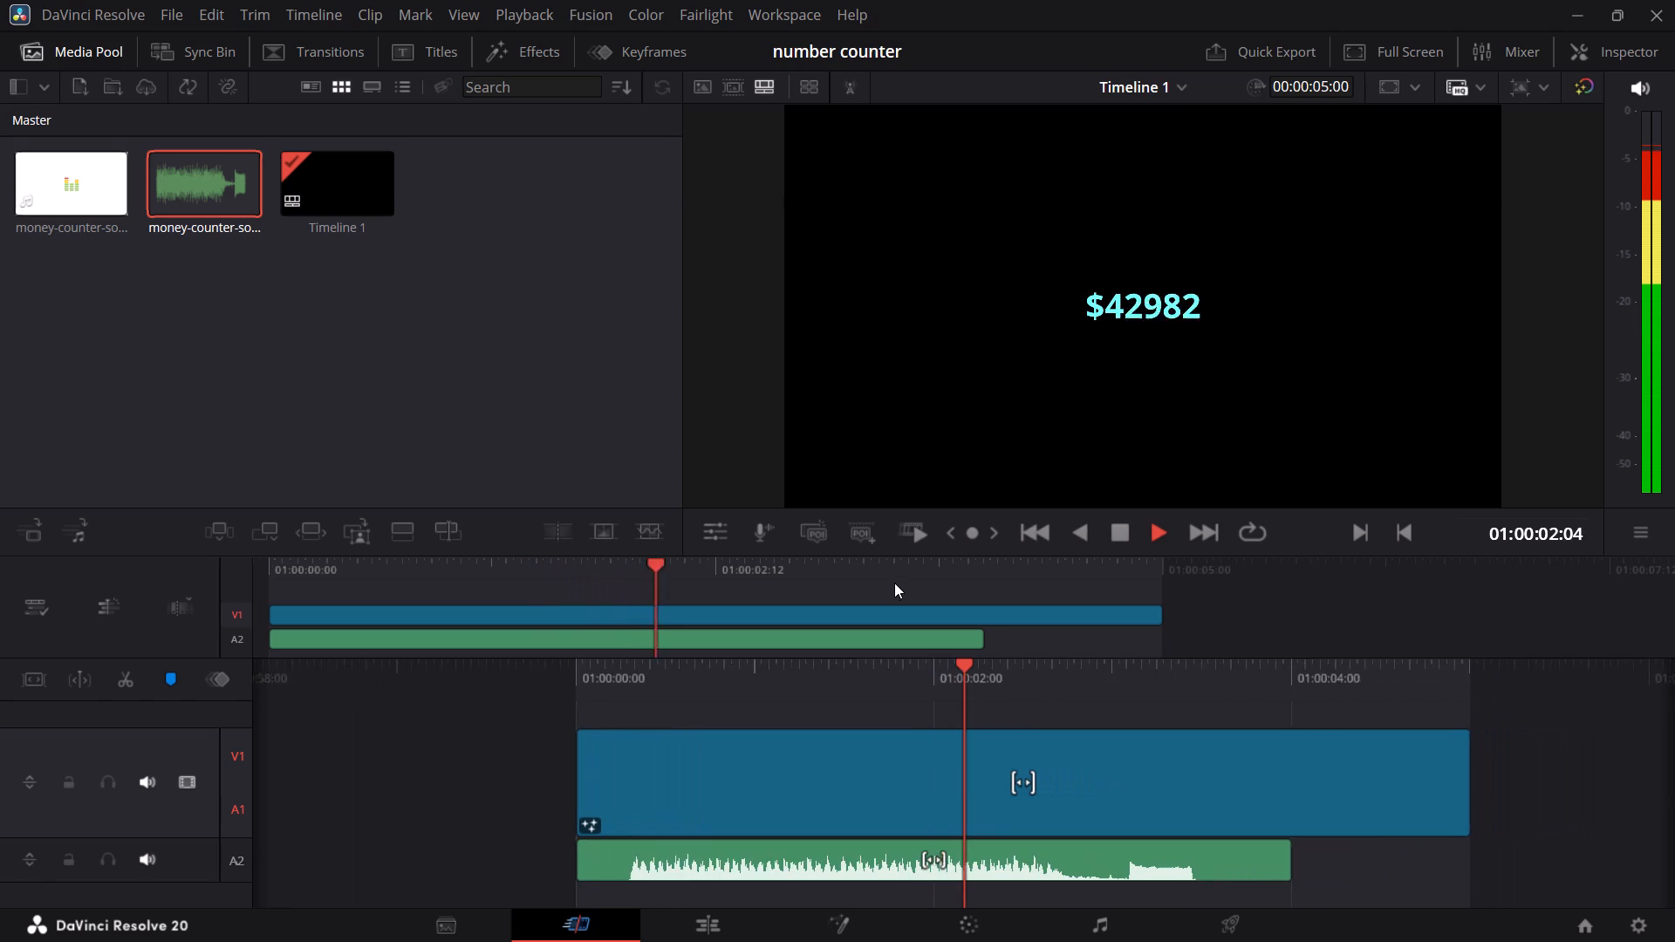
{"action": "key", "text": "space"}
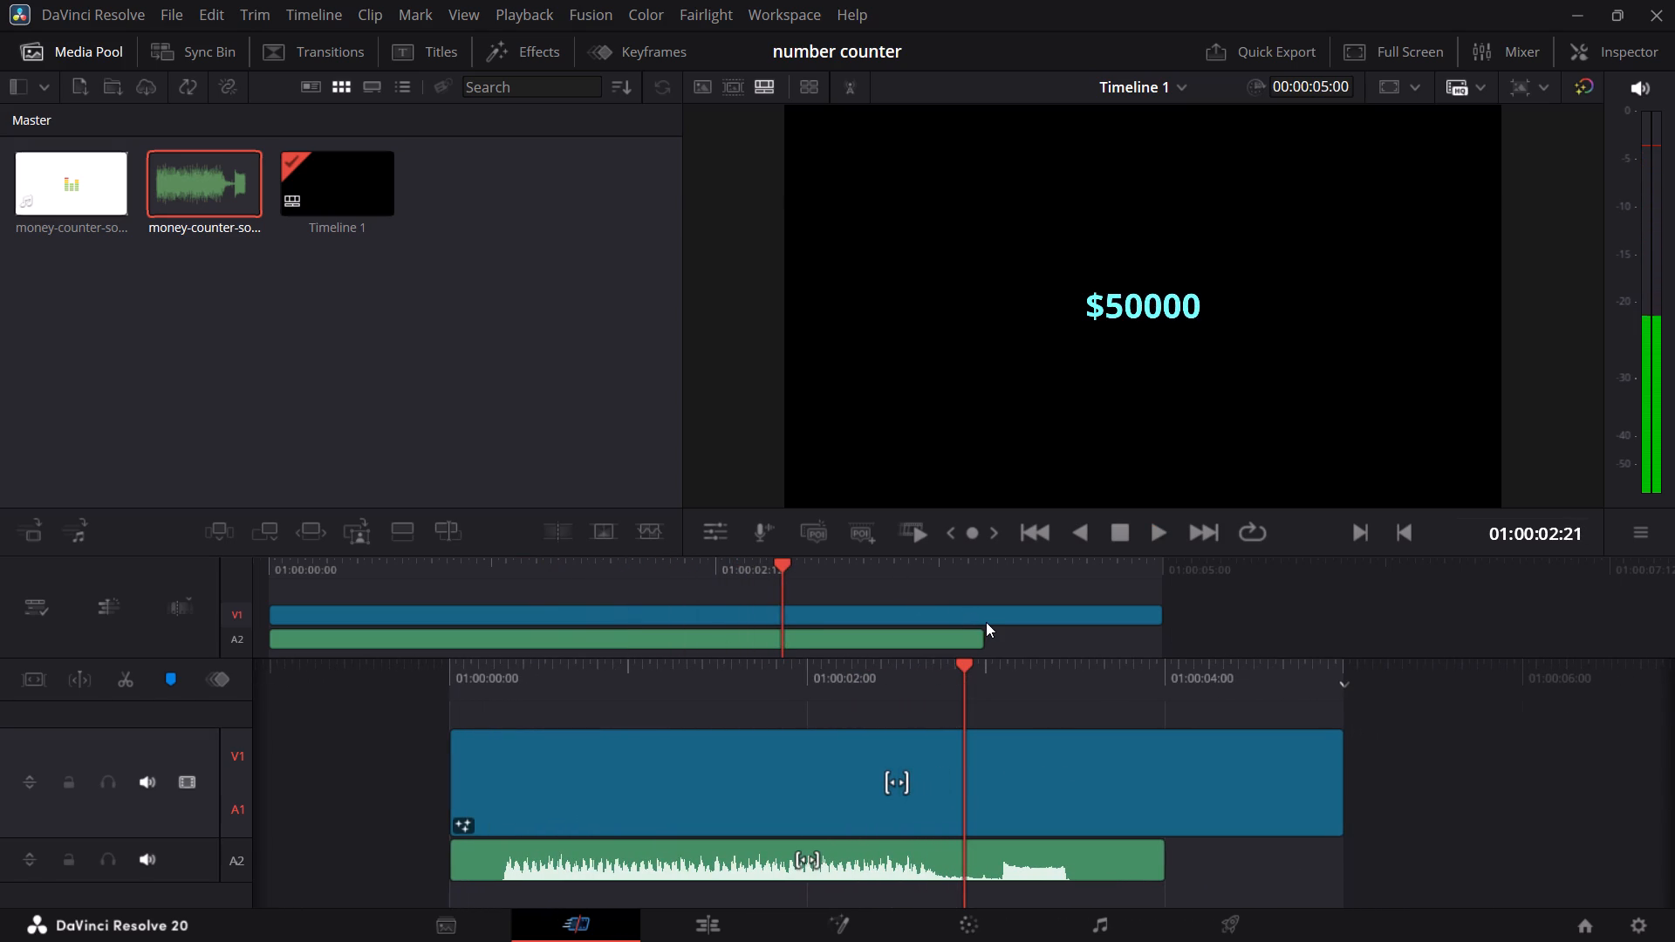
Switch to Chrome and bring up the Google search results for ytmp4 in the first tab.
{"action": "key", "text": "alt+Tab"}
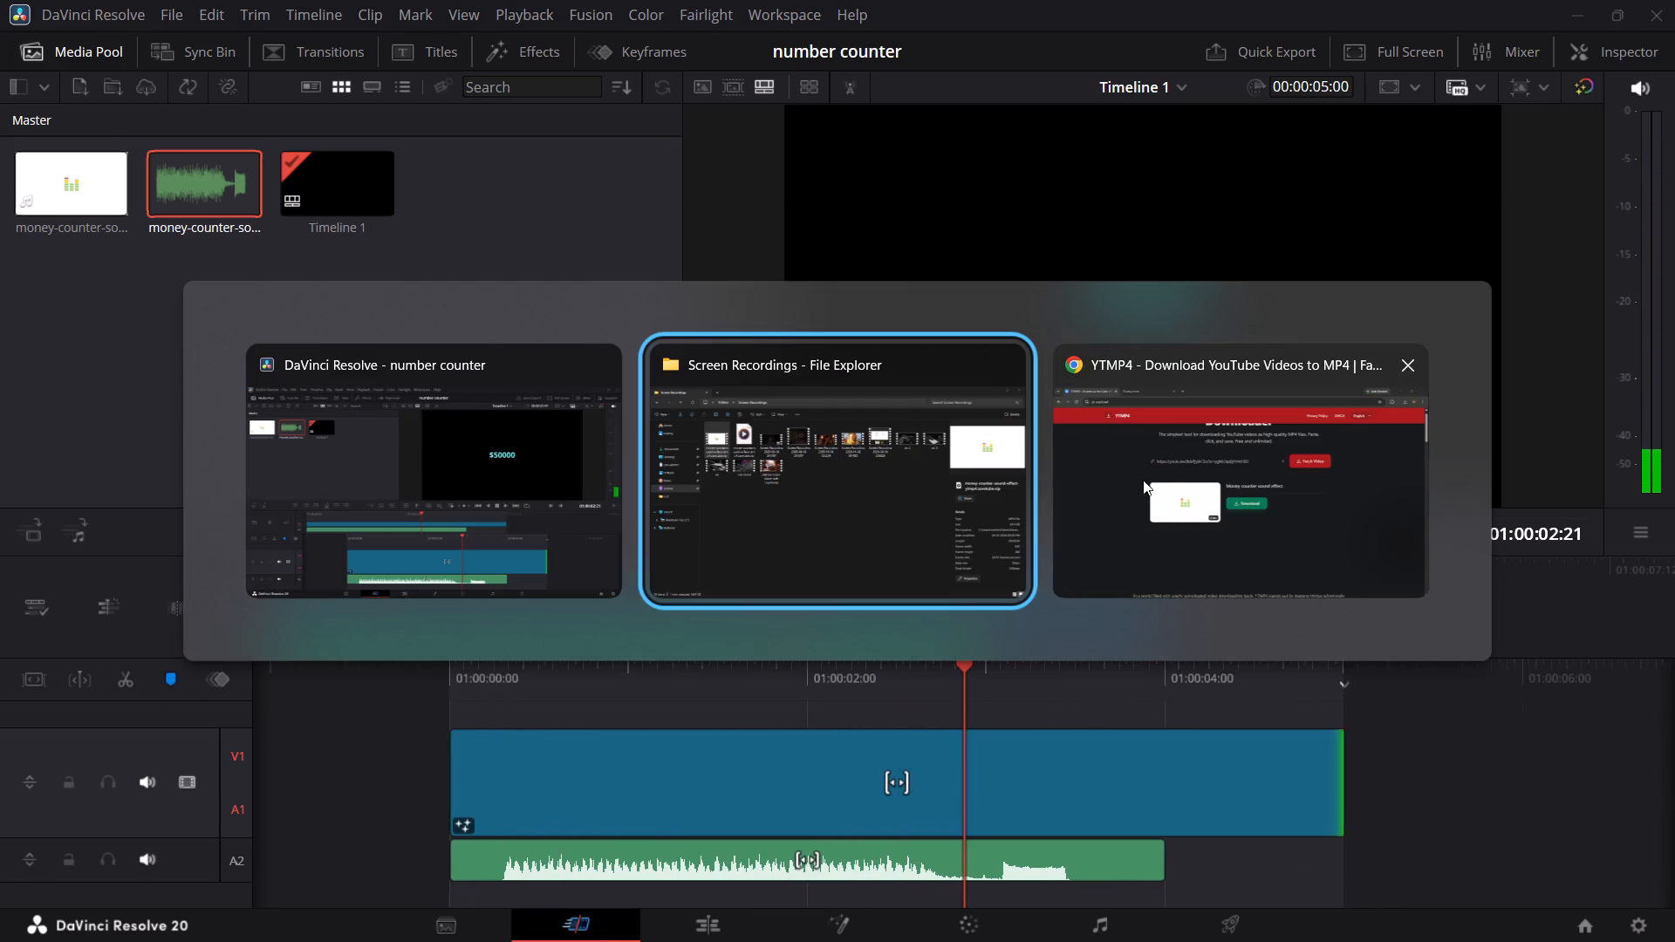
{"action": "left_click", "coordinate": [1166, 475], "text": "alt"}
{"action": "left_click", "coordinate": [33, 72]}
{"action": "left_click", "coordinate": [32, 77]}
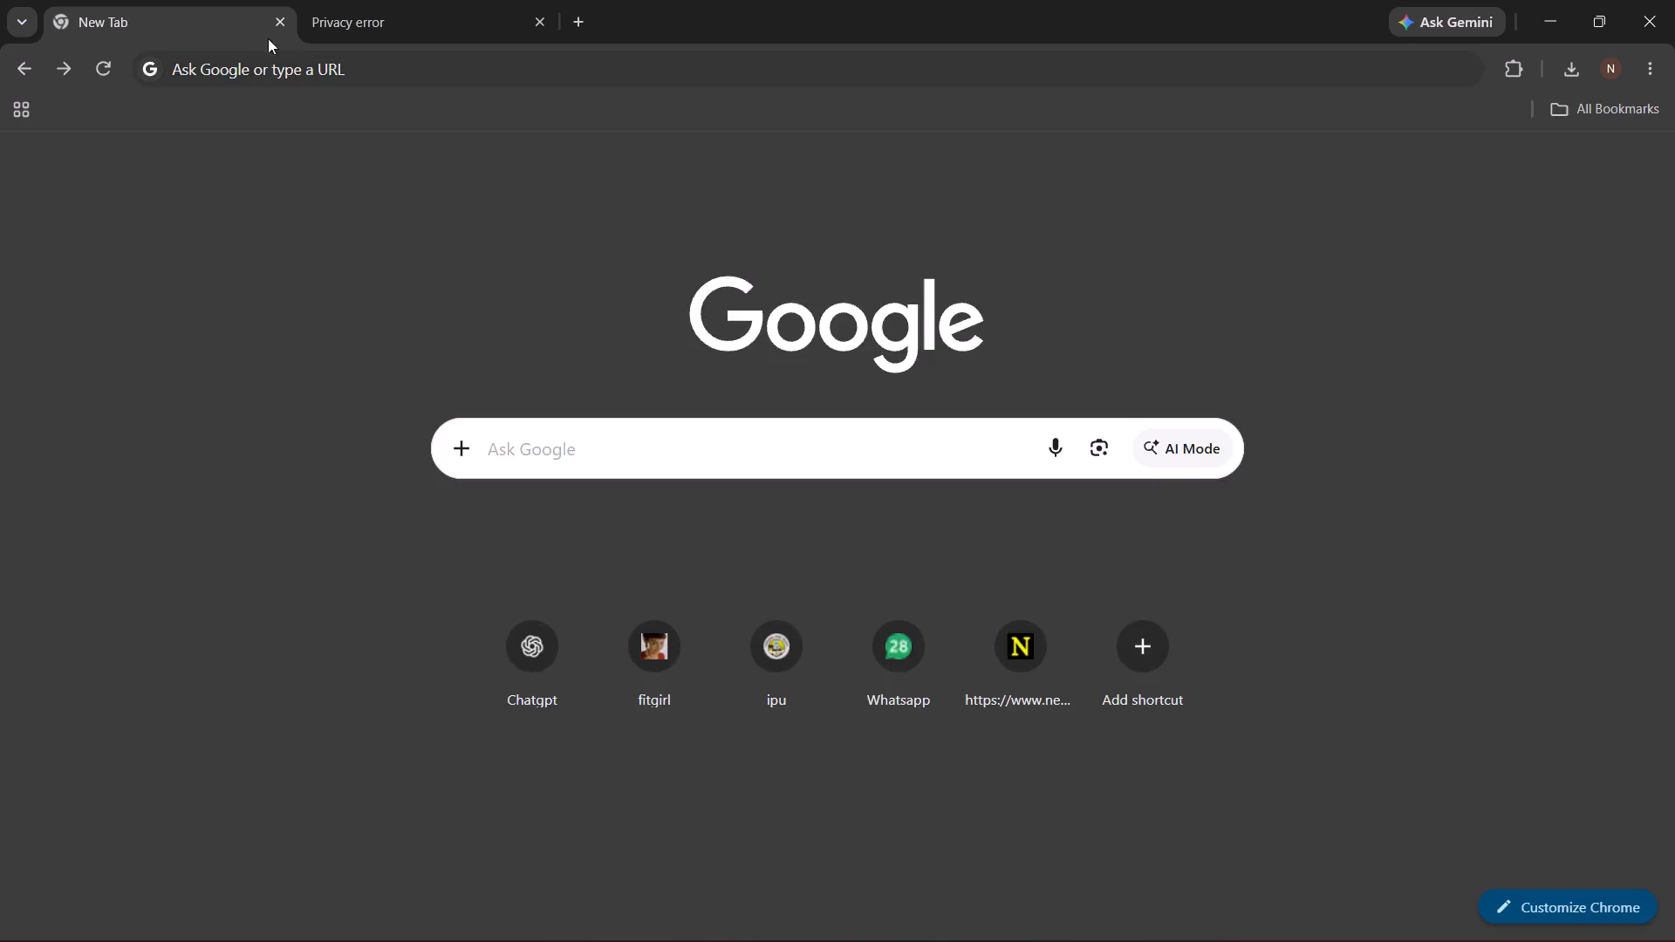
{"action": "left_click_drag", "start_coordinate": [306, 9], "coordinate": [315, 3]}
{"action": "left_click", "coordinate": [206, 0]}
{"action": "left_click", "coordinate": [755, 90]}
{"action": "left_click", "coordinate": [774, 76]}
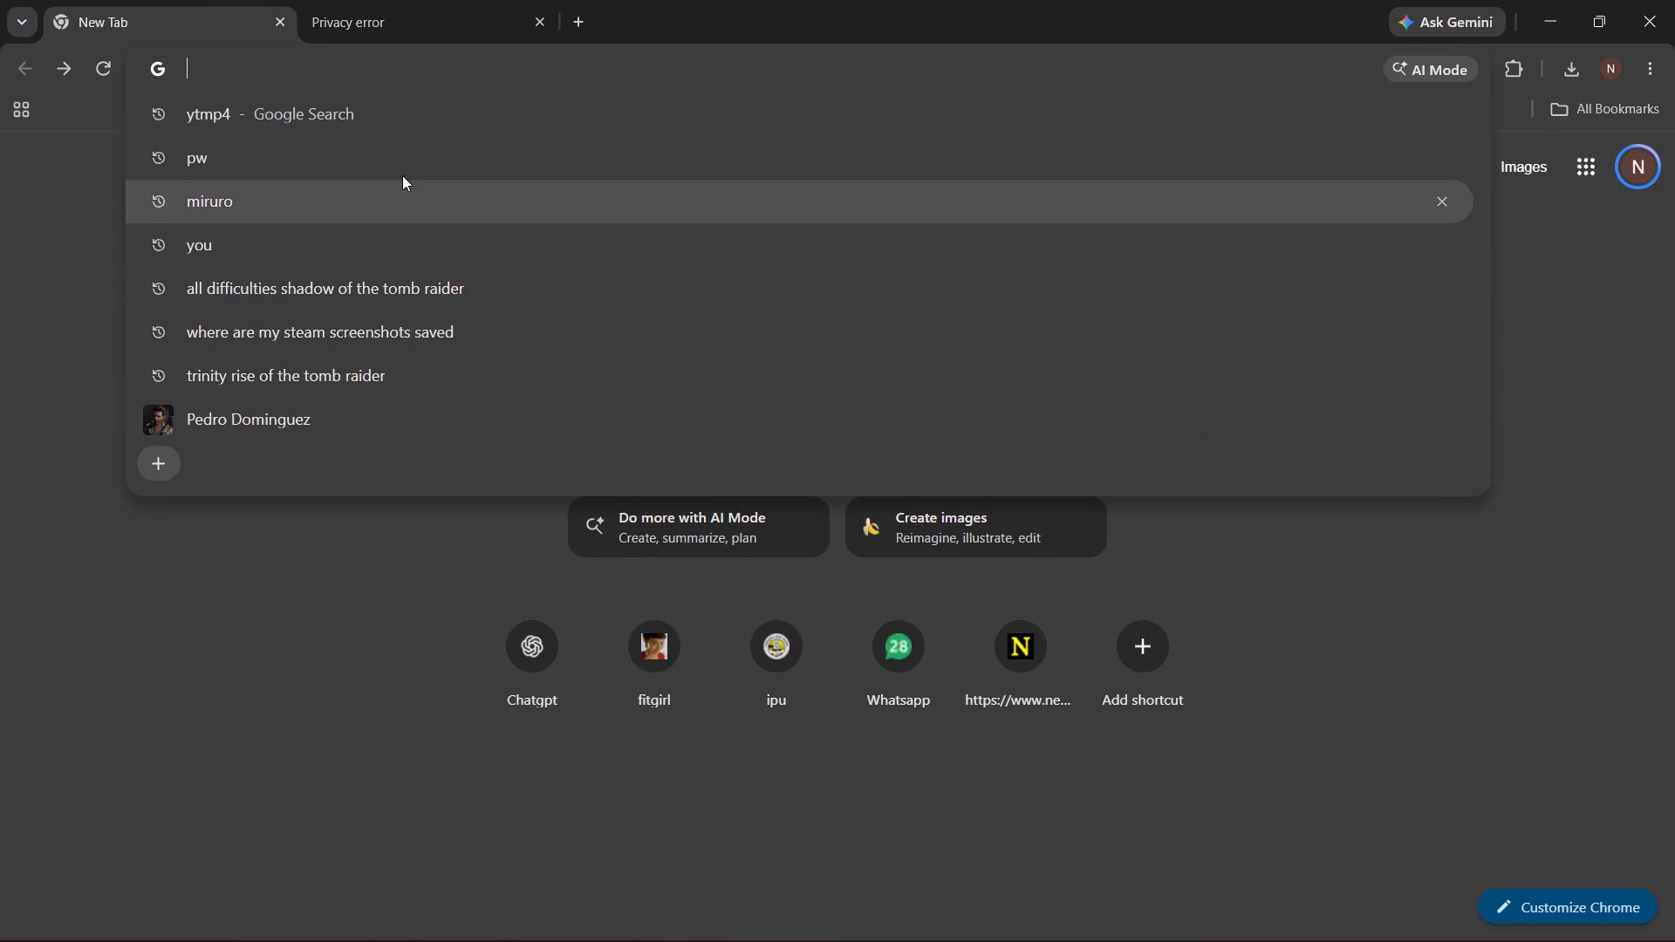
{"action": "left_click", "coordinate": [437, 135]}
Replace the privacy error tab with a new one, open YouTube there and search for "money counter sound effect".
{"action": "left_click", "coordinate": [444, 19]}
{"action": "left_click", "coordinate": [576, 10]}
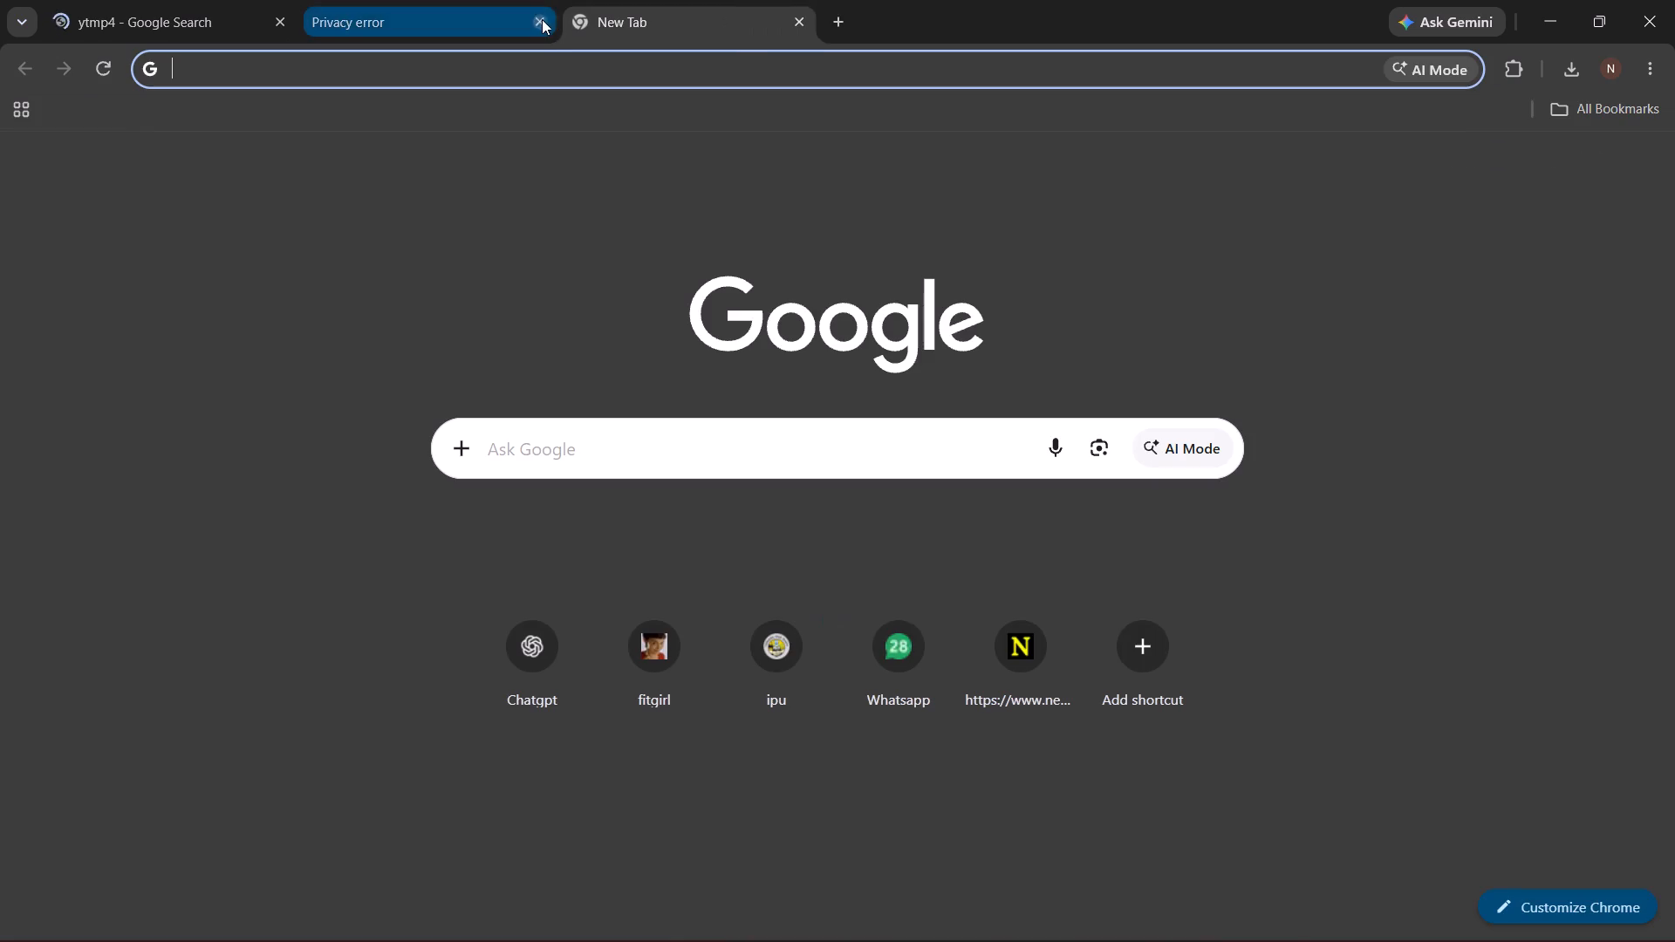
{"action": "left_click", "coordinate": [541, 19]}
{"action": "left_click", "coordinate": [553, 46]}
{"action": "left_click", "coordinate": [560, 74]}
{"action": "left_click", "coordinate": [304, 259]}
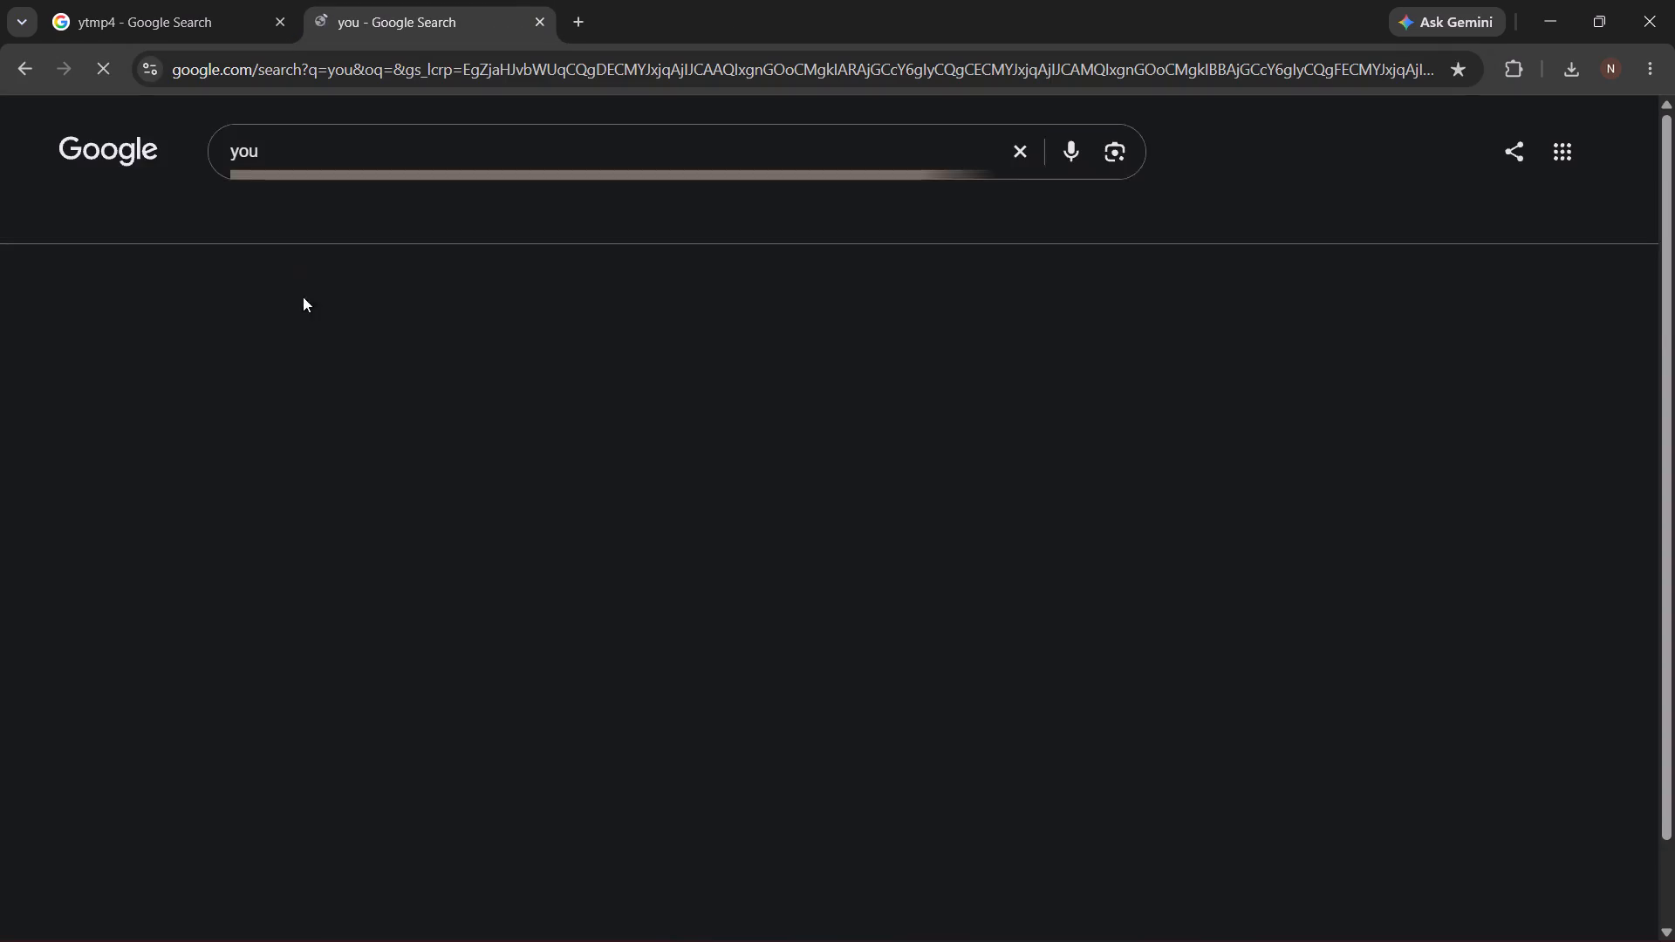
{"action": "left_click", "coordinate": [301, 362]}
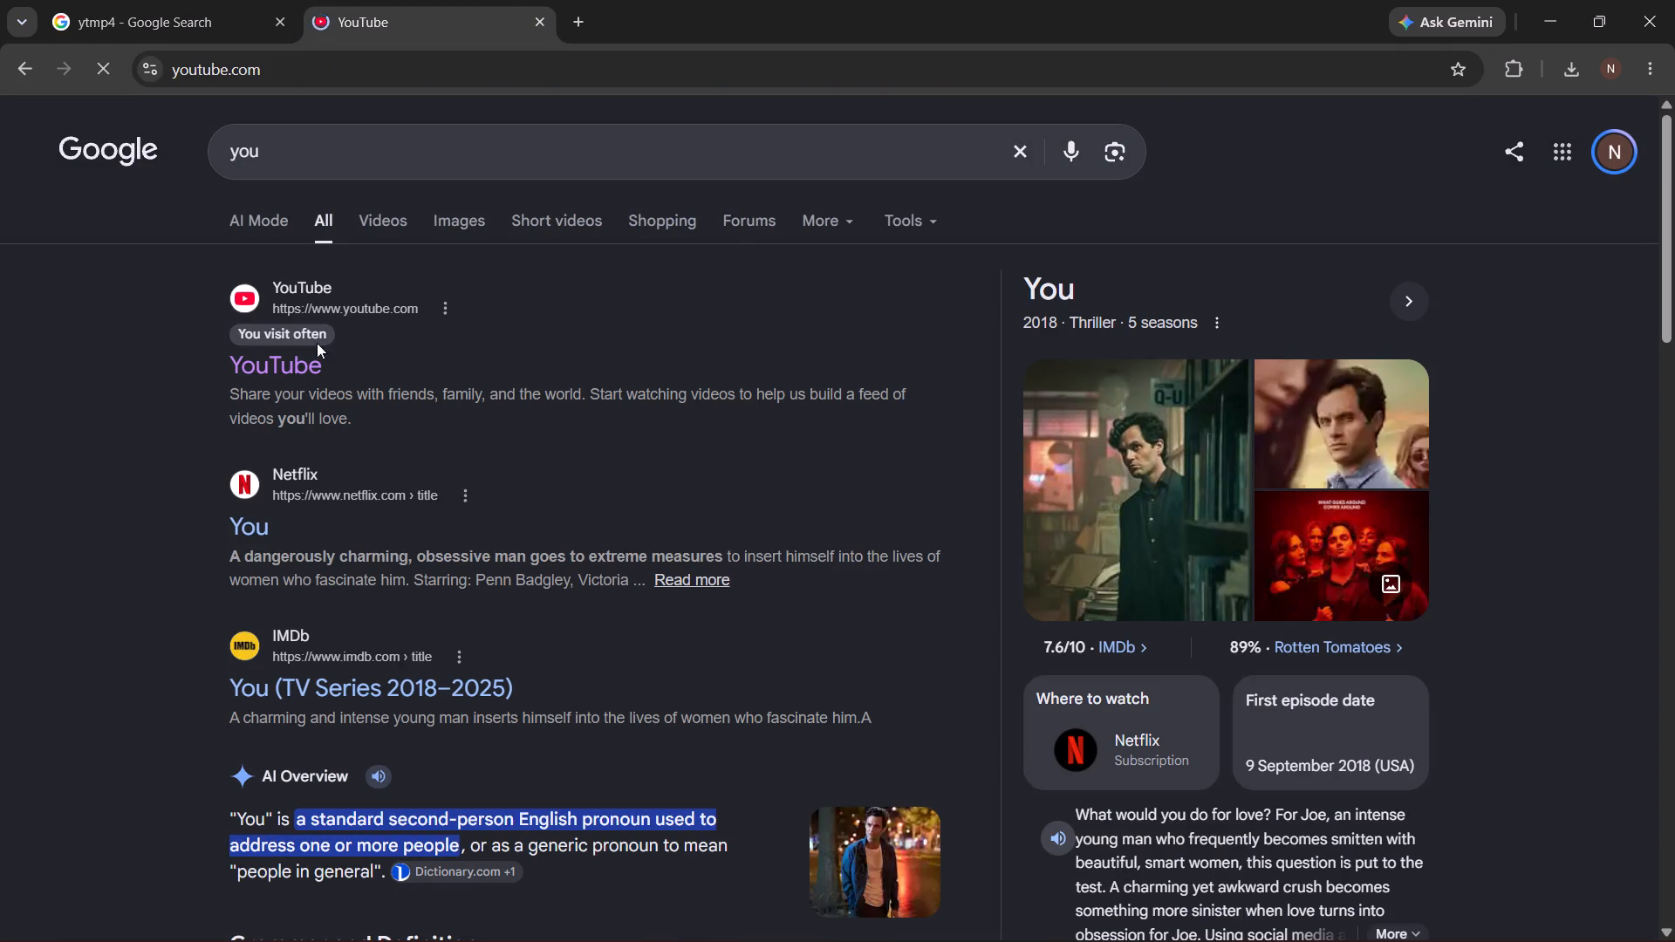
{"action": "left_click", "coordinate": [277, 368]}
{"action": "left_click", "coordinate": [642, 123]}
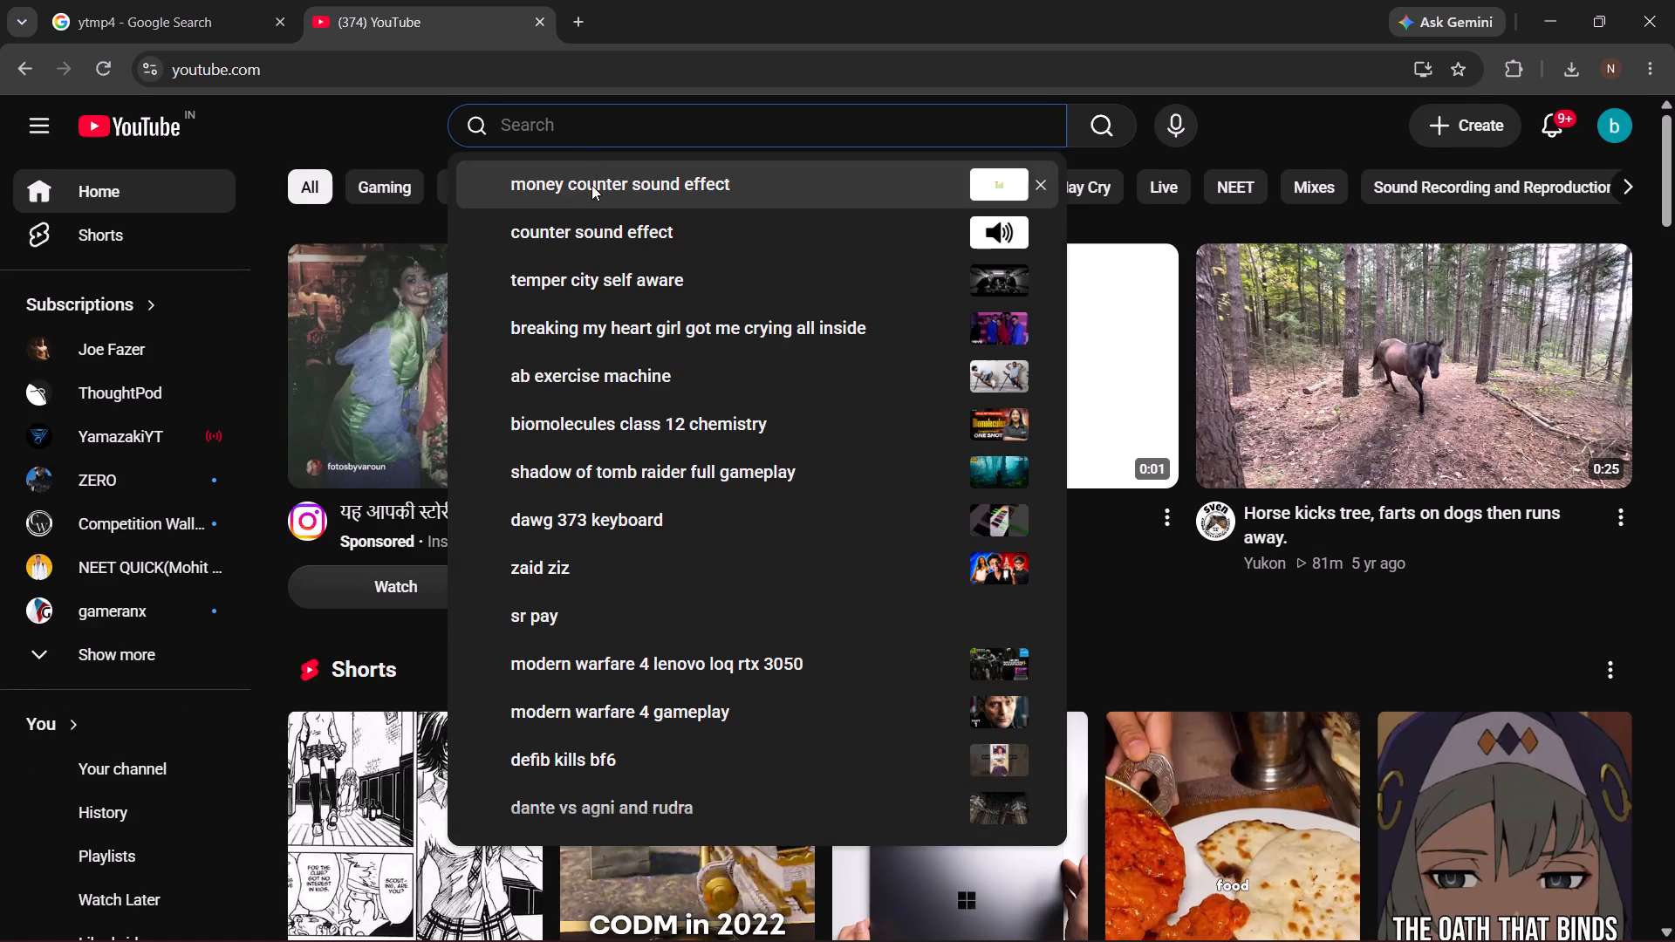
{"action": "left_click", "coordinate": [591, 185]}
Preview the "Cash Register Cha-Ching | Sound Effect | (Kaching)" video from the results and go back to the list.
{"action": "scroll", "coordinate": [919, 607], "scroll_direction": "down", "scroll_amount": 8}
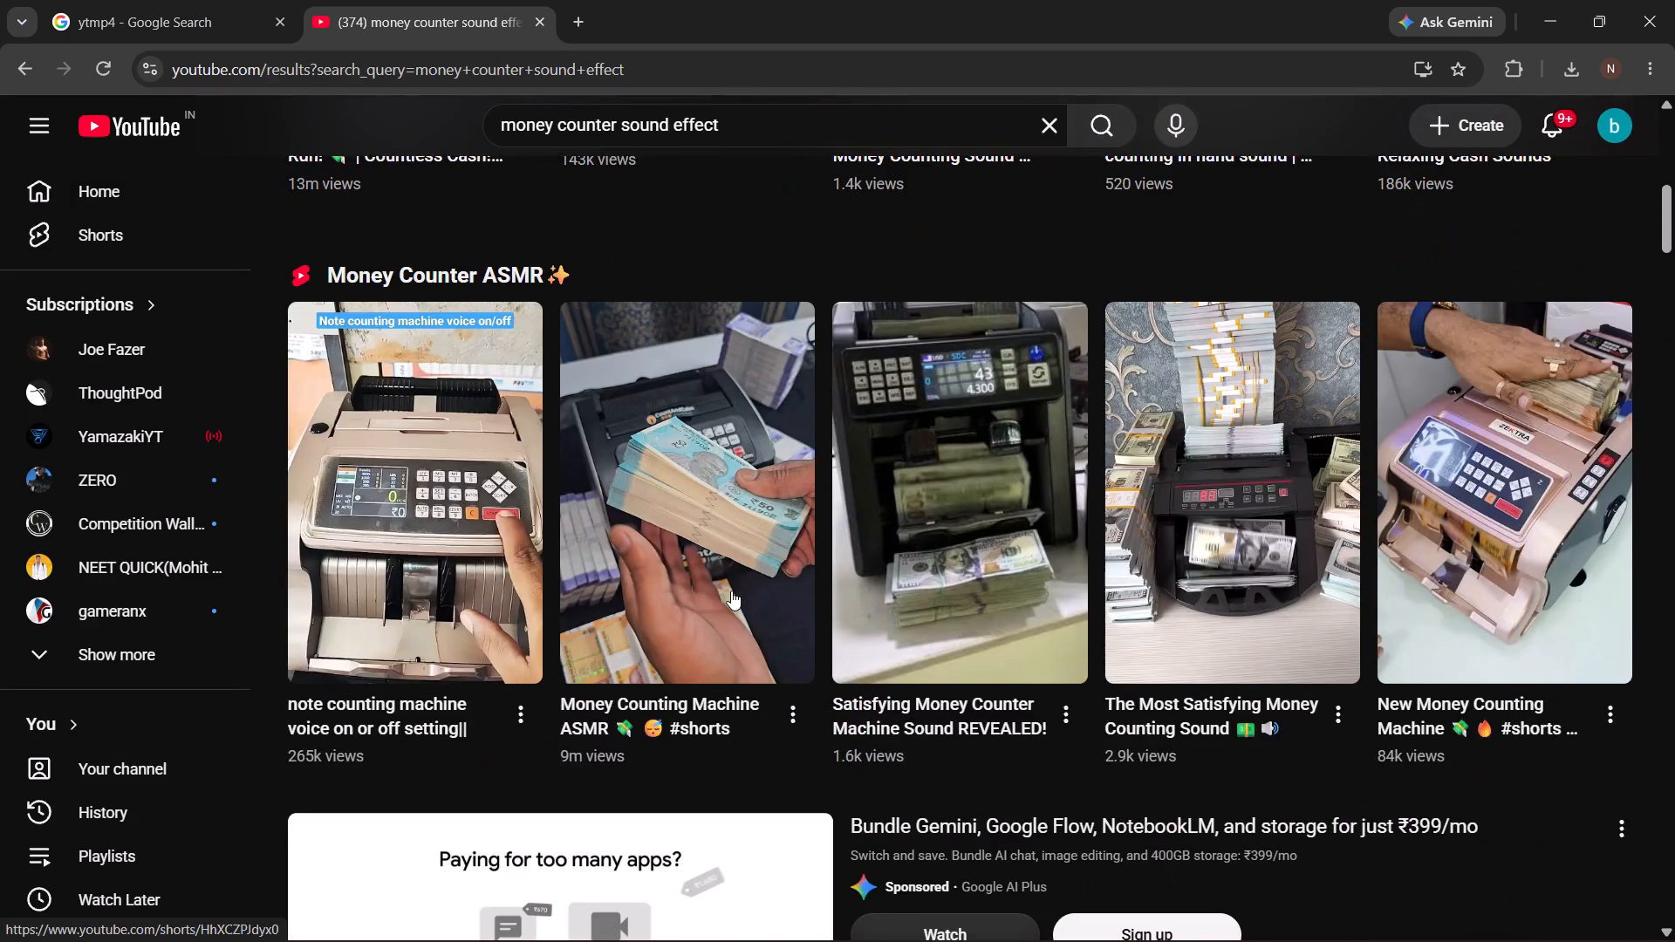
{"action": "scroll", "coordinate": [499, 645], "scroll_direction": "down", "scroll_amount": 6}
{"action": "scroll", "coordinate": [887, 663], "scroll_direction": "down", "scroll_amount": 2}
{"action": "scroll", "coordinate": [762, 547], "scroll_direction": "down", "scroll_amount": 4}
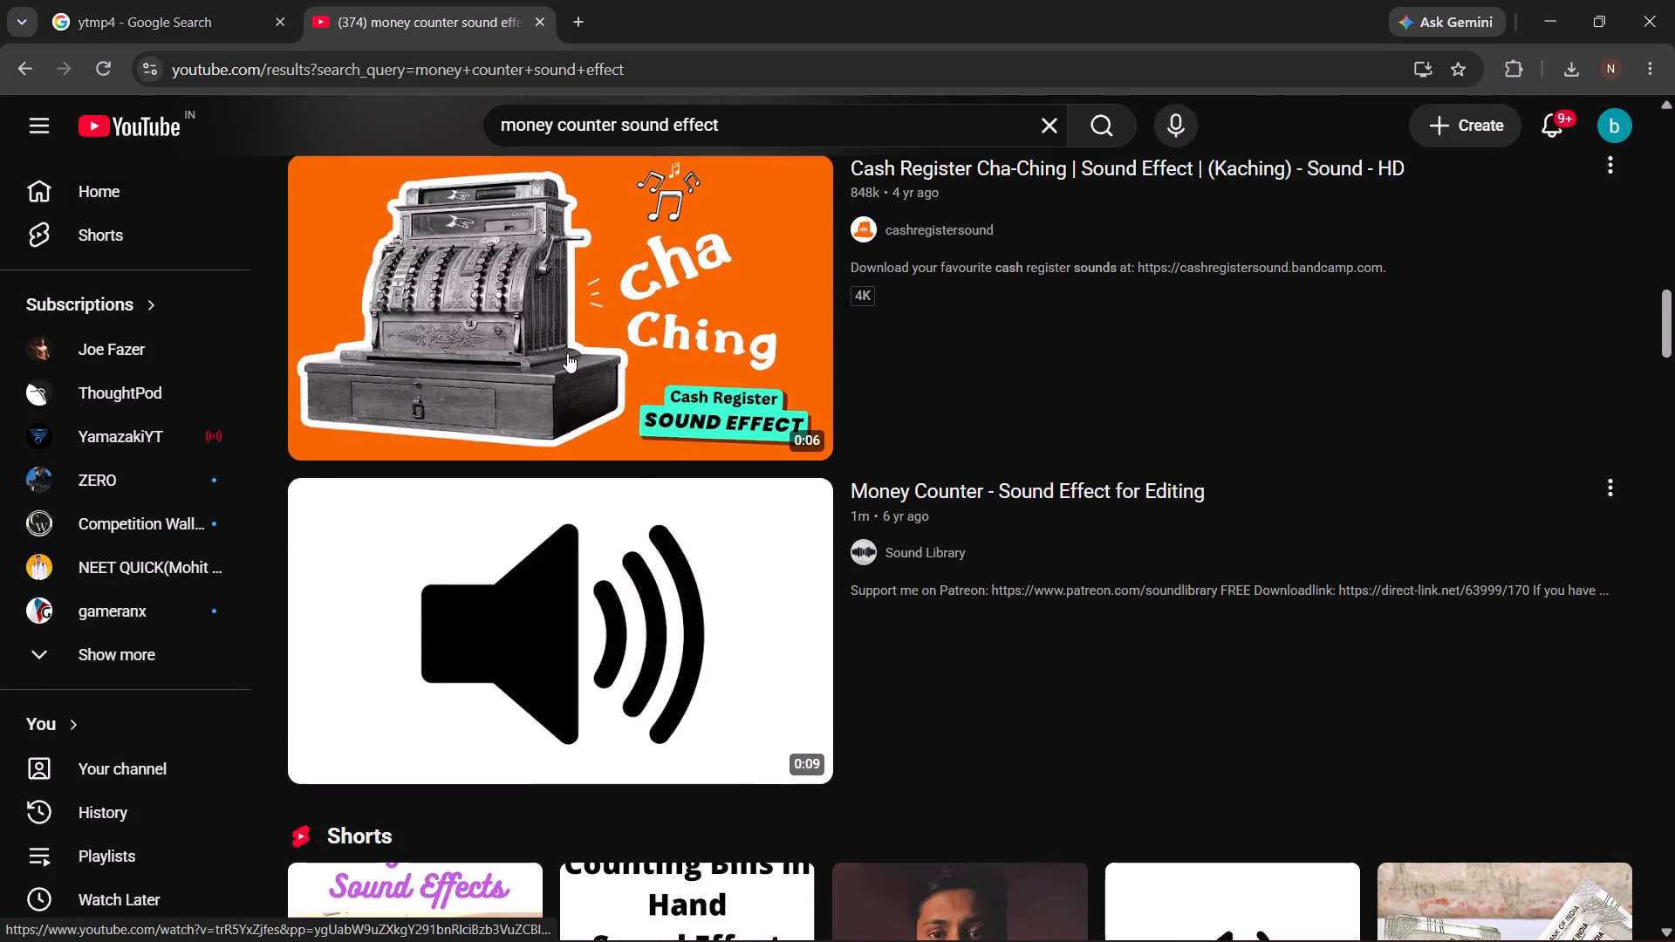
{"action": "left_click", "coordinate": [609, 305]}
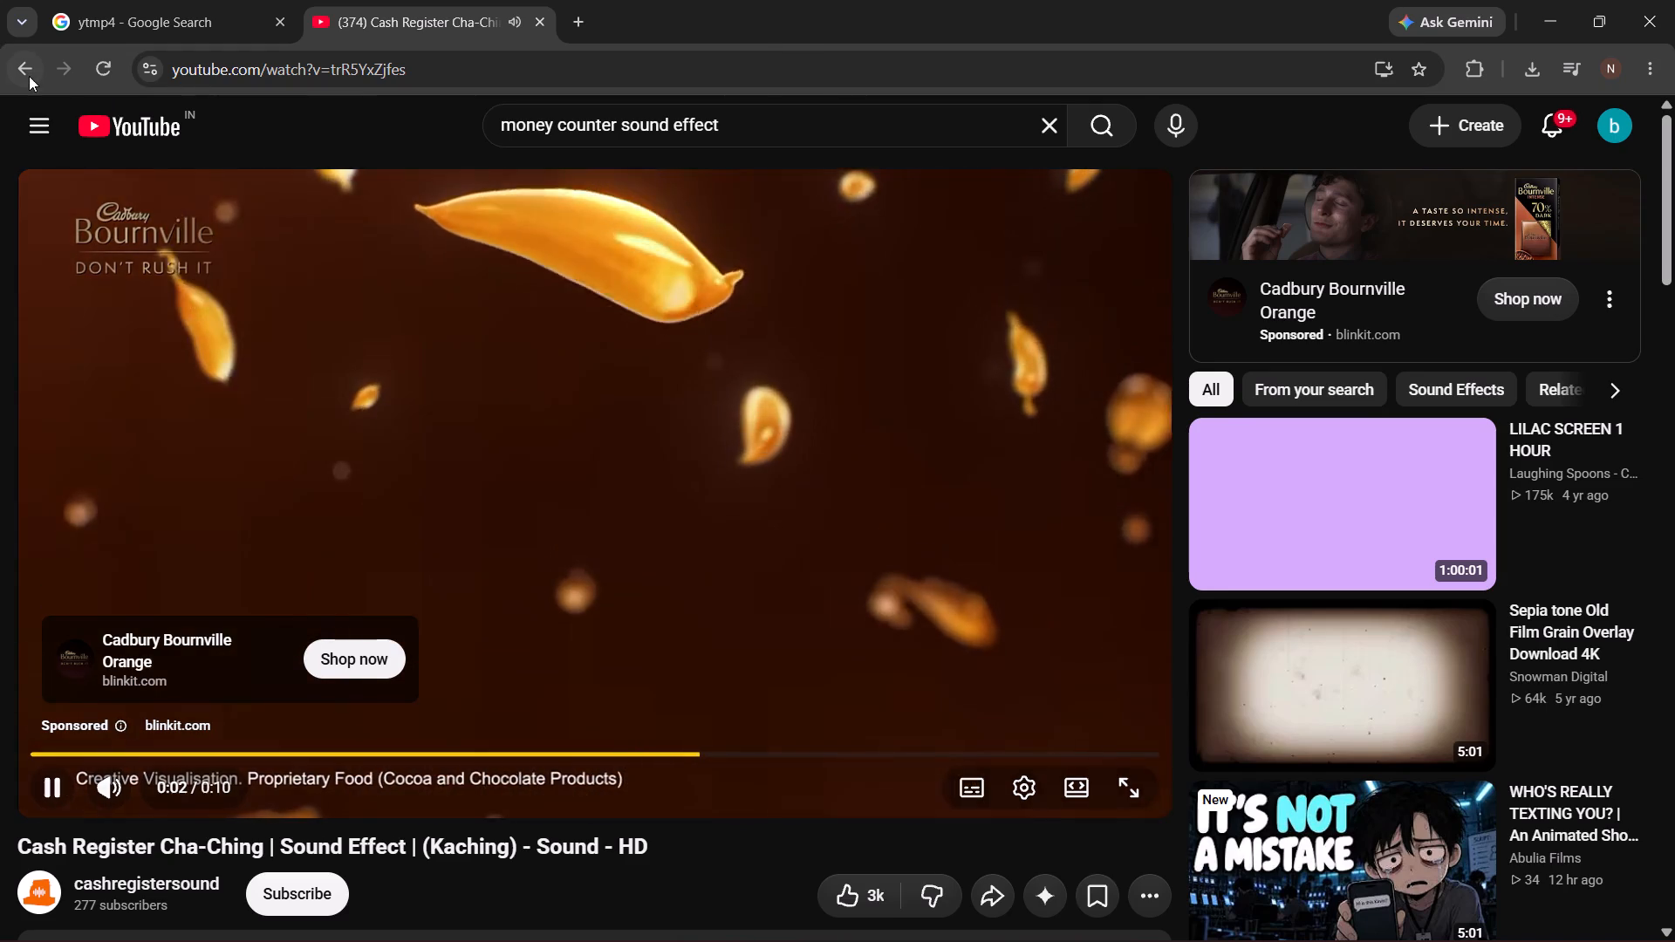
{"action": "left_click", "coordinate": [29, 76]}
{"action": "left_click", "coordinate": [568, 324]}
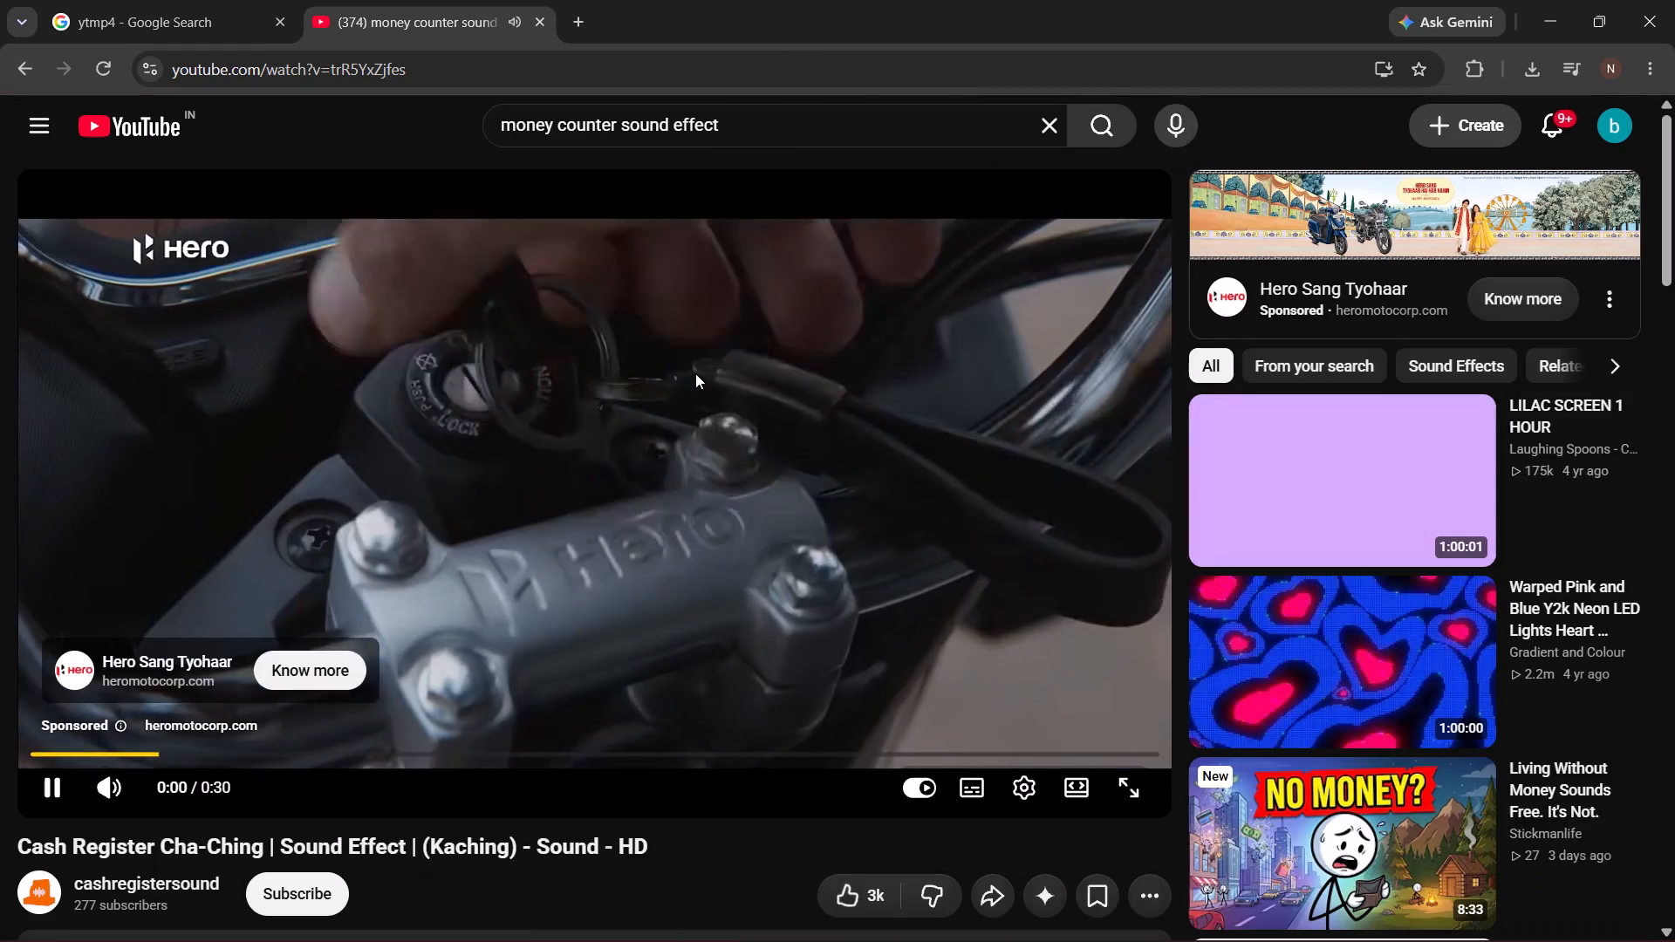
{"action": "left_click", "coordinate": [15, 67]}
{"action": "left_click", "coordinate": [661, 355]}
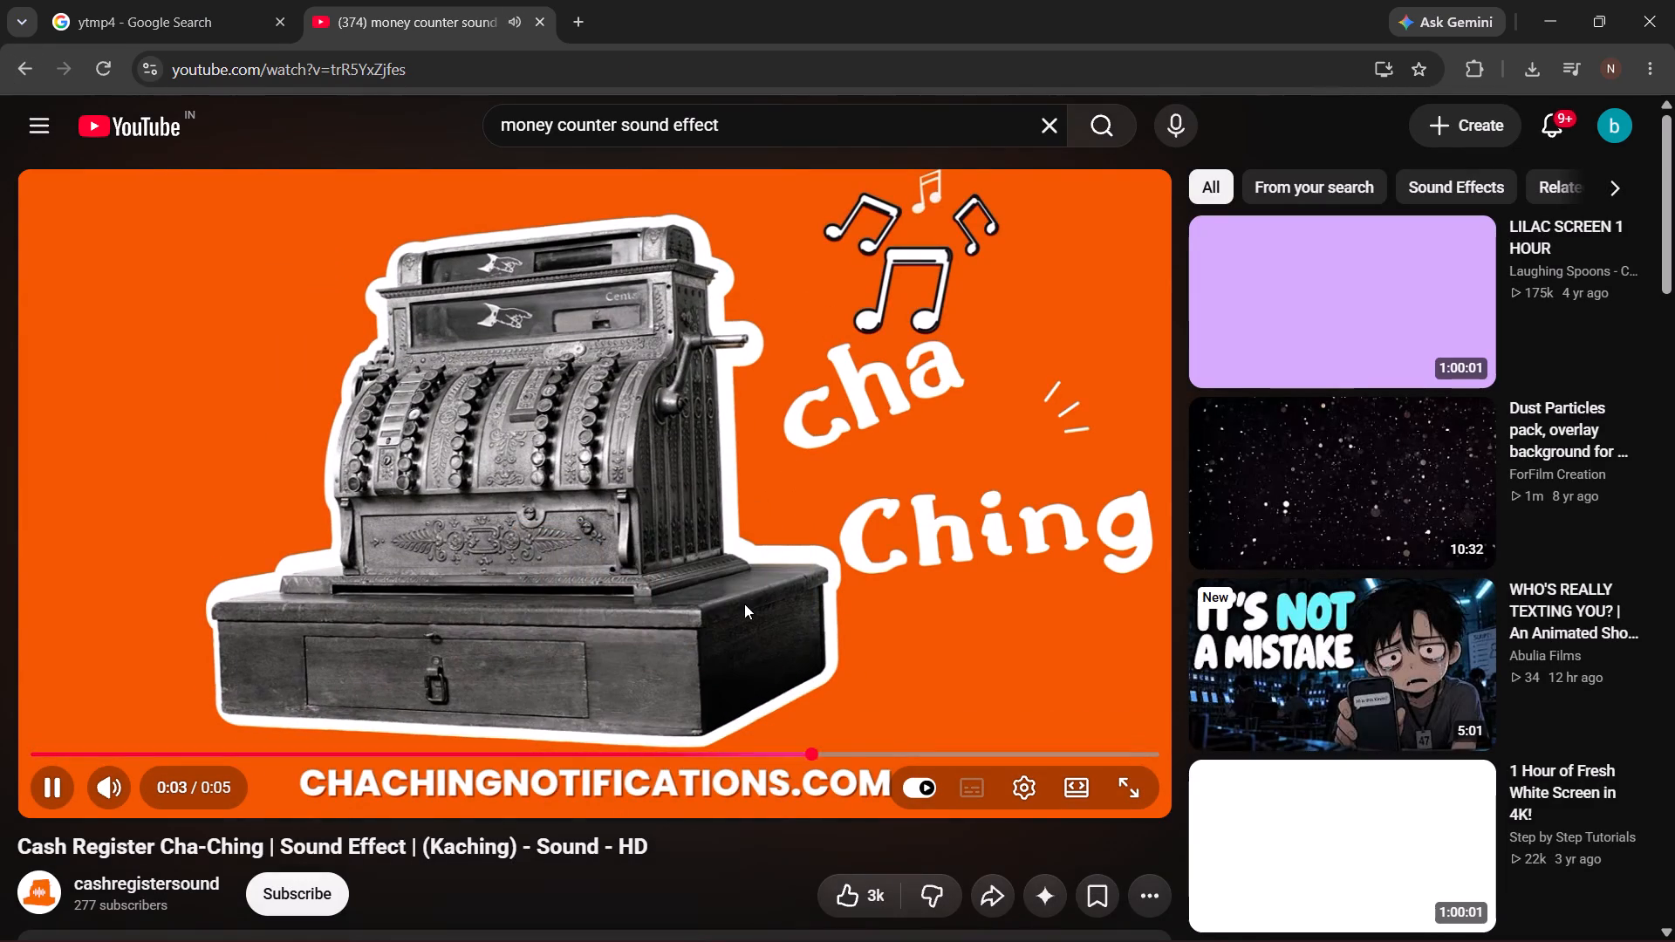
{"action": "left_click", "coordinate": [748, 601]}
{"action": "left_click", "coordinate": [30, 78]}
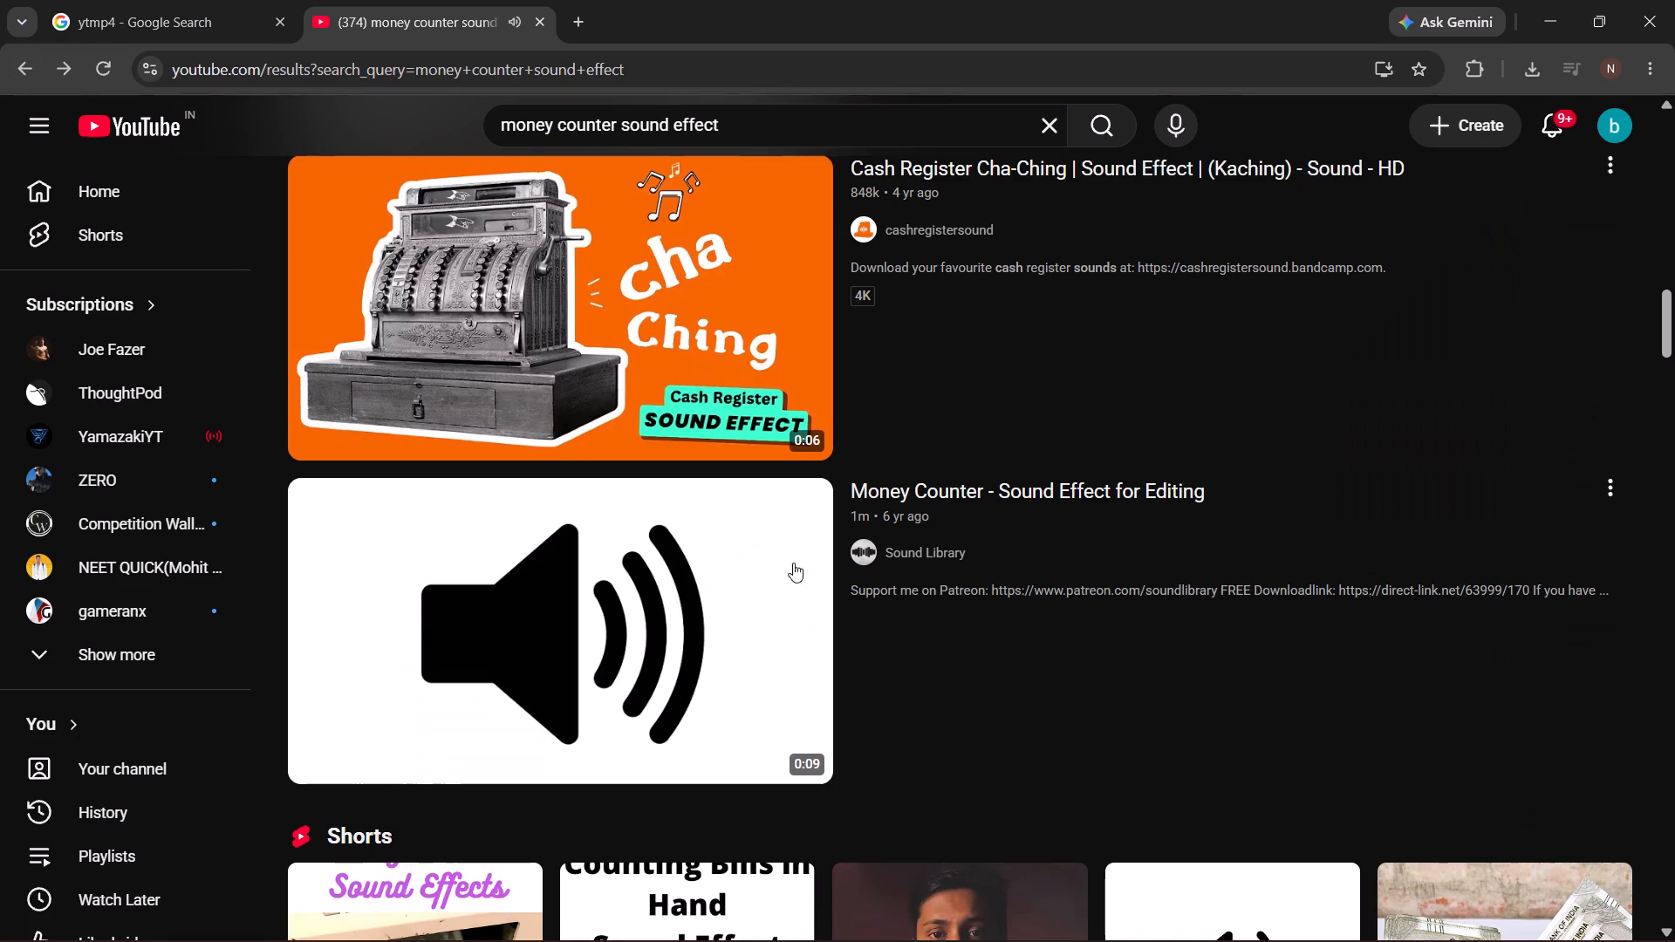
Browse further sound effect results, preview "Money Counter Sound Effect - Free Download & No Copyright", and return to the list.
{"action": "scroll", "coordinate": [713, 563], "scroll_direction": "up", "scroll_amount": 10}
{"action": "scroll", "coordinate": [721, 556], "scroll_direction": "down", "scroll_amount": 5}
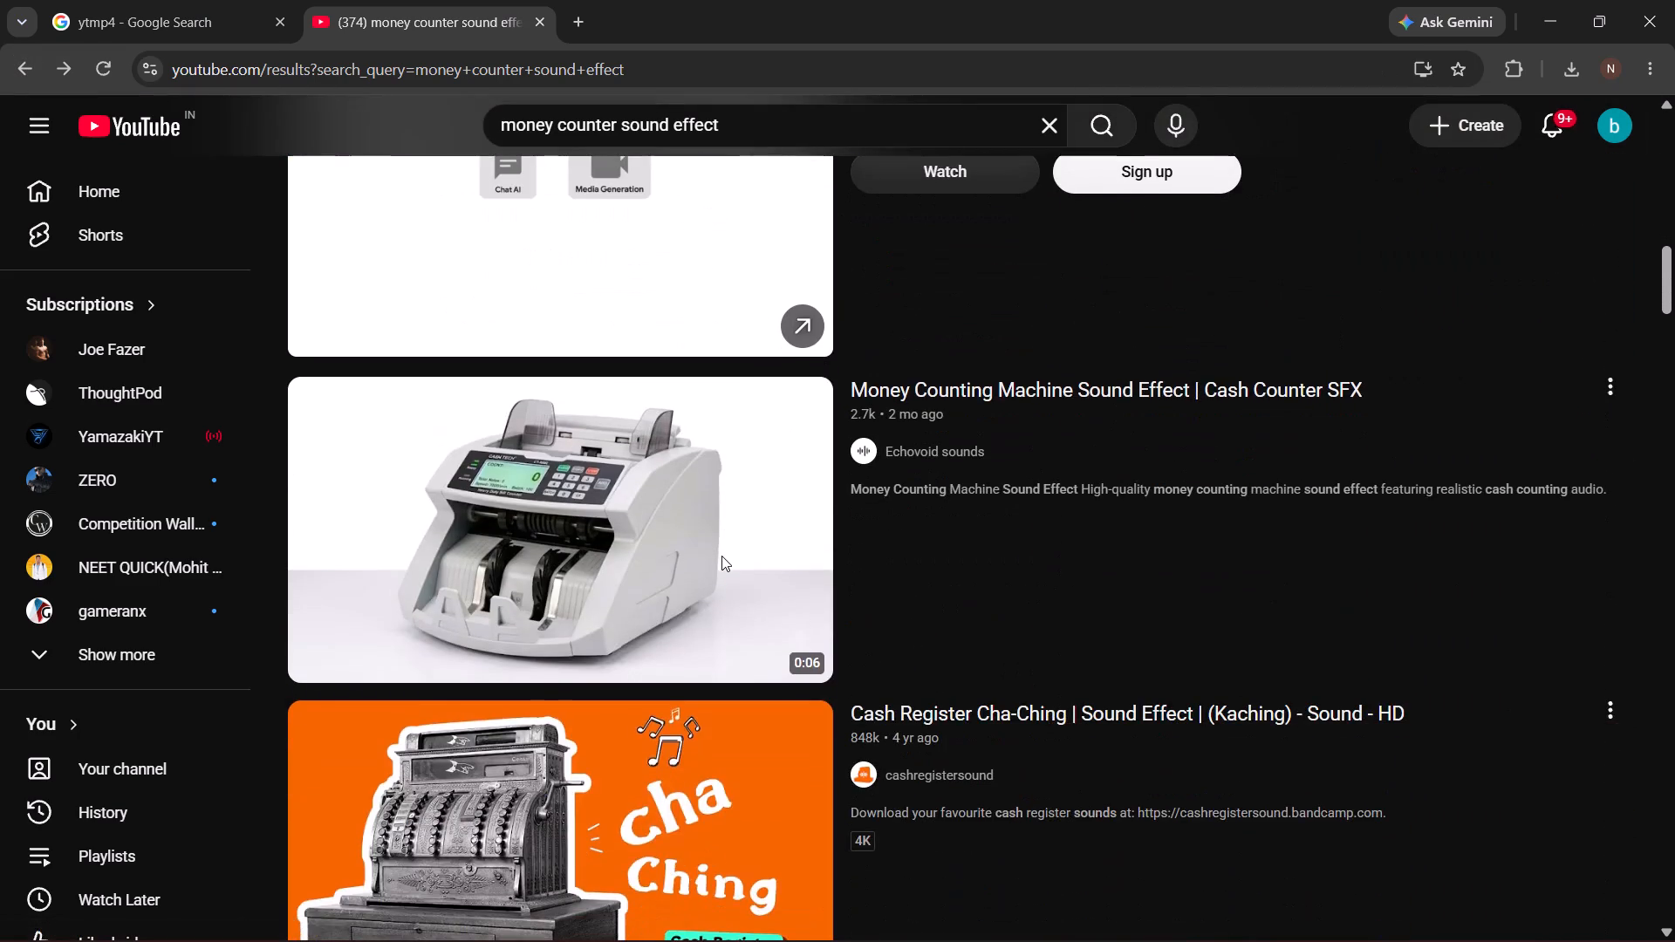
{"action": "scroll", "coordinate": [721, 556], "scroll_direction": "up", "scroll_amount": 14}
{"action": "scroll", "coordinate": [714, 537], "scroll_direction": "up", "scroll_amount": 7}
{"action": "scroll", "coordinate": [713, 536], "scroll_direction": "down", "scroll_amount": 5}
{"action": "scroll", "coordinate": [710, 538], "scroll_direction": "up", "scroll_amount": 2}
{"action": "scroll", "coordinate": [710, 538], "scroll_direction": "down", "scroll_amount": 7}
{"action": "scroll", "coordinate": [709, 530], "scroll_direction": "up", "scroll_amount": 1}
{"action": "scroll", "coordinate": [709, 530], "scroll_direction": "down", "scroll_amount": 10}
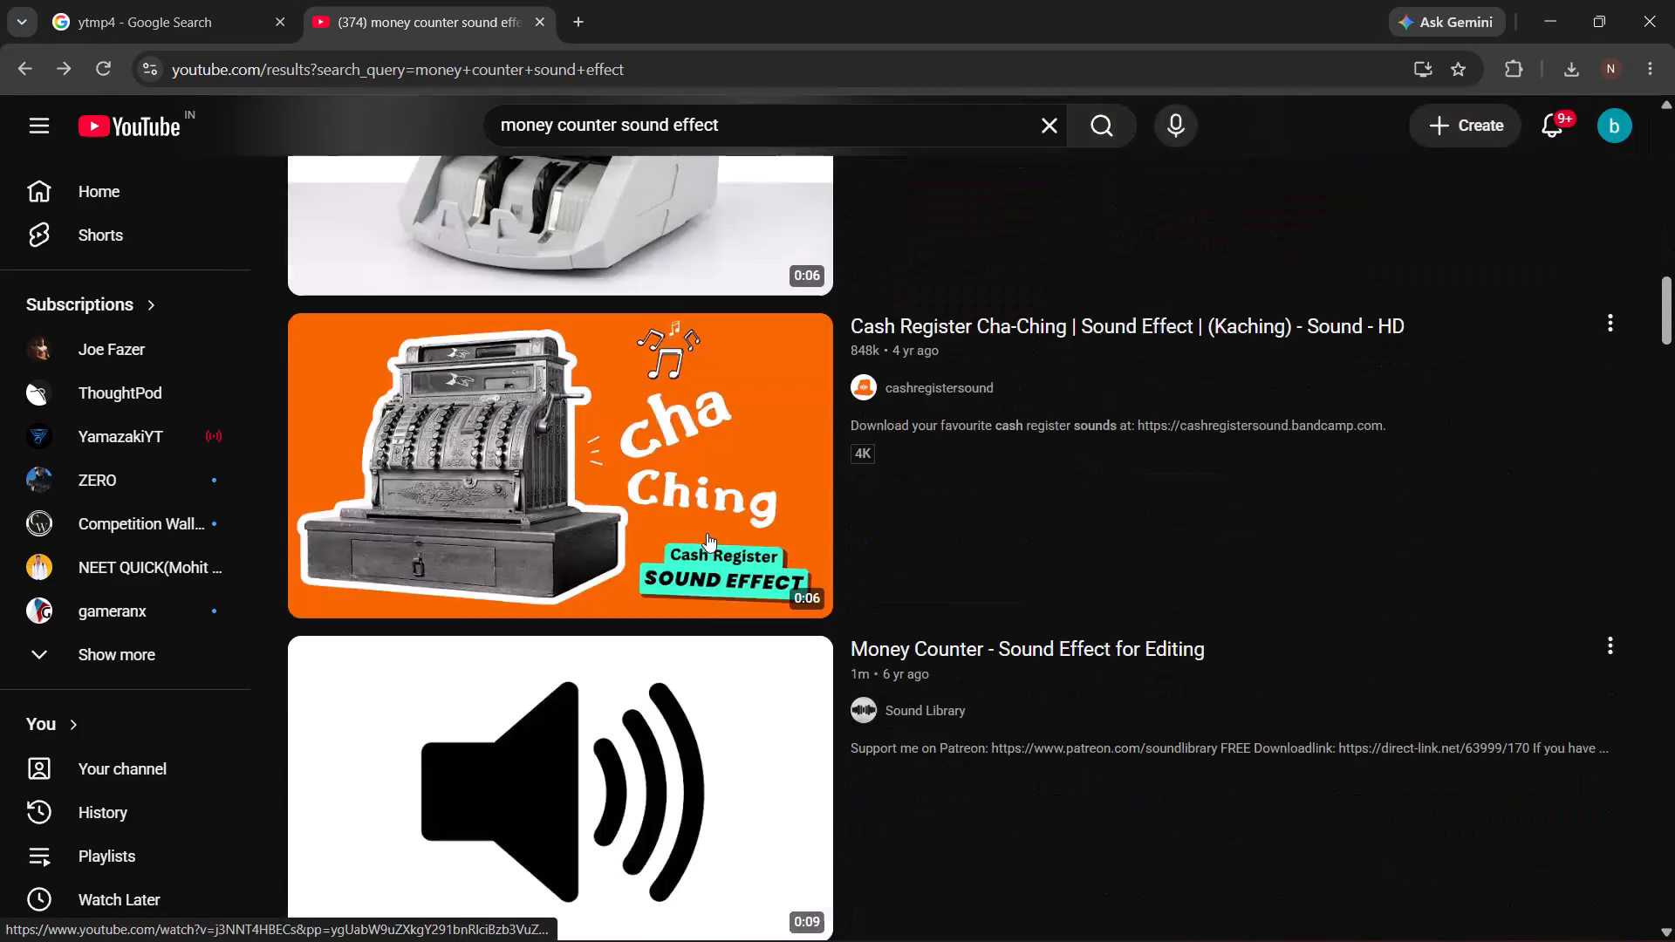
{"action": "scroll", "coordinate": [707, 533], "scroll_direction": "down", "scroll_amount": 19}
{"action": "scroll", "coordinate": [704, 533], "scroll_direction": "up", "scroll_amount": 5}
{"action": "scroll", "coordinate": [699, 537], "scroll_direction": "down", "scroll_amount": 4}
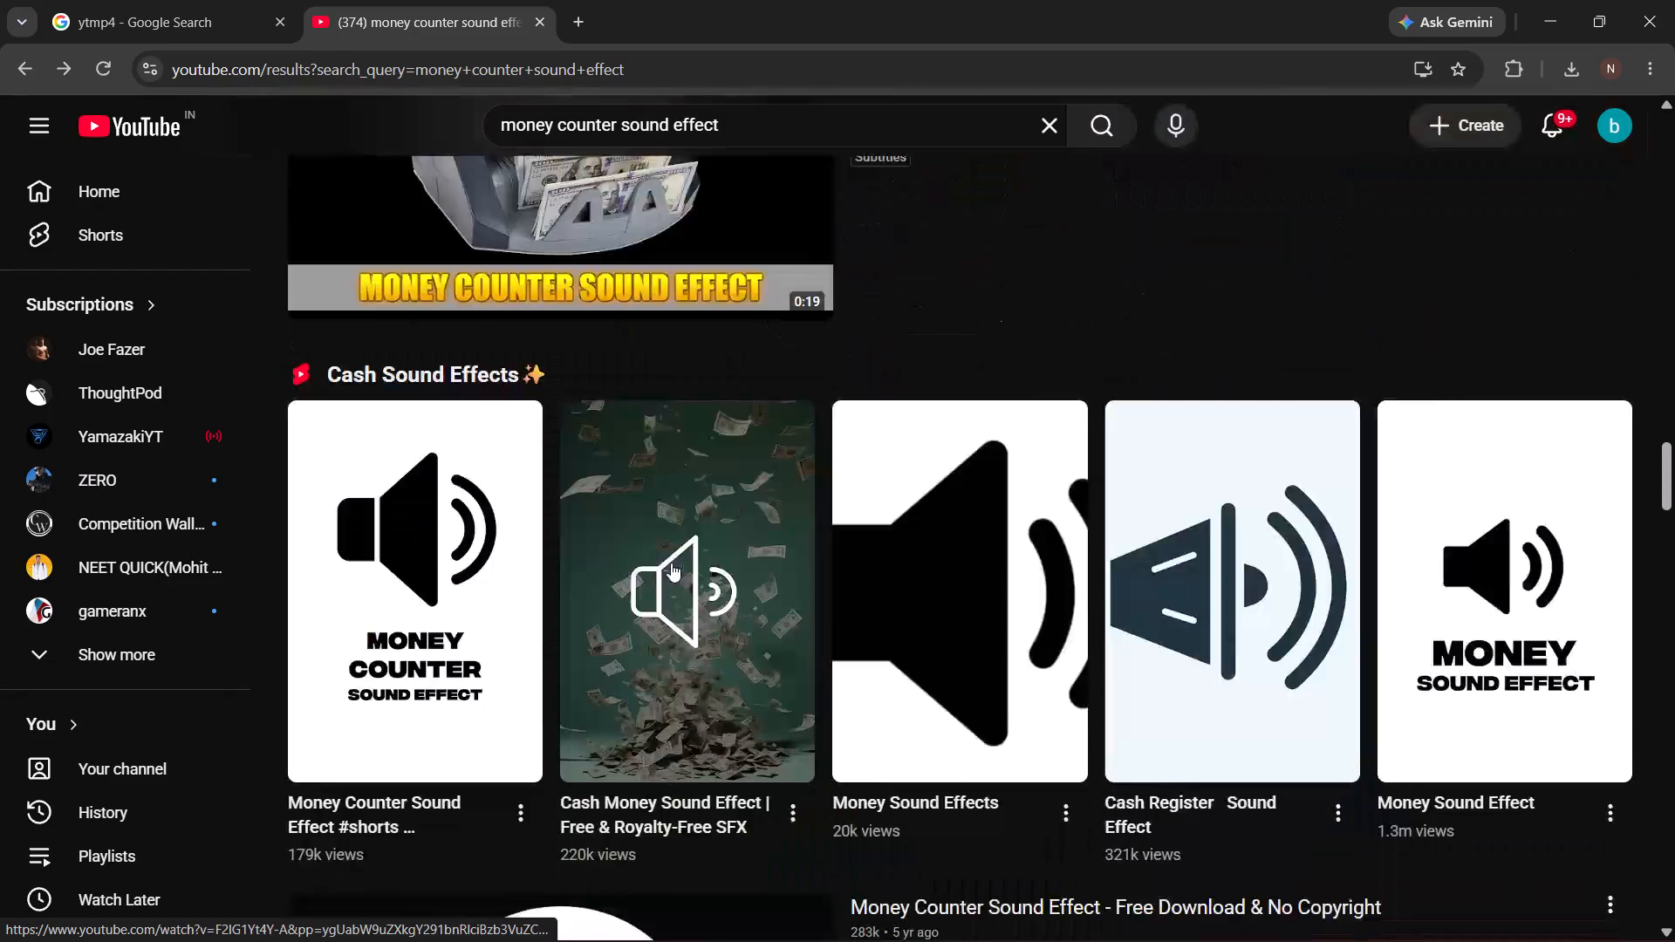
{"action": "scroll", "coordinate": [671, 563], "scroll_direction": "down", "scroll_amount": 10}
{"action": "scroll", "coordinate": [671, 563], "scroll_direction": "up", "scroll_amount": 5}
{"action": "left_click", "coordinate": [721, 544]}
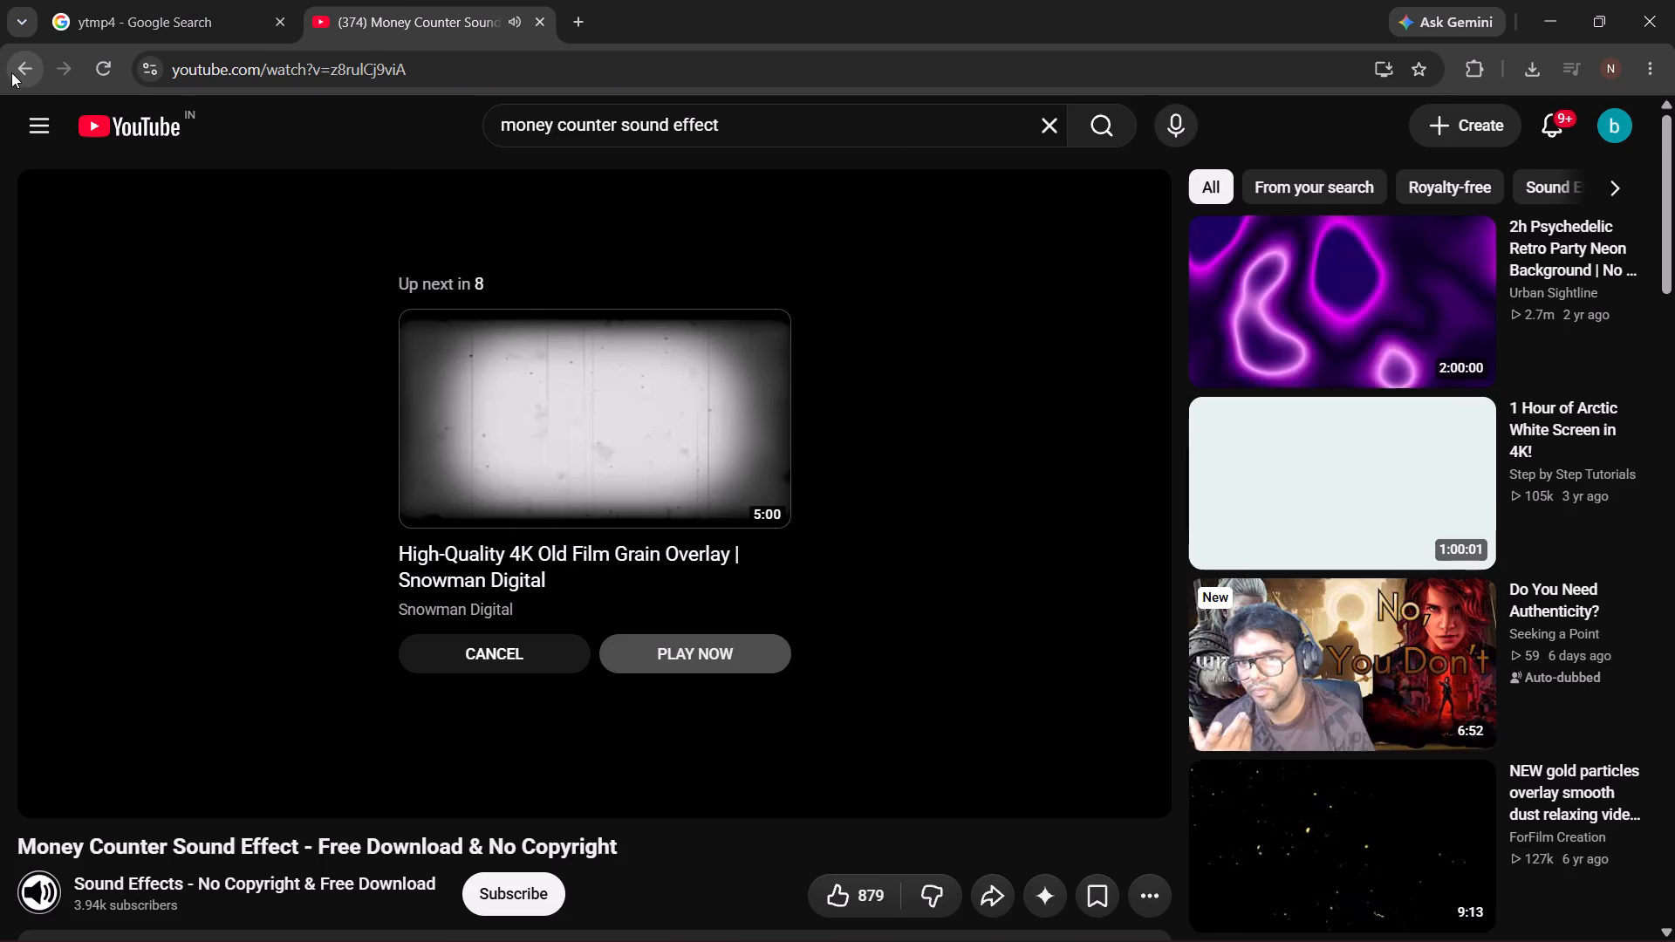
{"action": "left_click", "coordinate": [11, 72]}
Open the "Cha-Ching! Money SOUND ( HD ) THE LUCKY SOUND" video and listen to different parts of it.
{"action": "scroll", "coordinate": [887, 595], "scroll_direction": "down", "scroll_amount": 16}
{"action": "scroll", "coordinate": [598, 438], "scroll_direction": "up", "scroll_amount": 5}
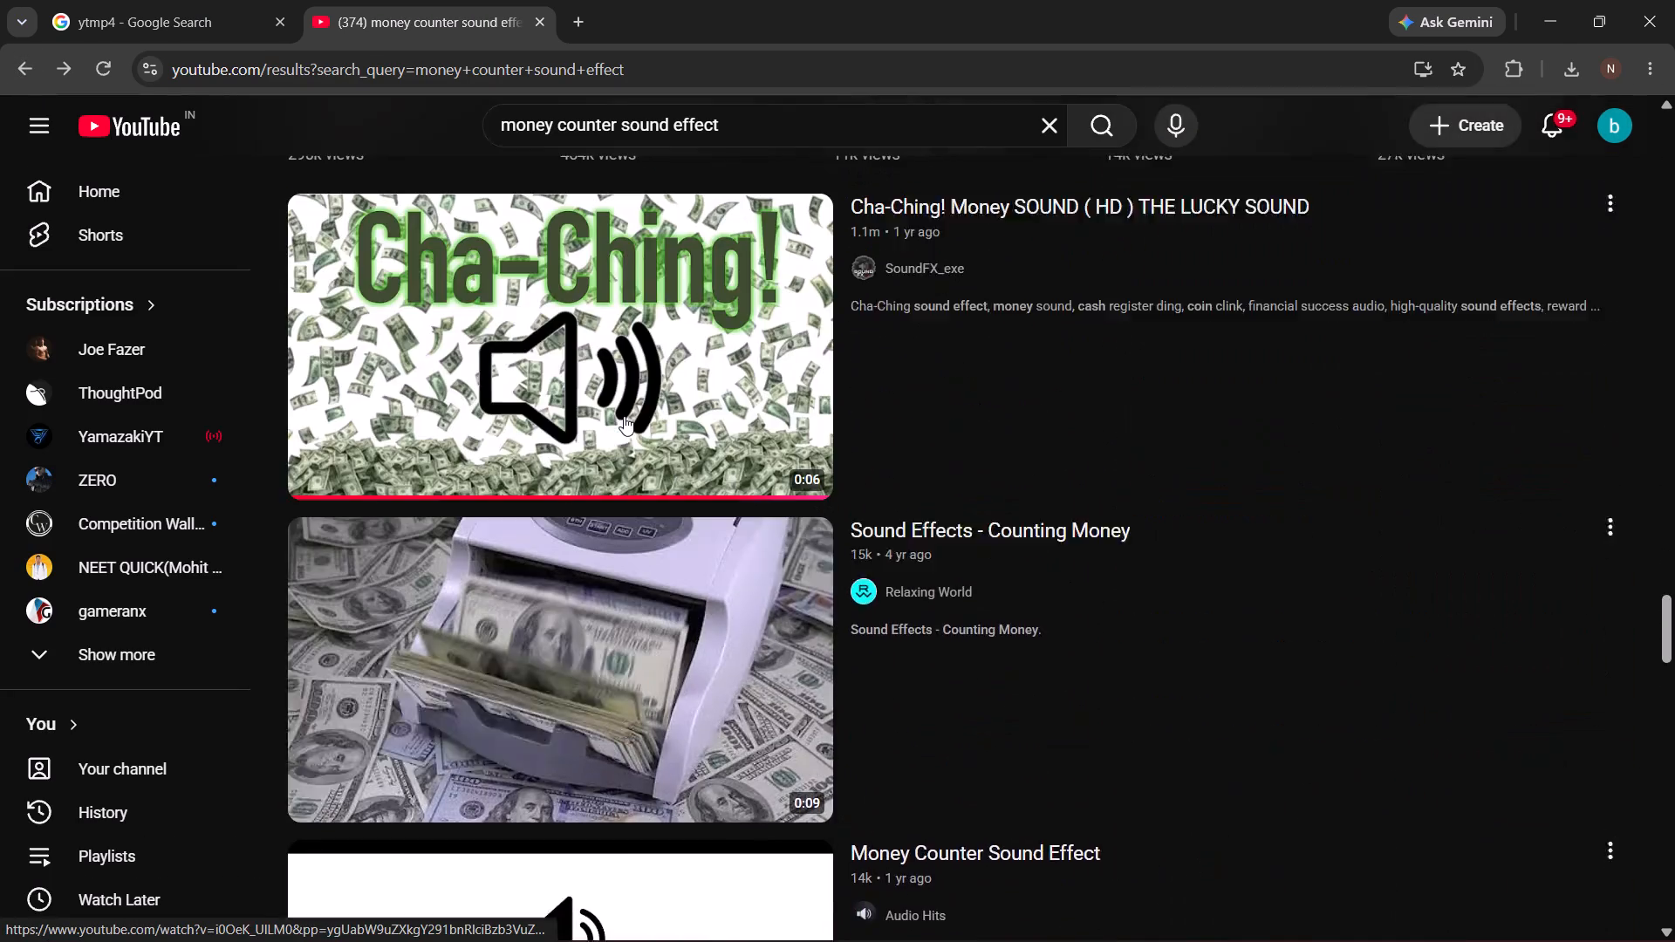
{"action": "double_click", "coordinate": [629, 410]}
{"action": "left_click", "coordinate": [628, 718]}
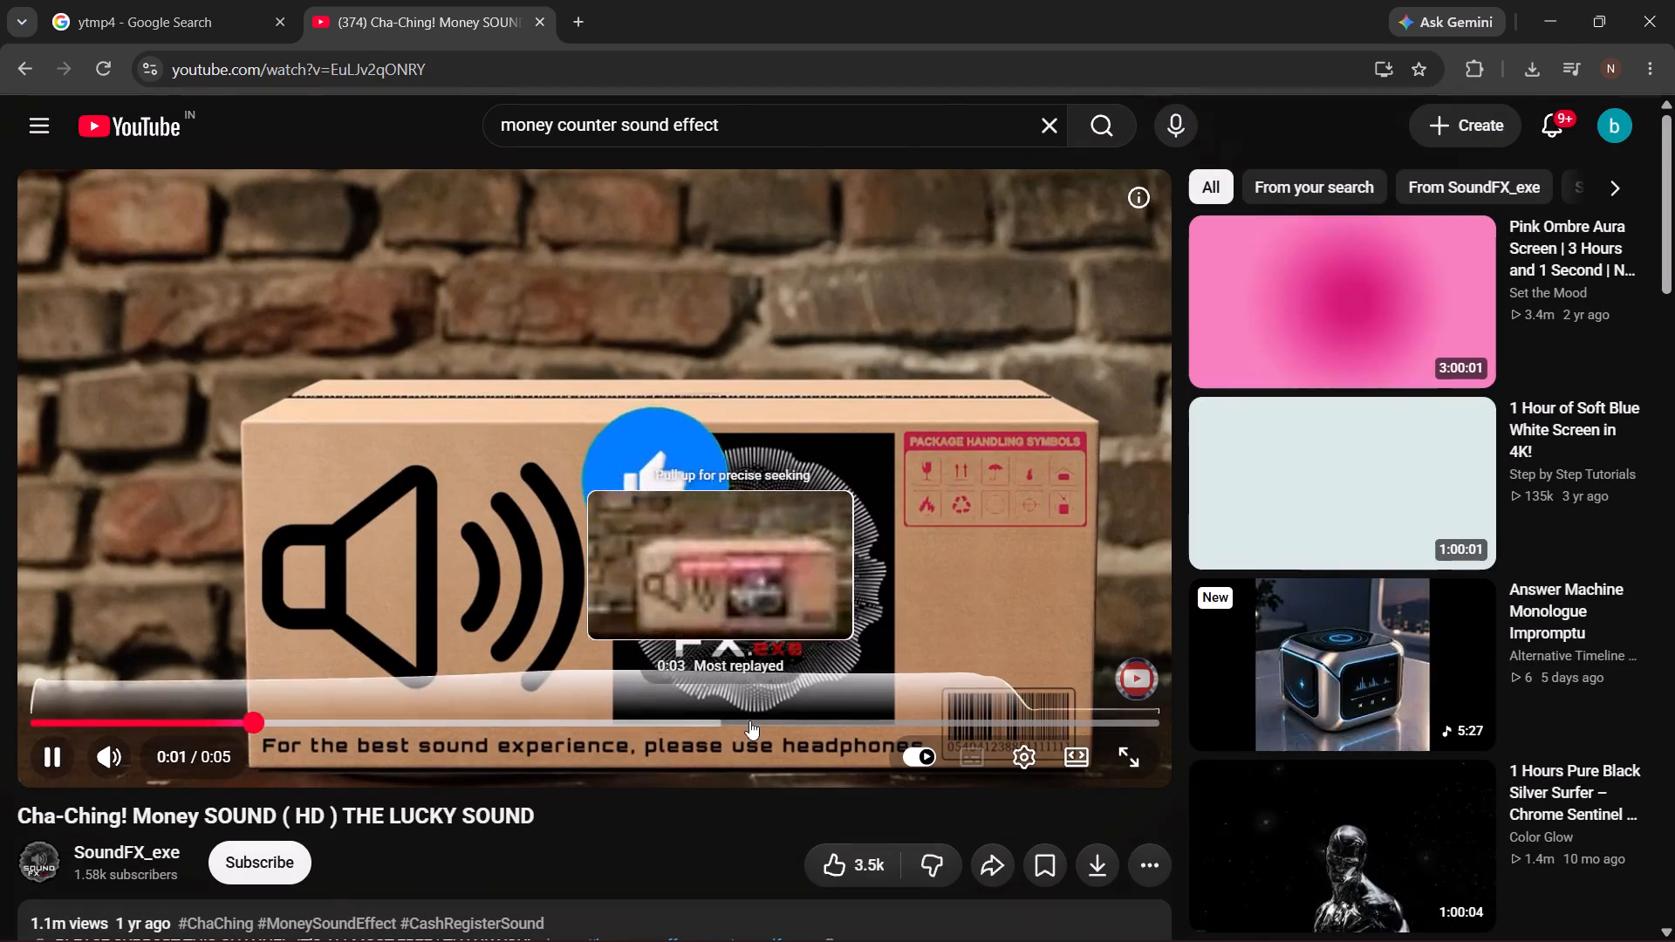
{"action": "left_click", "coordinate": [769, 720]}
{"action": "left_click", "coordinate": [858, 720]}
{"action": "left_click", "coordinate": [639, 719]}
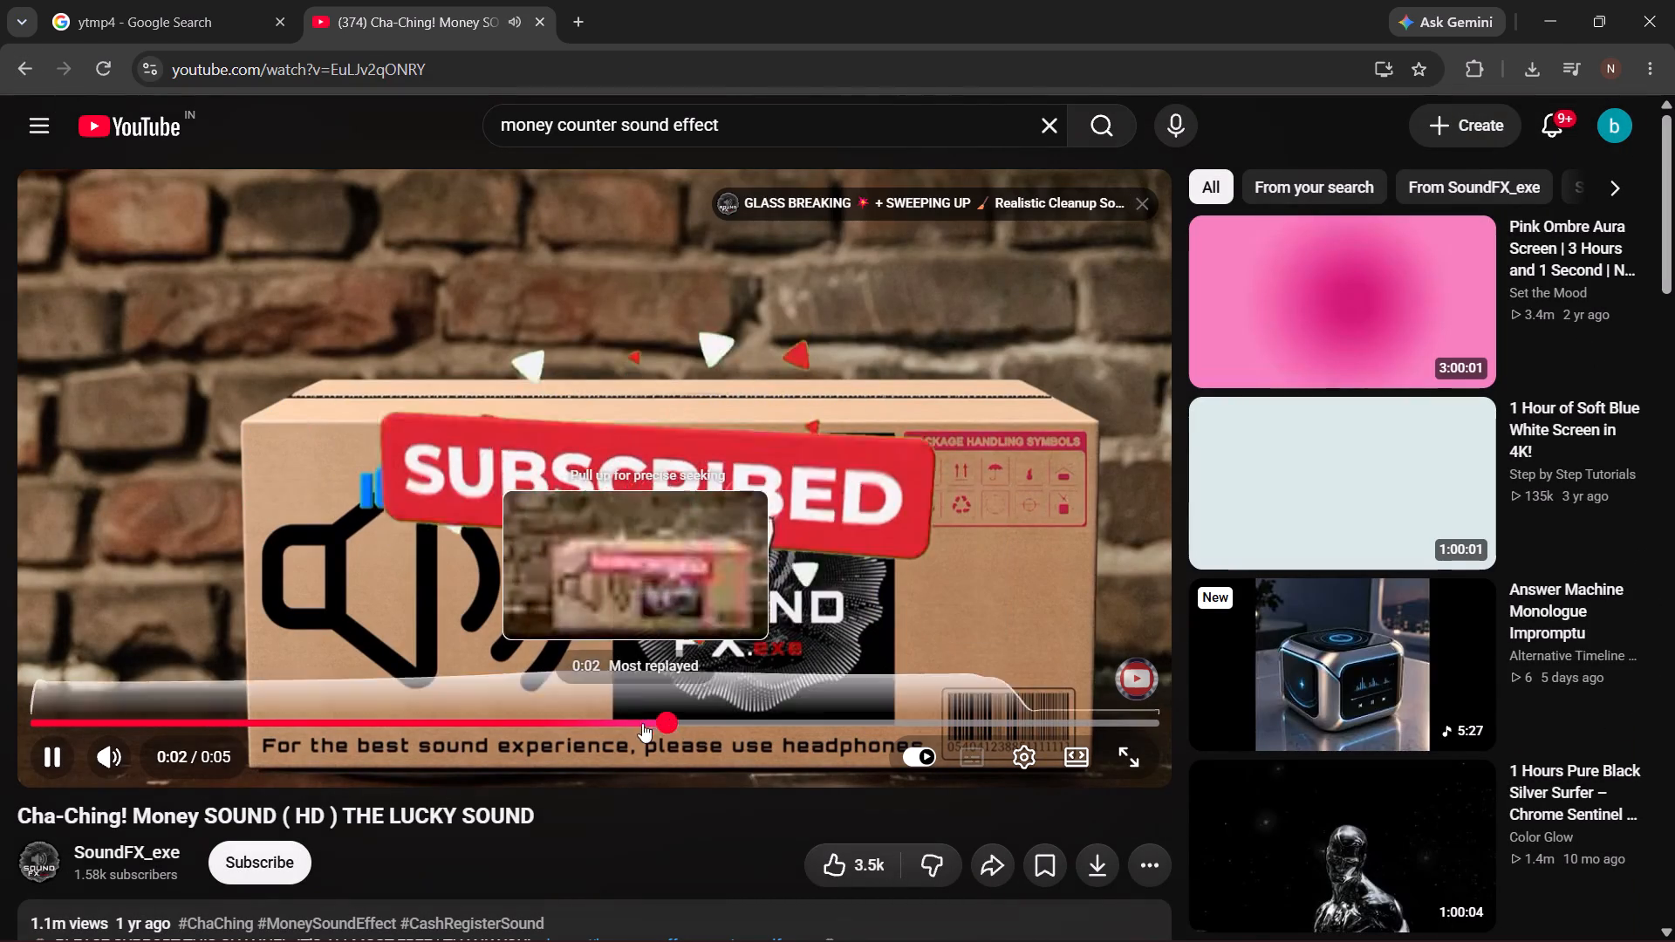
{"action": "left_click", "coordinate": [543, 727]}
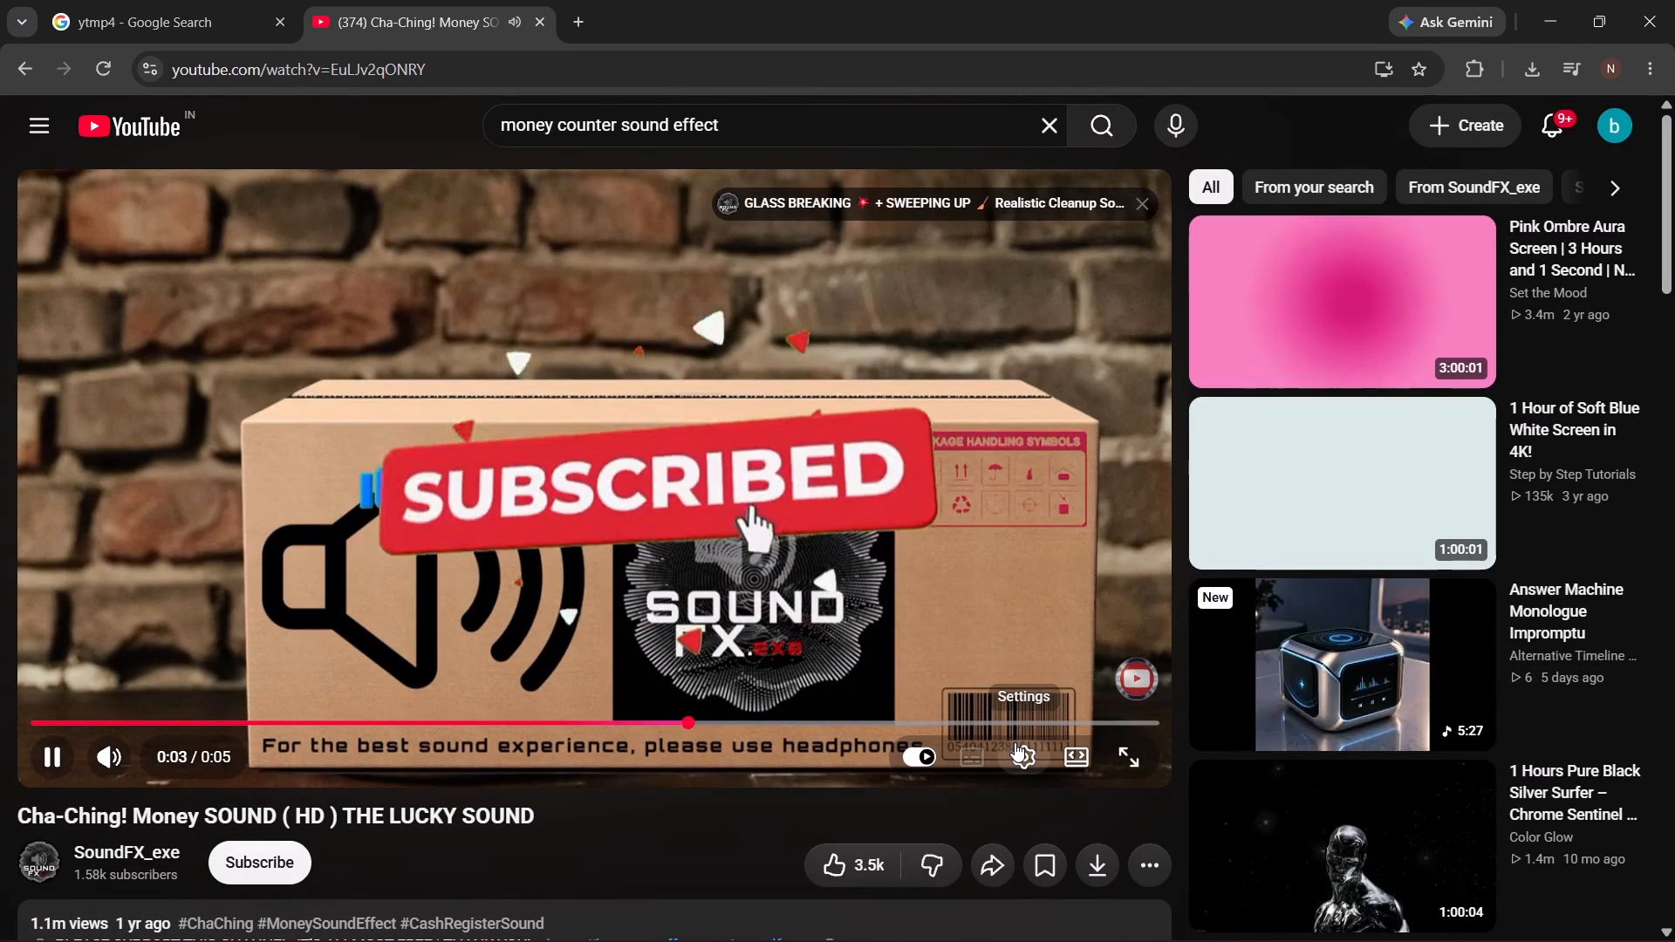
Copy the share link of the Cha-Ching video and close the YouTube tab.
{"action": "left_click", "coordinate": [1015, 742]}
{"action": "left_click", "coordinate": [968, 849]}
{"action": "left_click", "coordinate": [997, 865]}
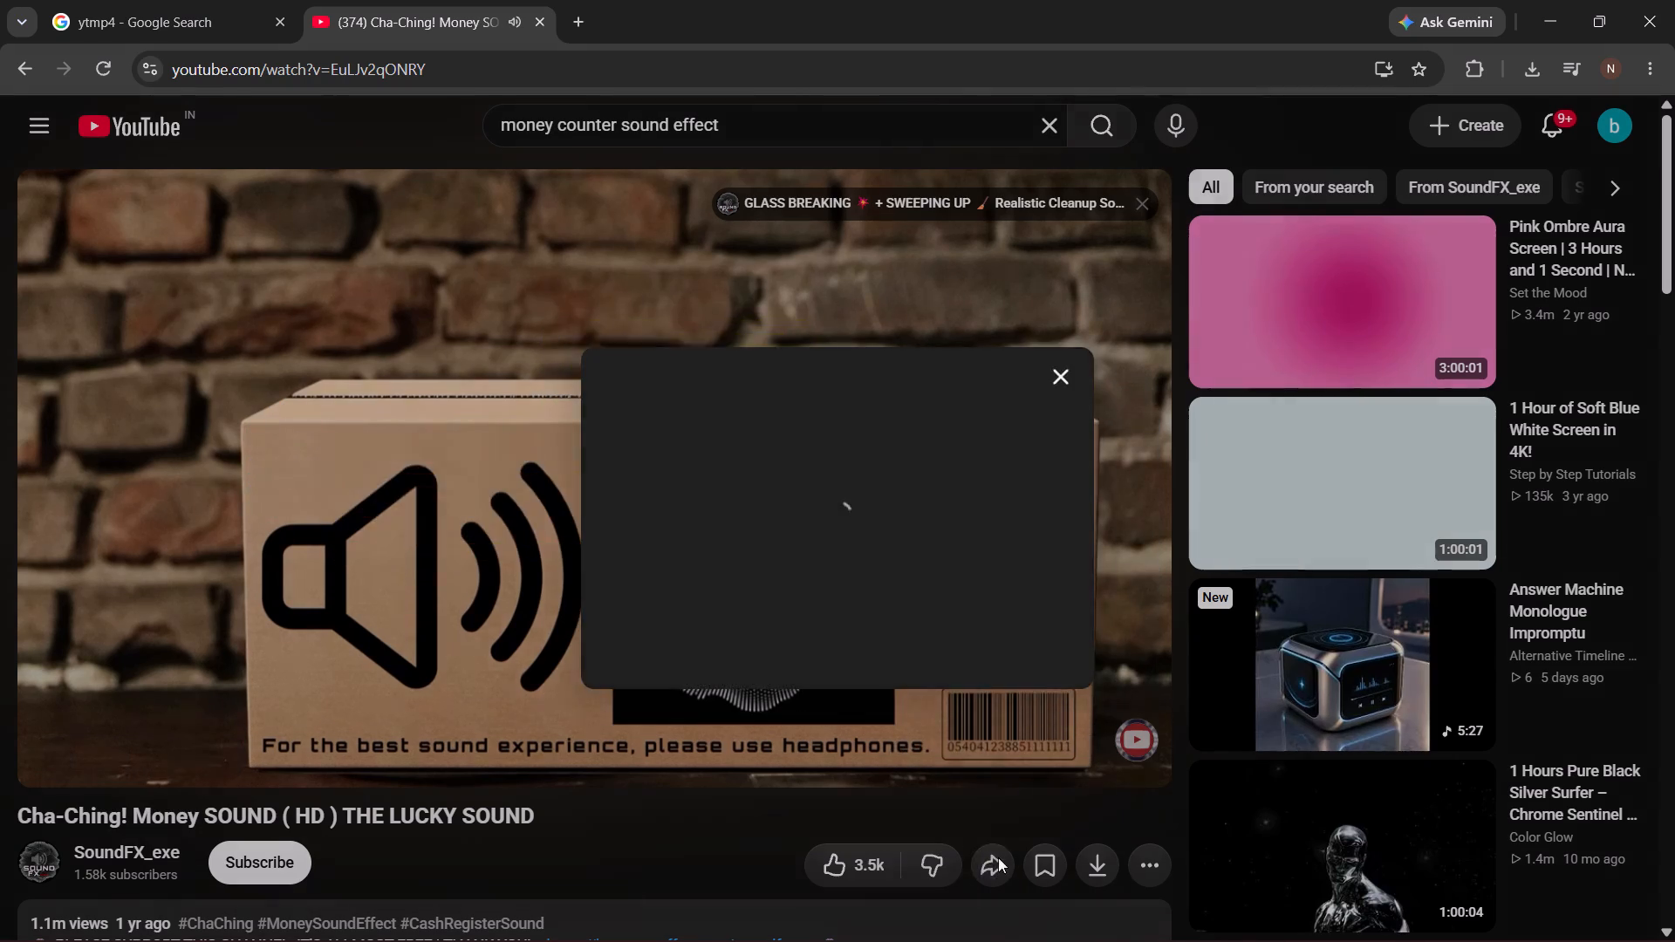
{"action": "left_click", "coordinate": [1046, 638]}
{"action": "left_click", "coordinate": [125, 0]}
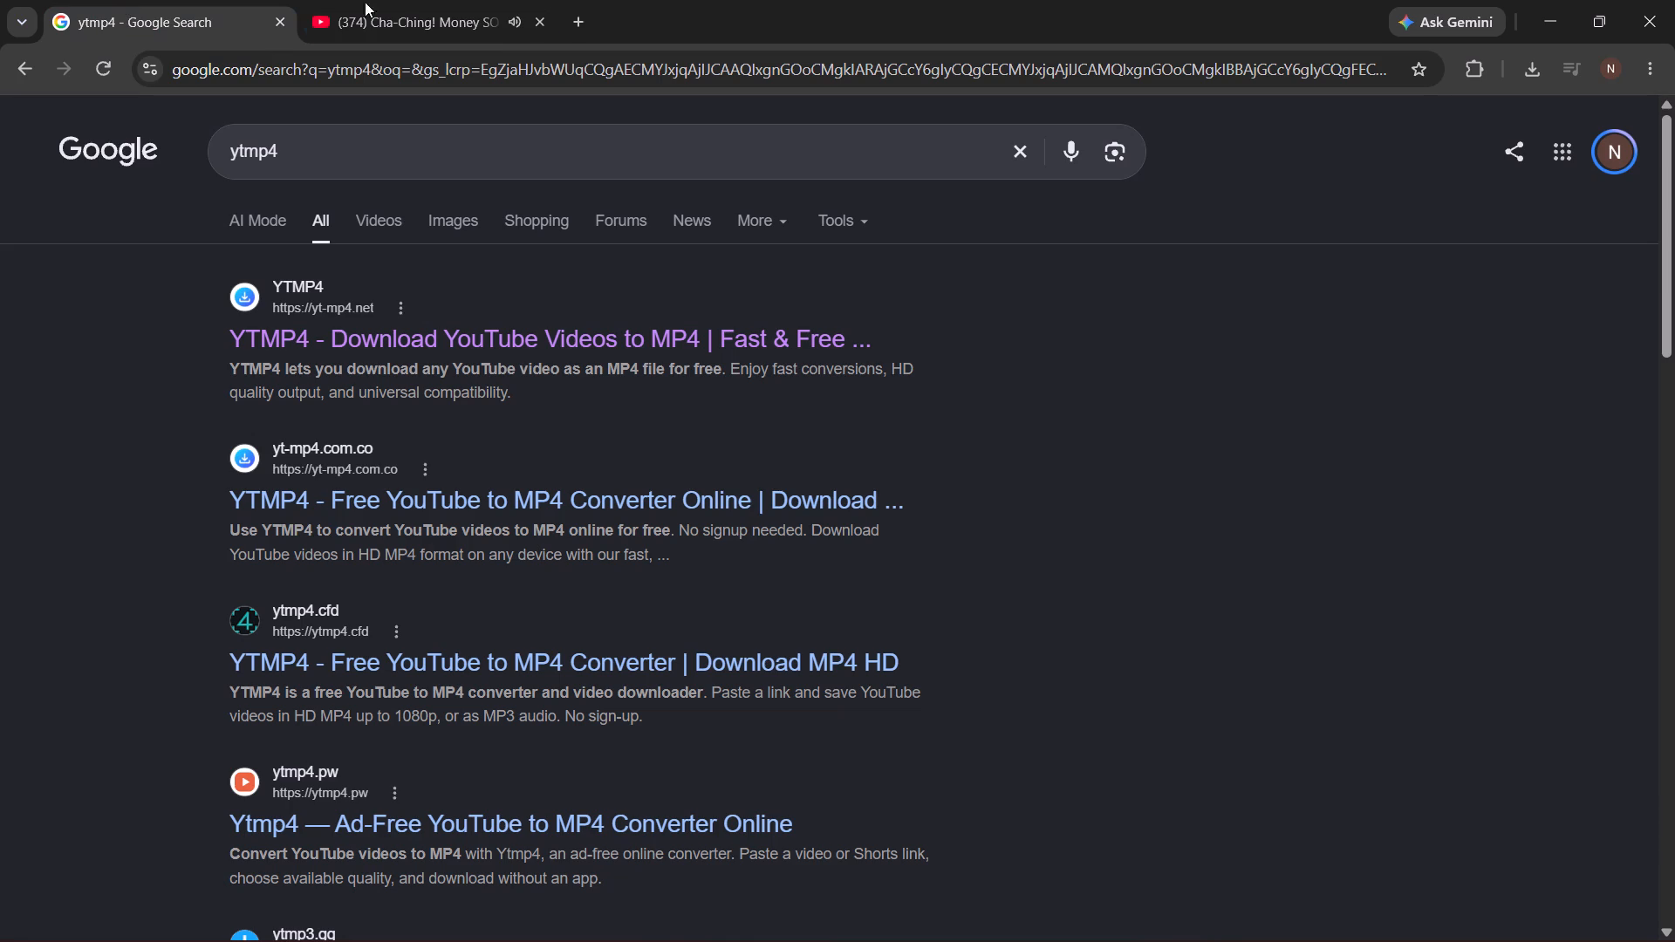
{"action": "left_click", "coordinate": [543, 30]}
Download the Cha-Ching video as an MP4 by pasting its link into the YTMP4 site, and return to DaVinci Resolve.
{"action": "left_click", "coordinate": [358, 338]}
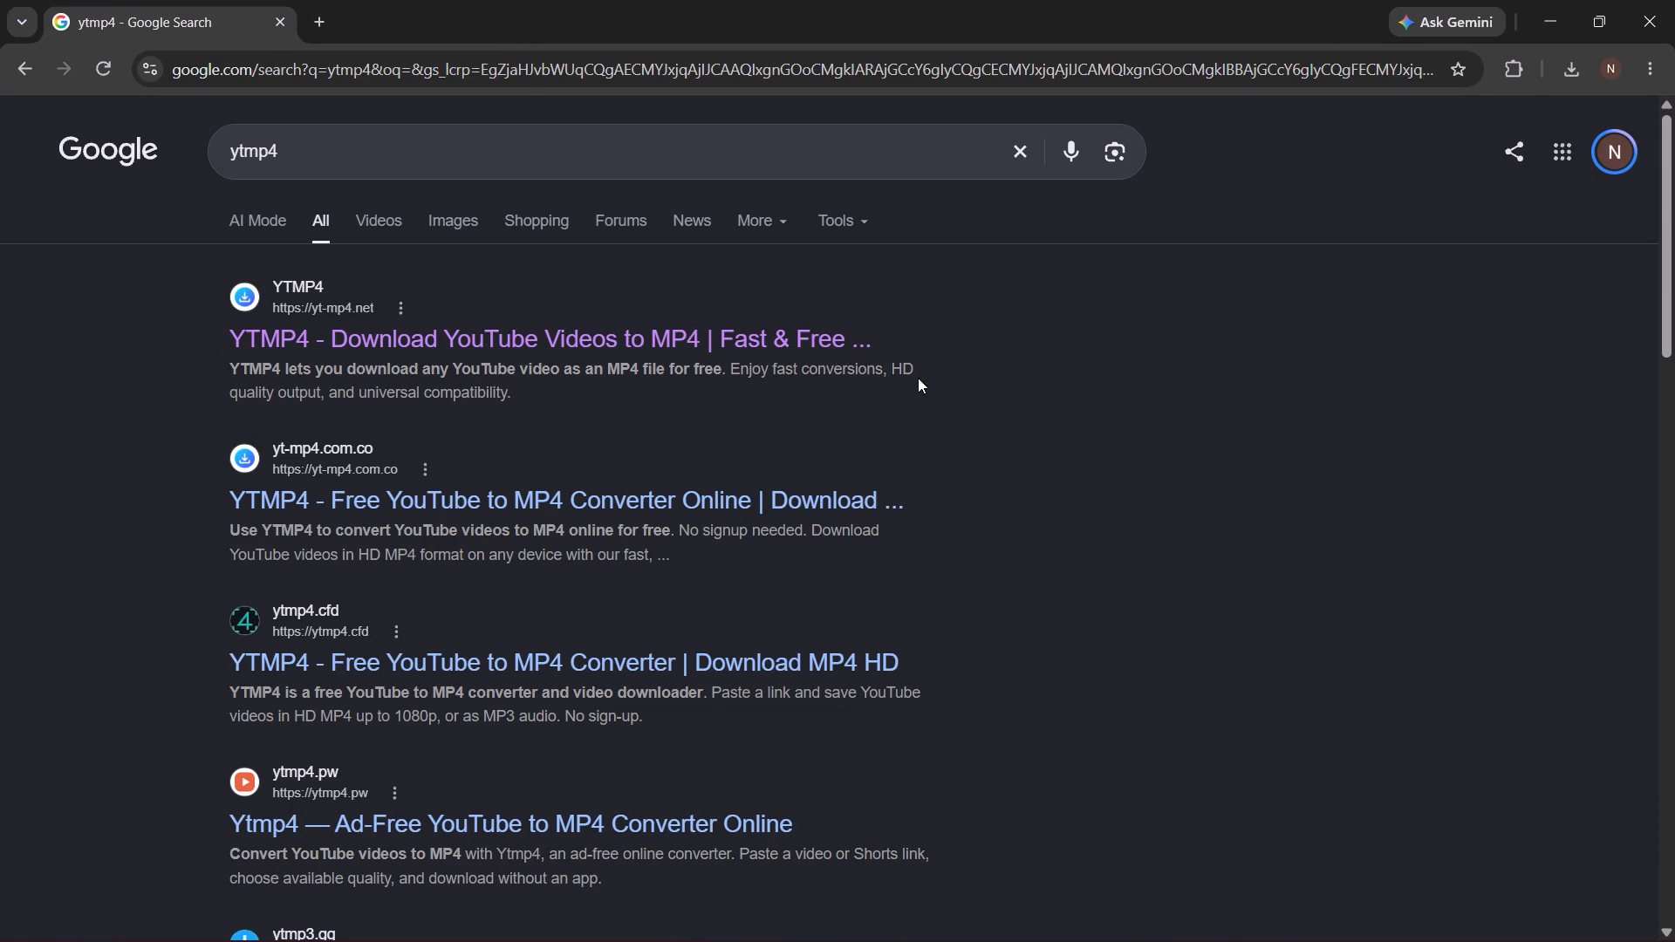
{"action": "left_click", "coordinate": [556, 321]}
{"action": "left_click", "coordinate": [689, 528]}
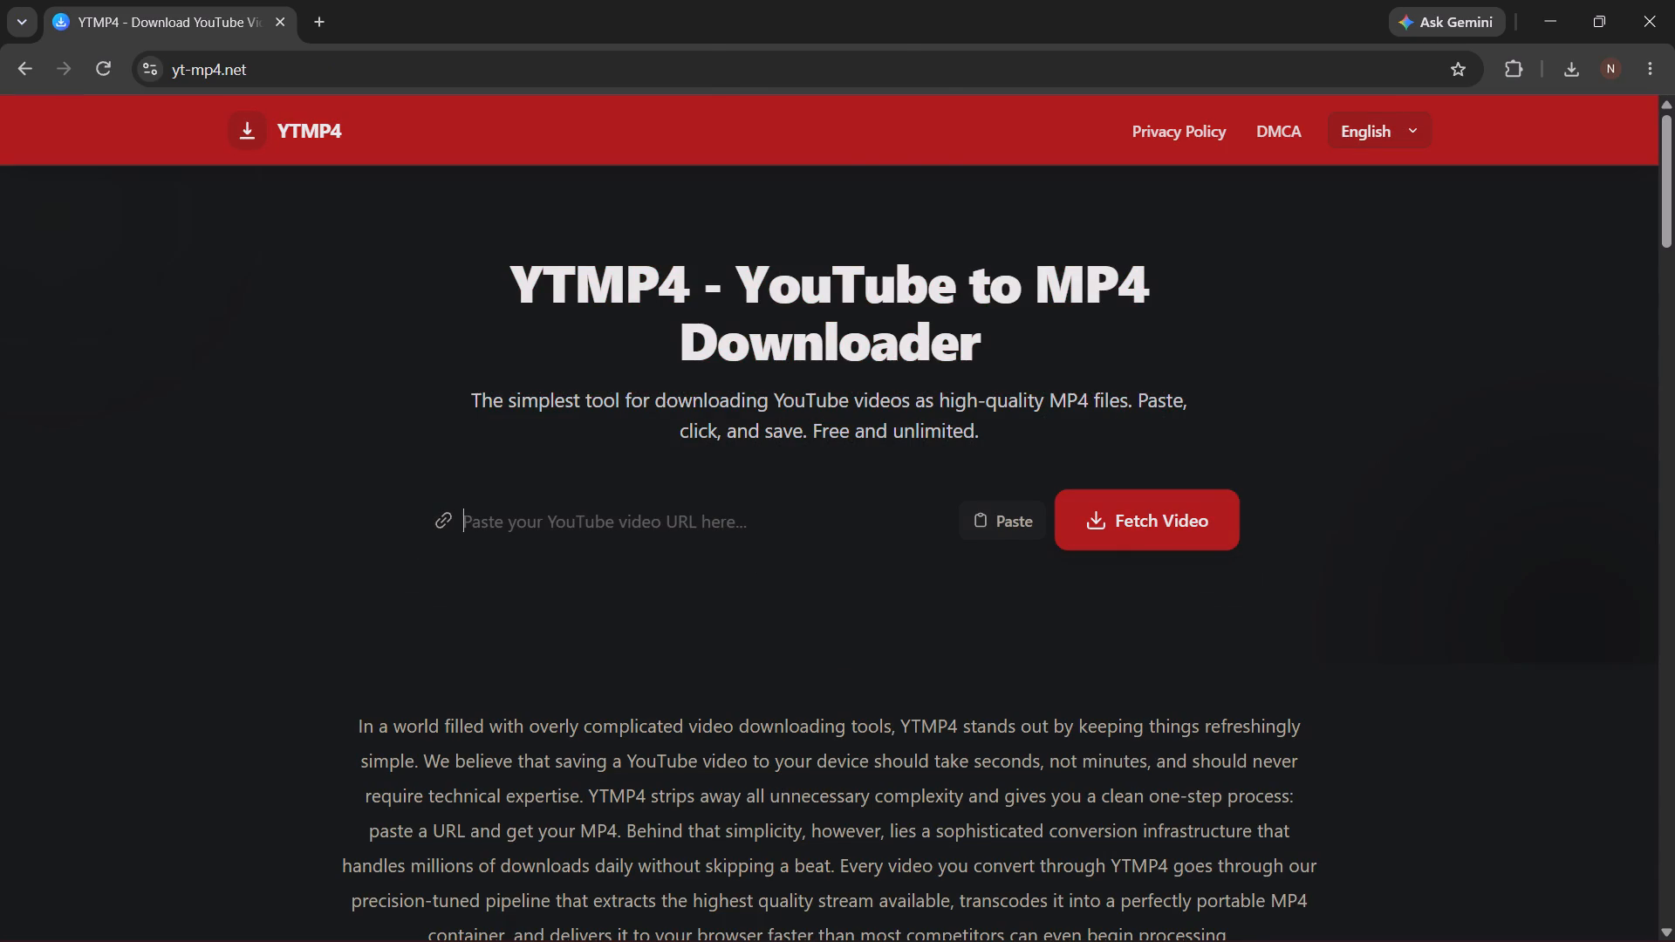
{"action": "right_click", "coordinate": [689, 527]}
{"action": "left_click", "coordinate": [741, 274]}
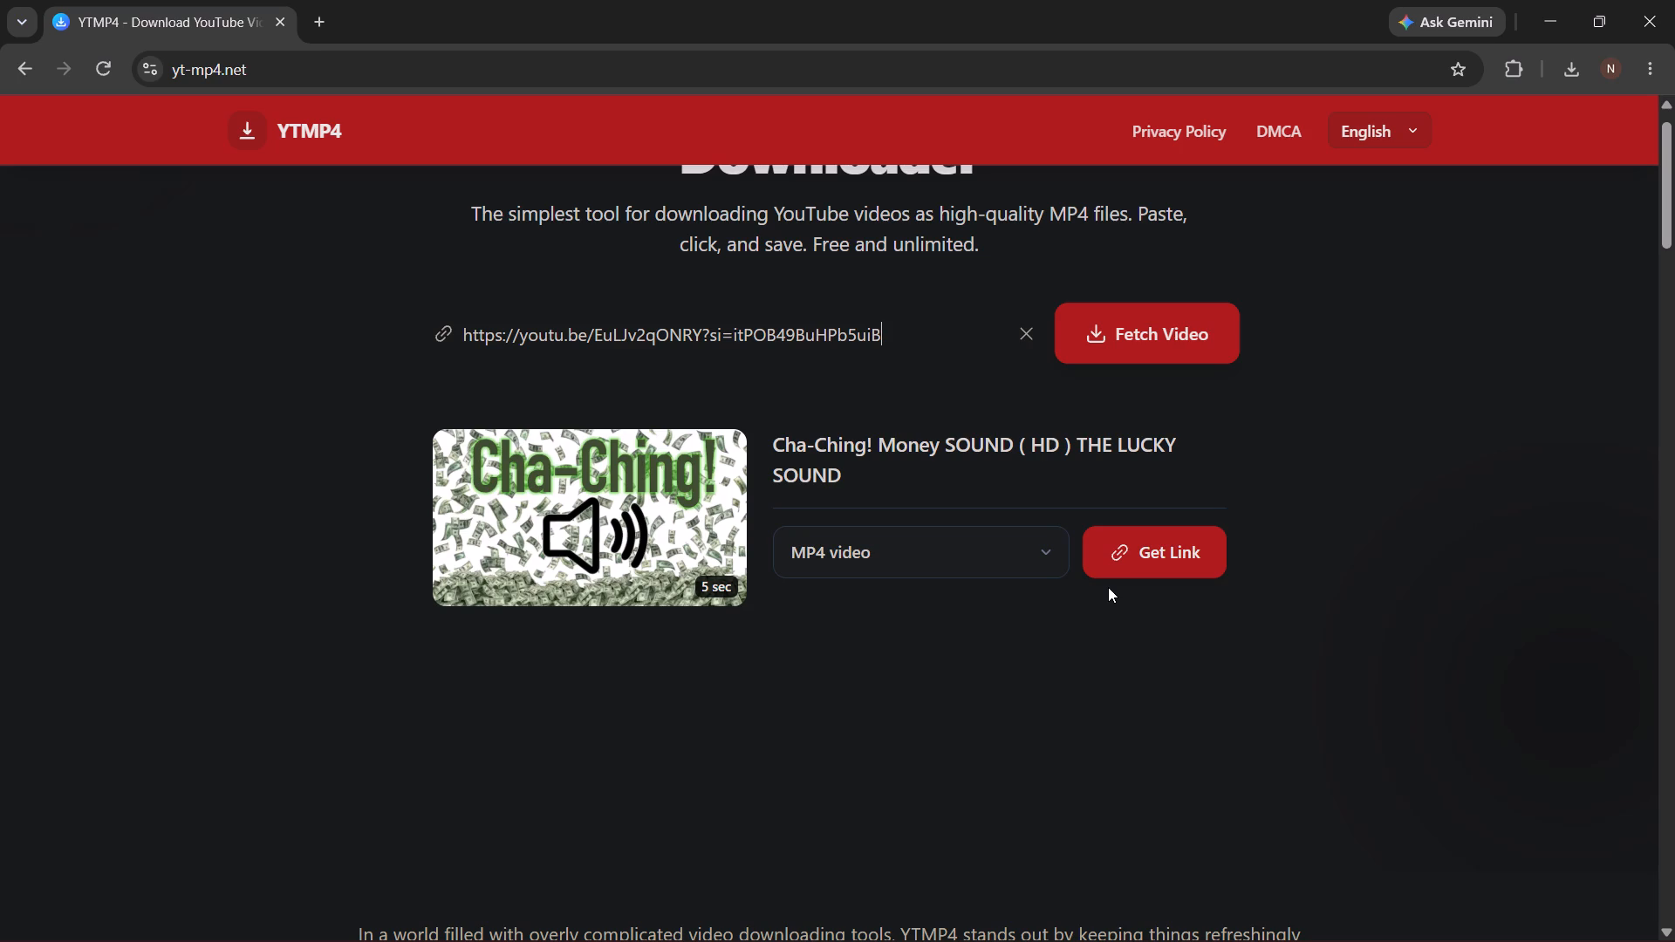
{"action": "left_click", "coordinate": [1152, 546]}
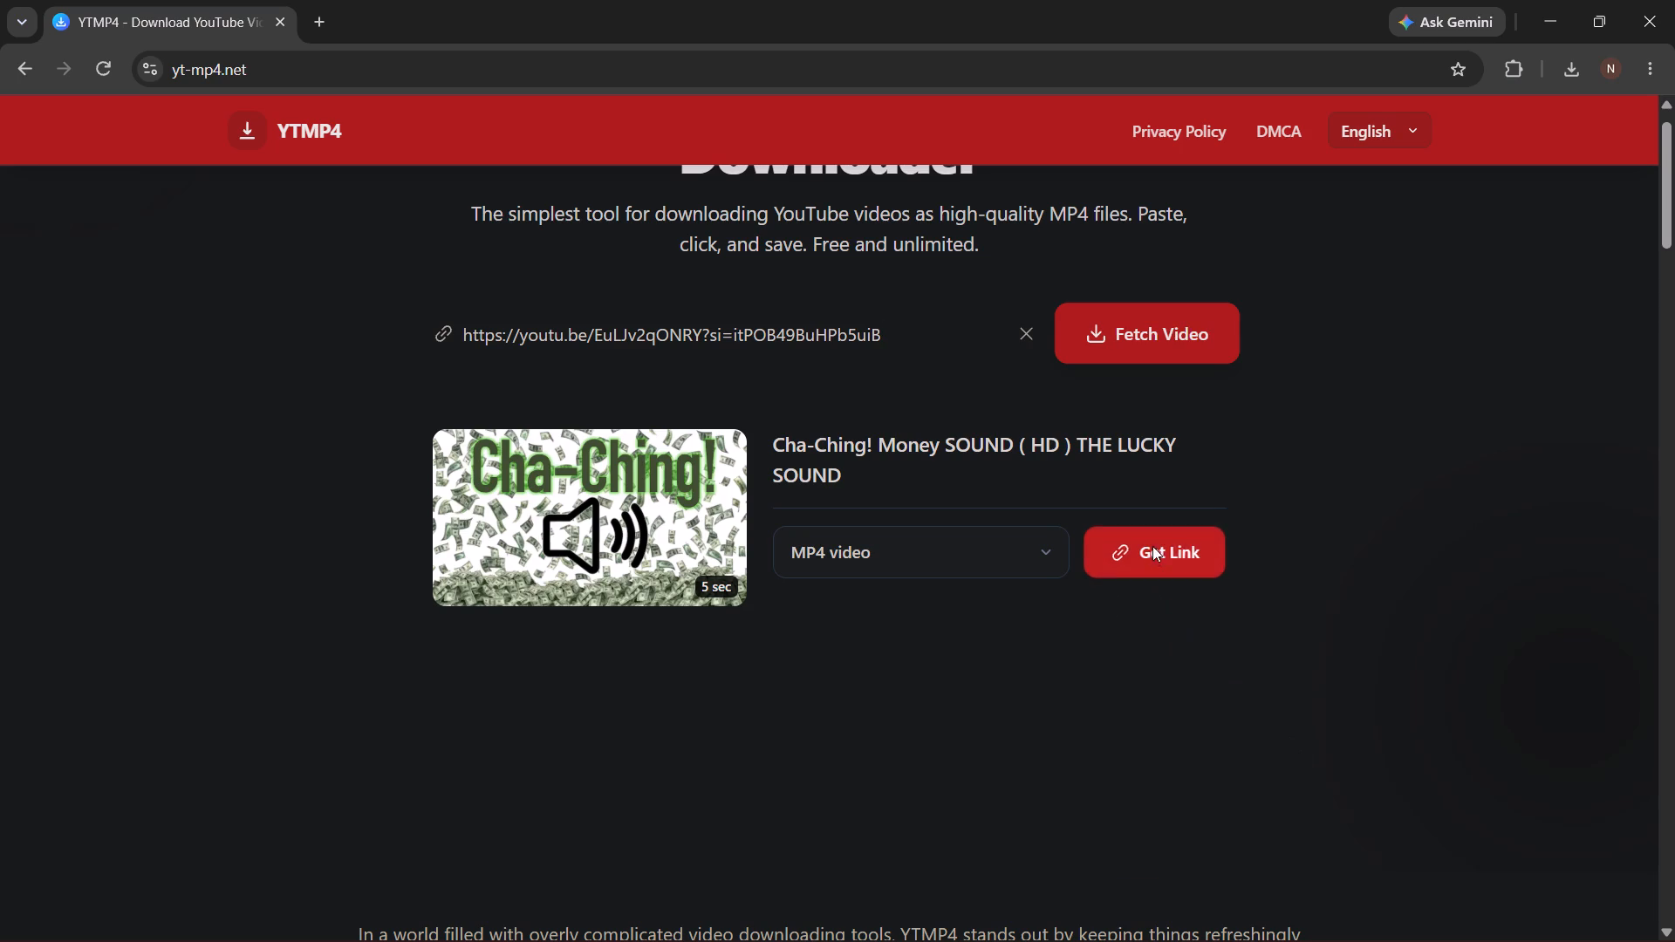
{"action": "left_click", "coordinate": [159, 0]}
{"action": "left_click", "coordinate": [855, 541]}
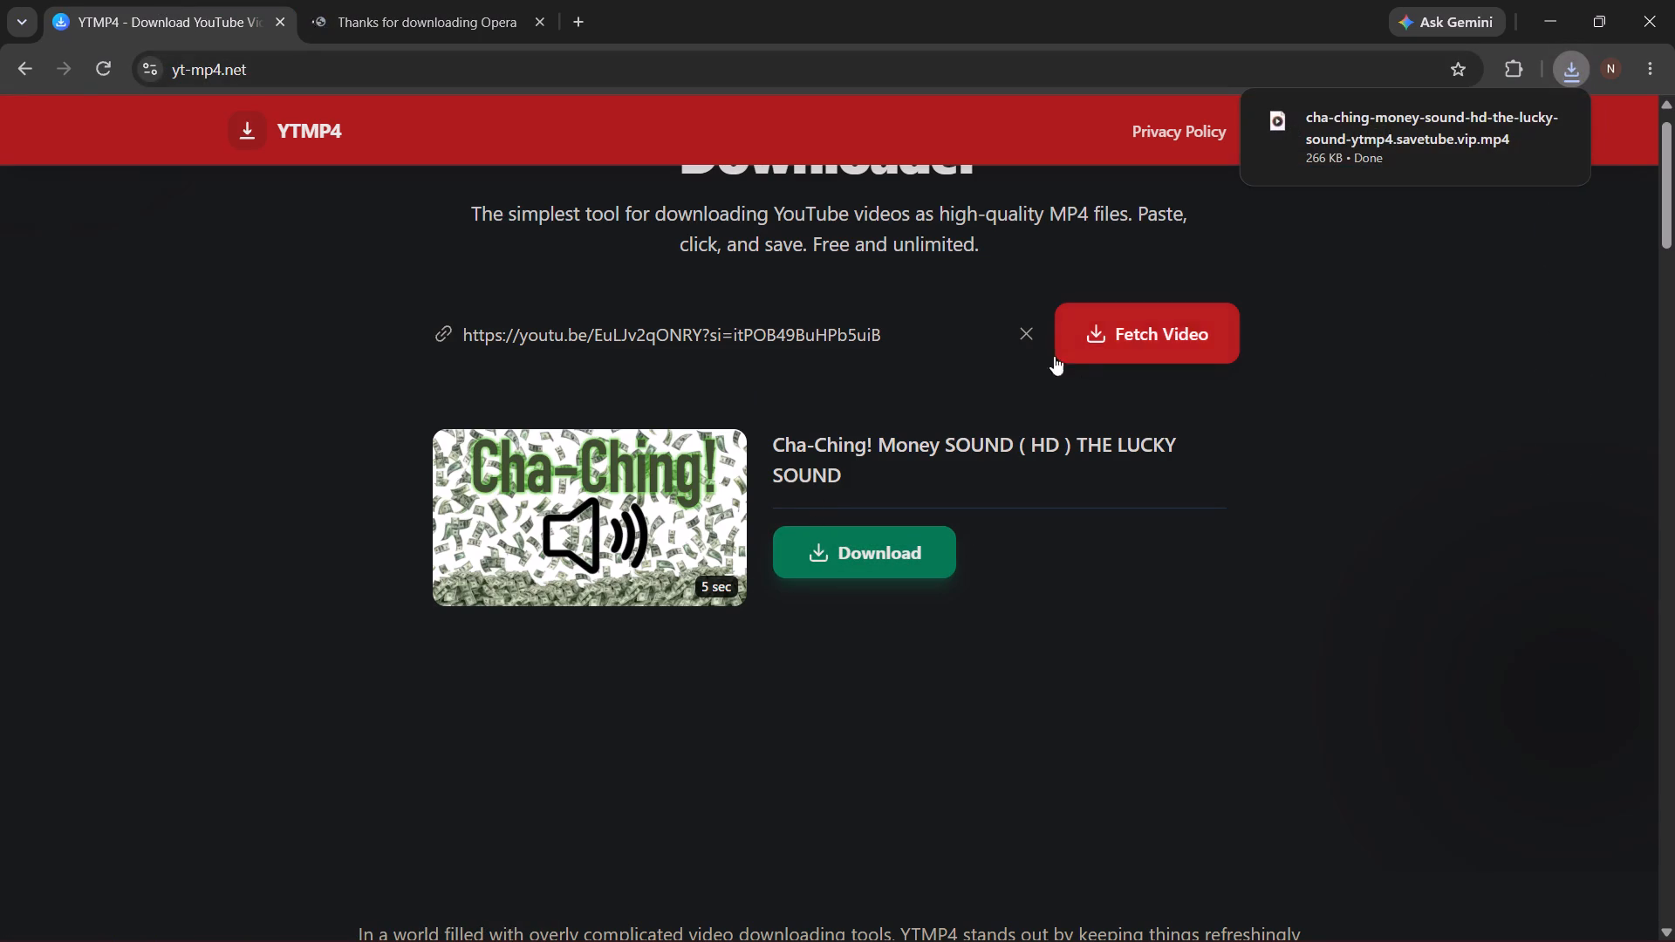
{"action": "left_click", "coordinate": [1530, 11]}
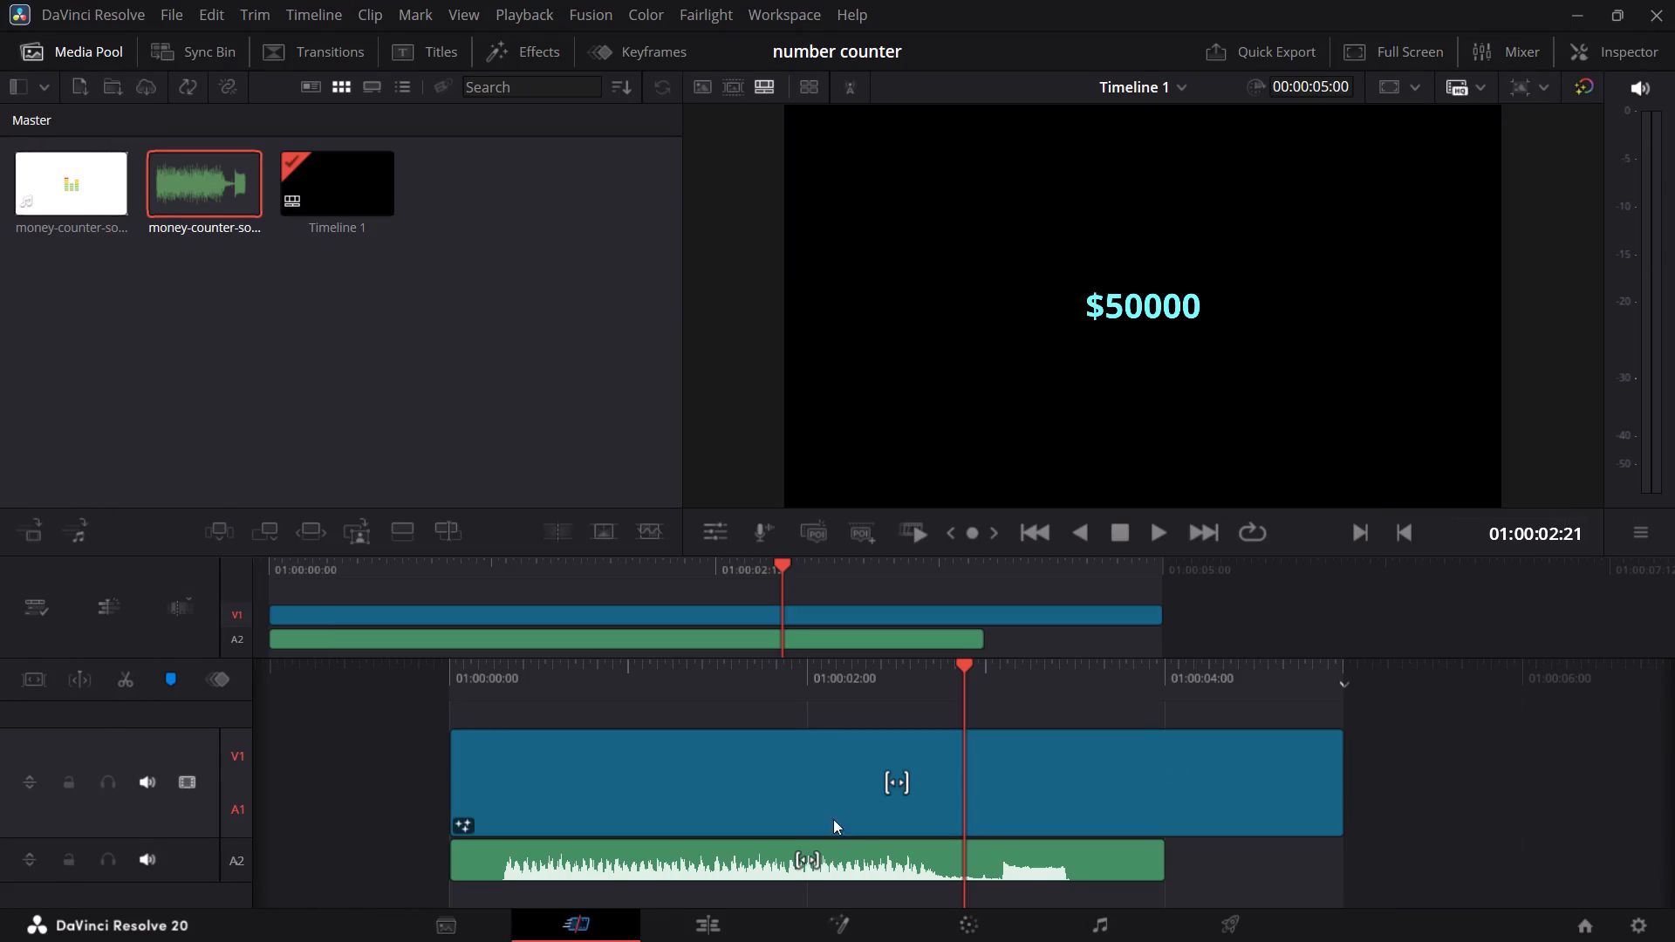
Split the money counter audio on track A2 at 01:00:02:21 and delete the part after the cut.
{"action": "left_click", "coordinate": [1036, 855]}
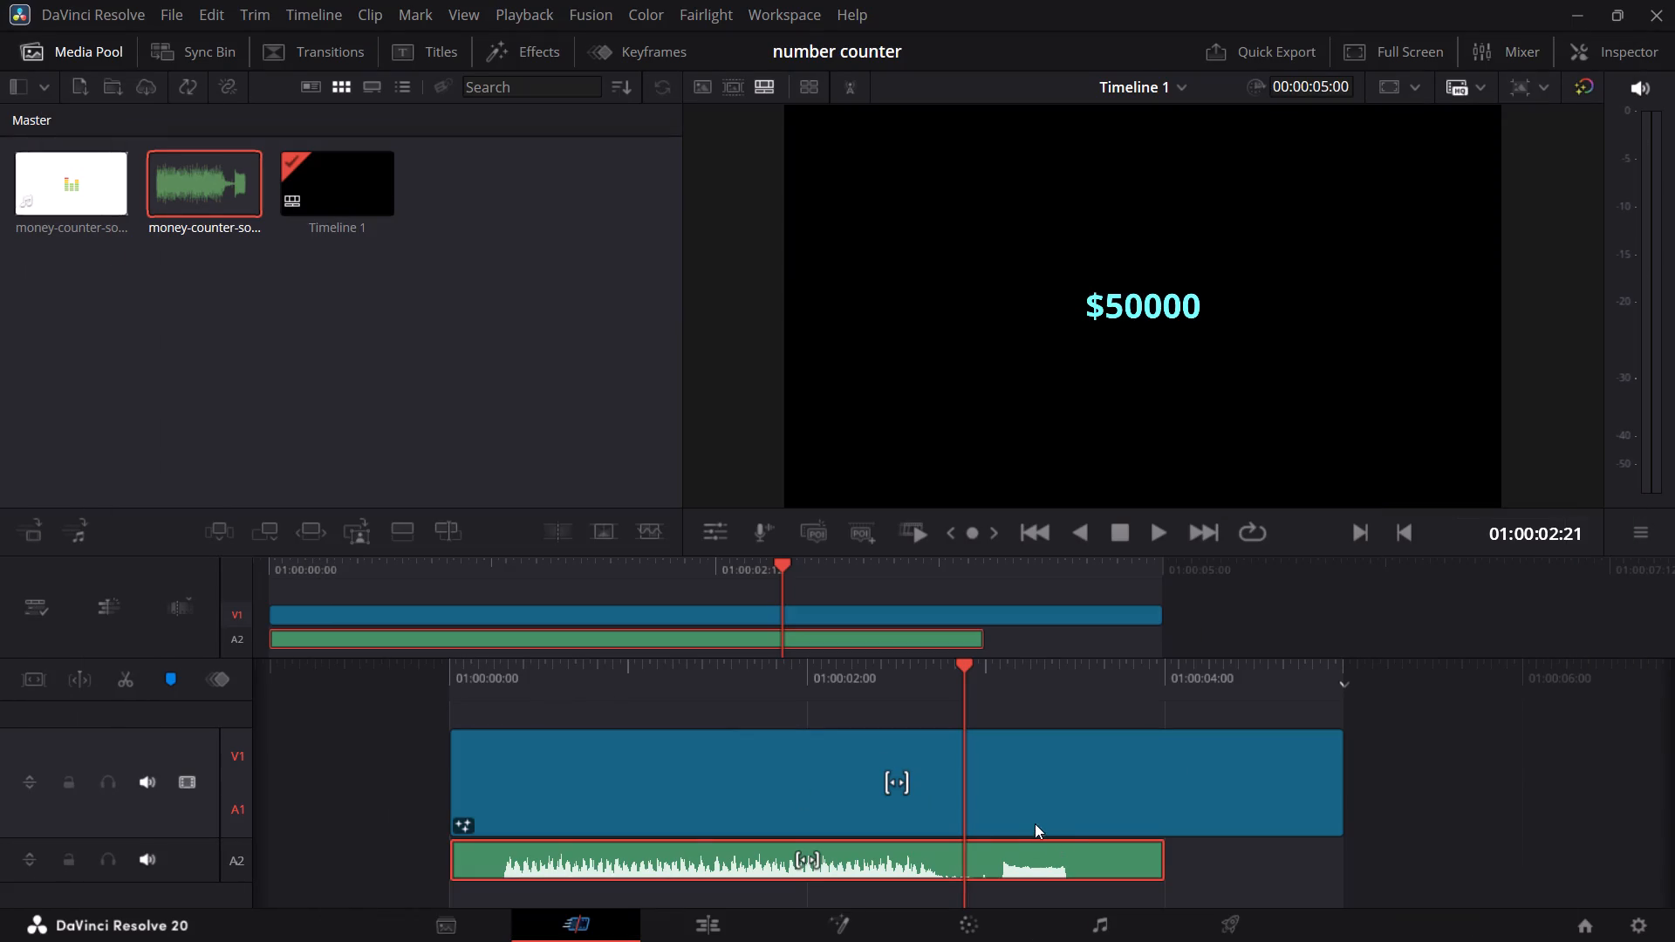
{"action": "key", "text": "ctrl+b"}
{"action": "left_click", "coordinate": [1017, 874]}
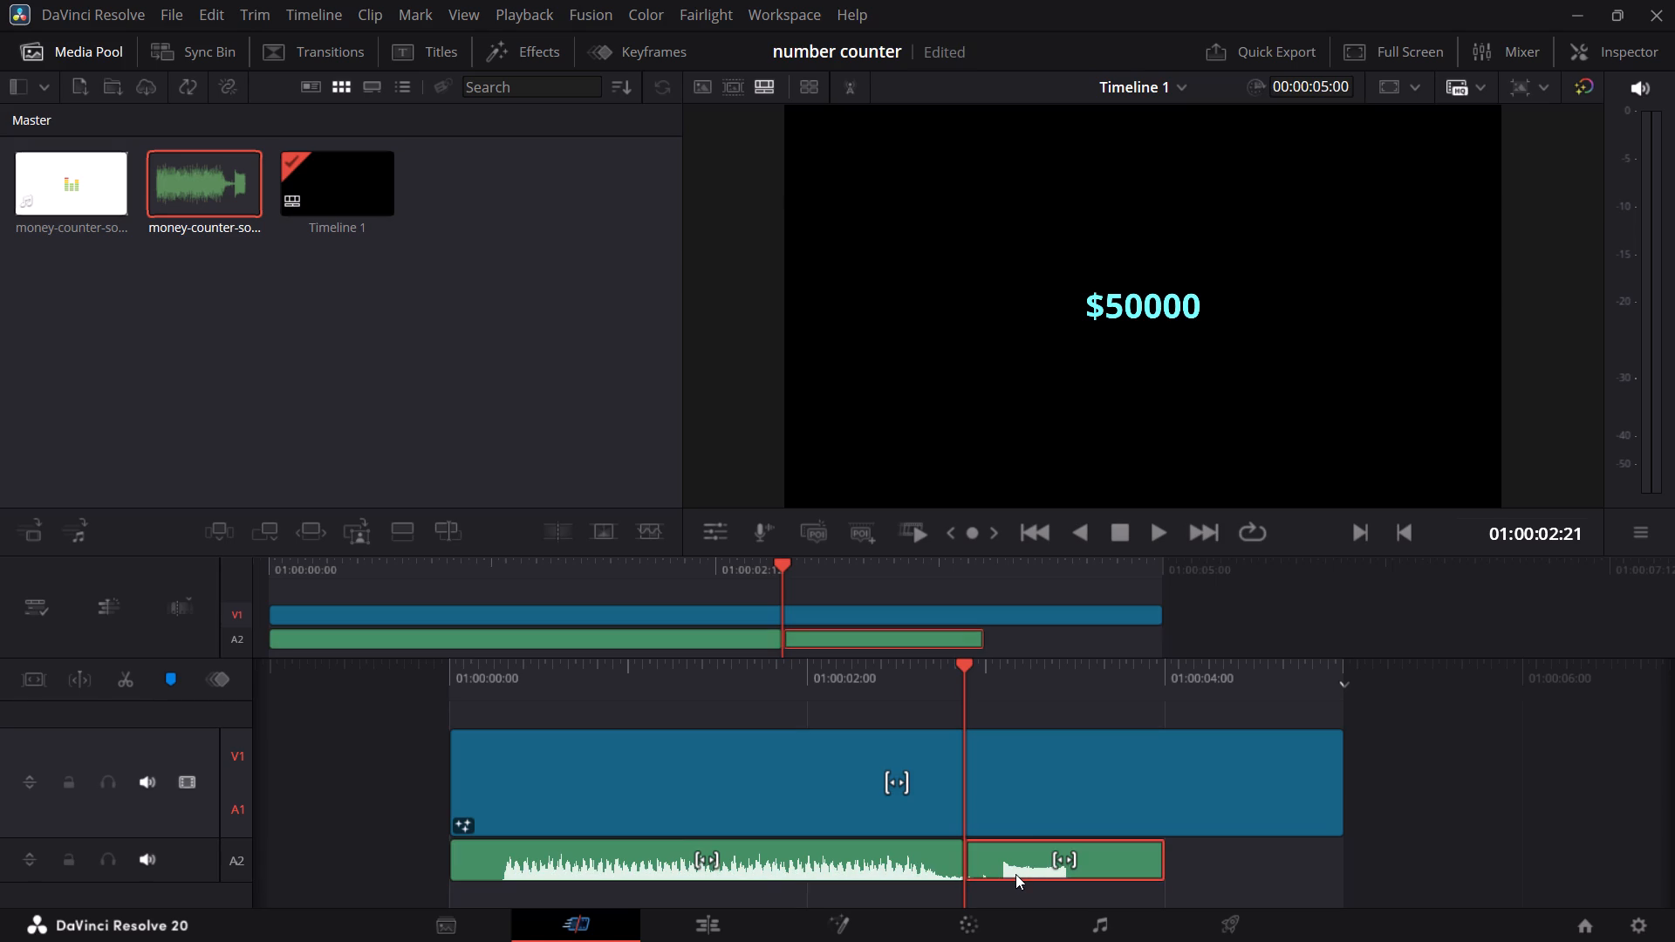
{"action": "key", "text": "Delete"}
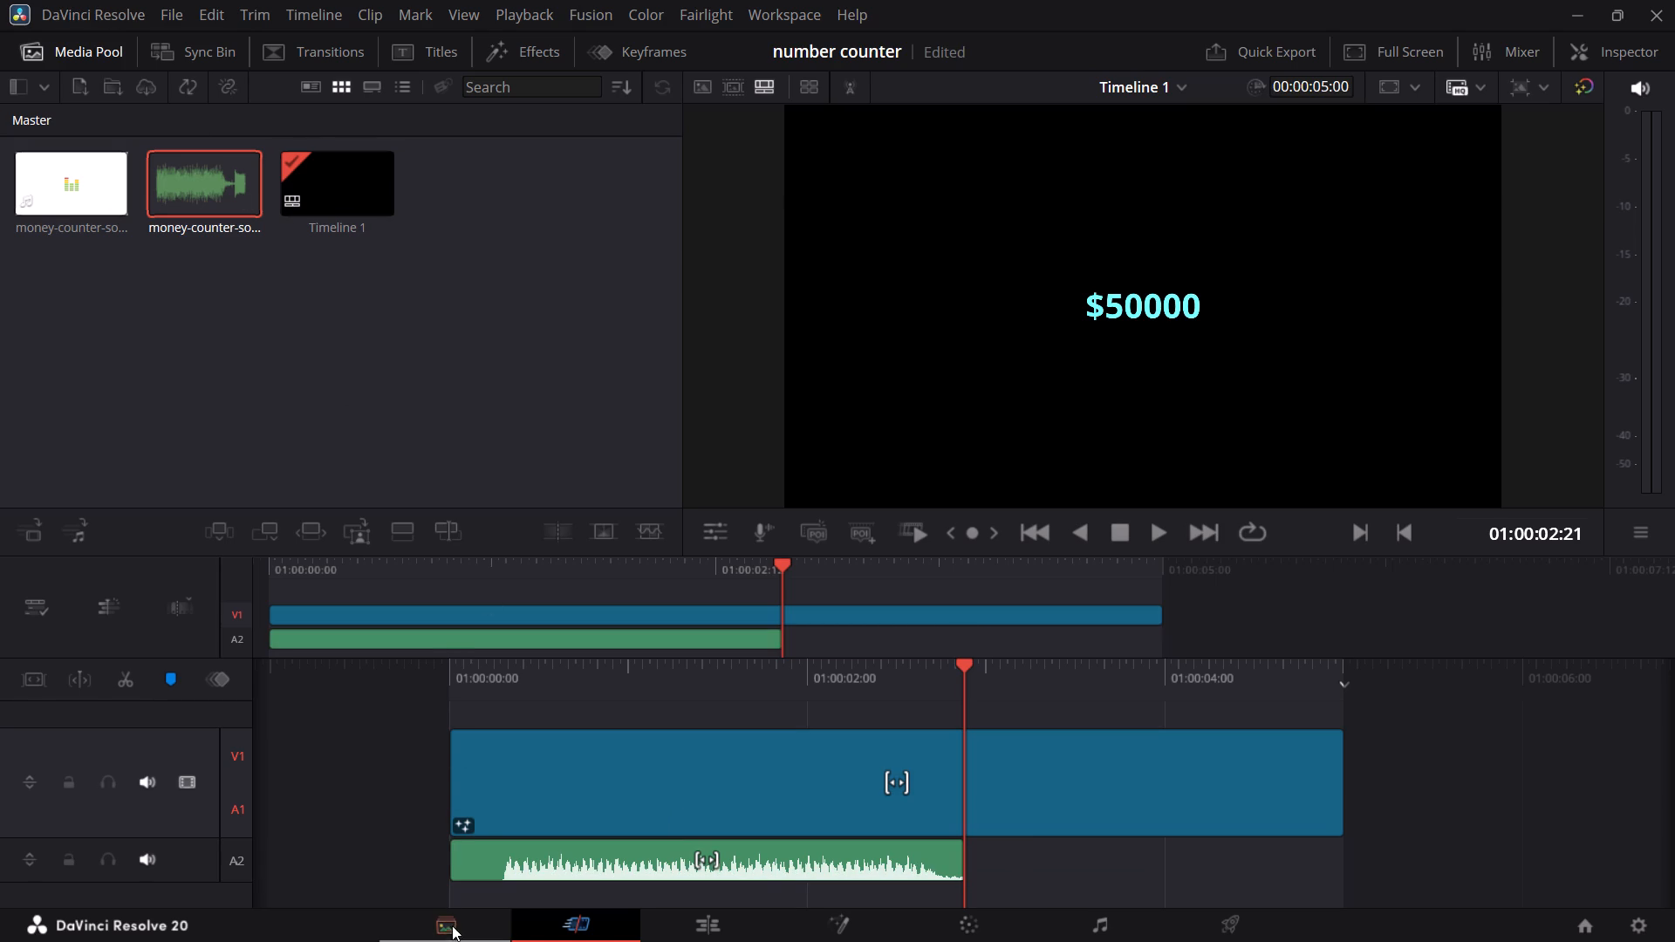
Open the Media page, switch to File Explorer, and cut the downloaded cha-ching MP4 in the Downloads folder.
{"action": "left_click", "coordinate": [454, 927]}
{"action": "key", "text": "alt+Tab"}
{"action": "key", "text": "alt+Tab"}
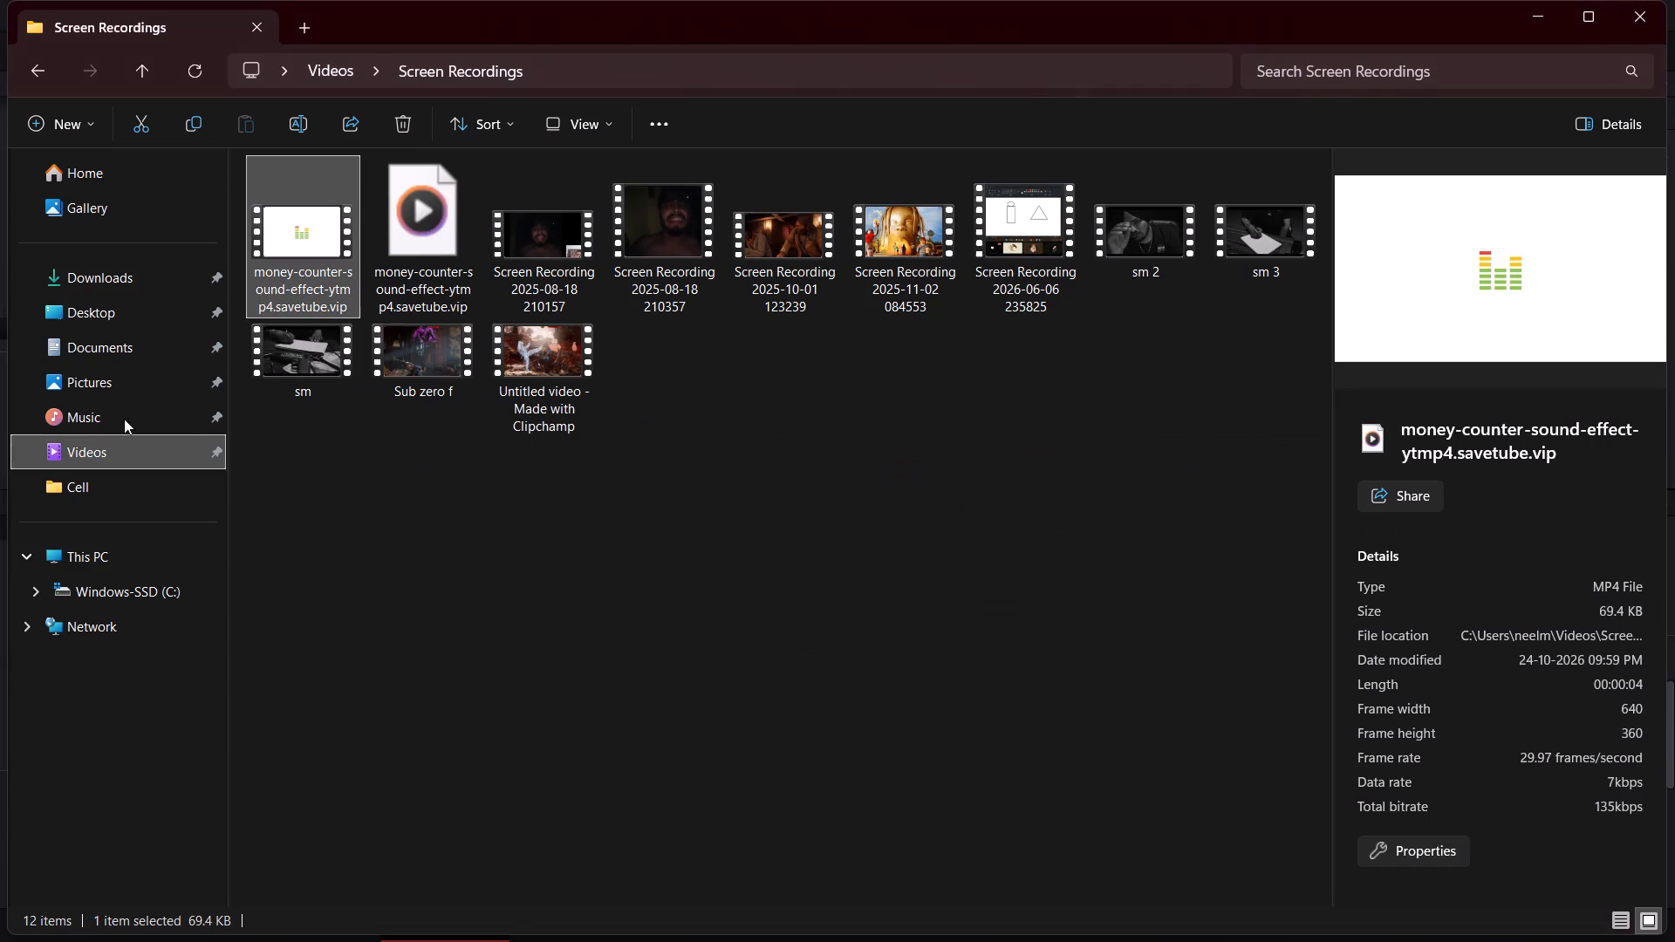
{"action": "left_click", "coordinate": [64, 264]}
{"action": "right_click", "coordinate": [445, 217]}
{"action": "right_click", "coordinate": [434, 255]}
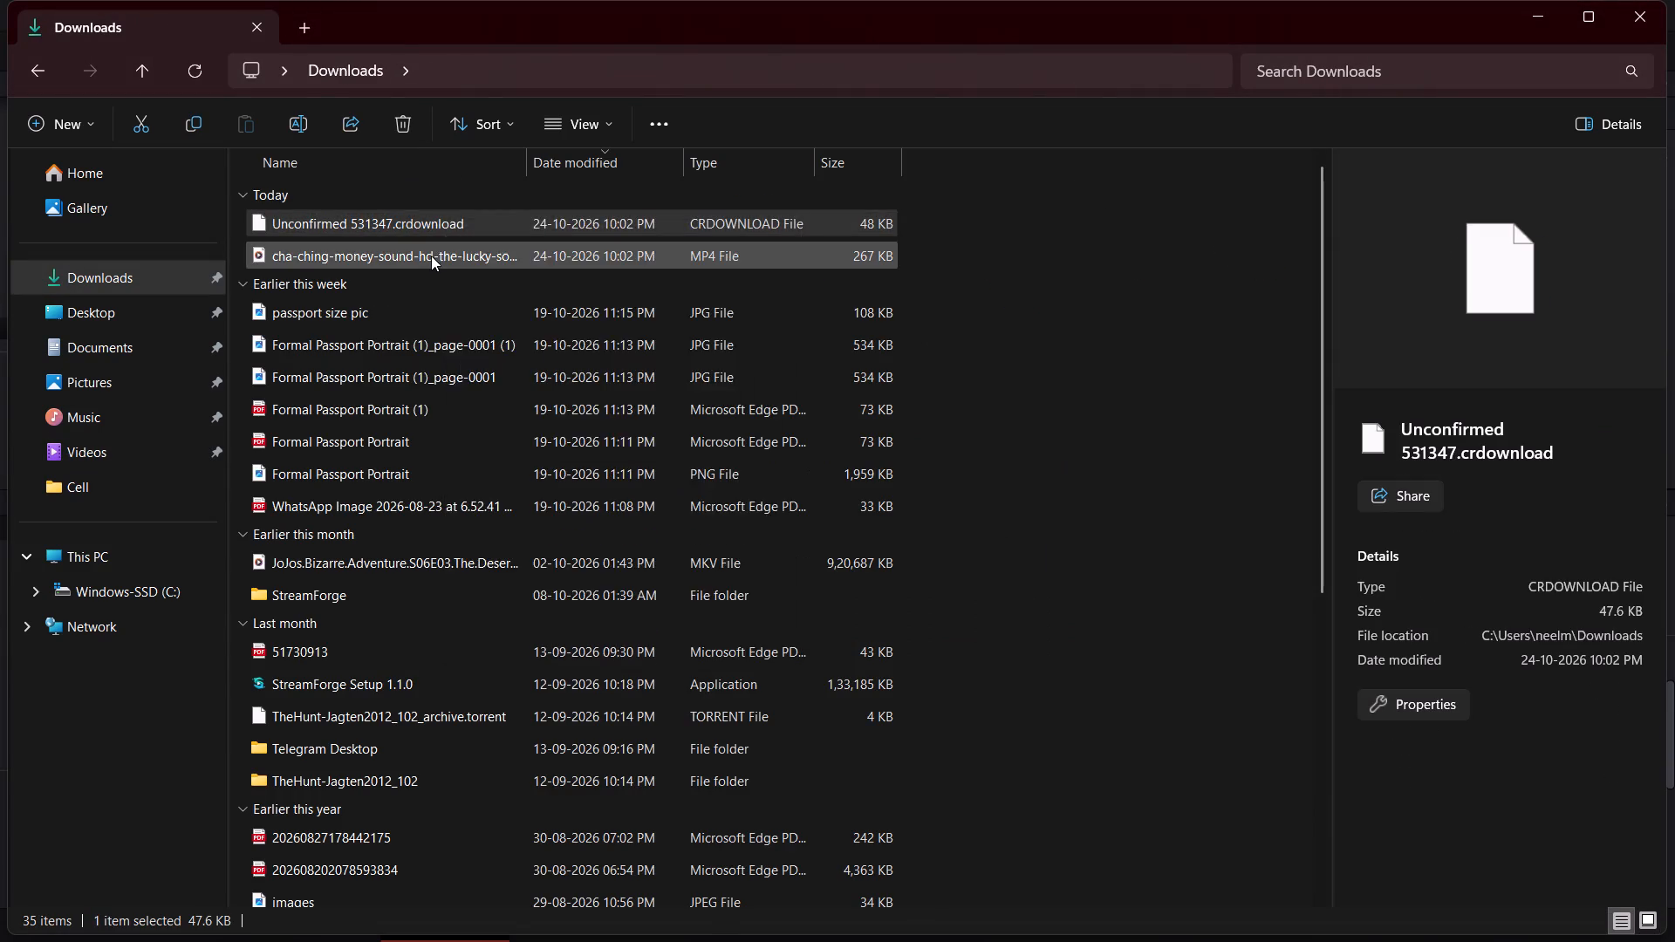
{"action": "right_click", "coordinate": [431, 256]}
{"action": "right_click", "coordinate": [405, 253]}
{"action": "left_click", "coordinate": [442, 282]}
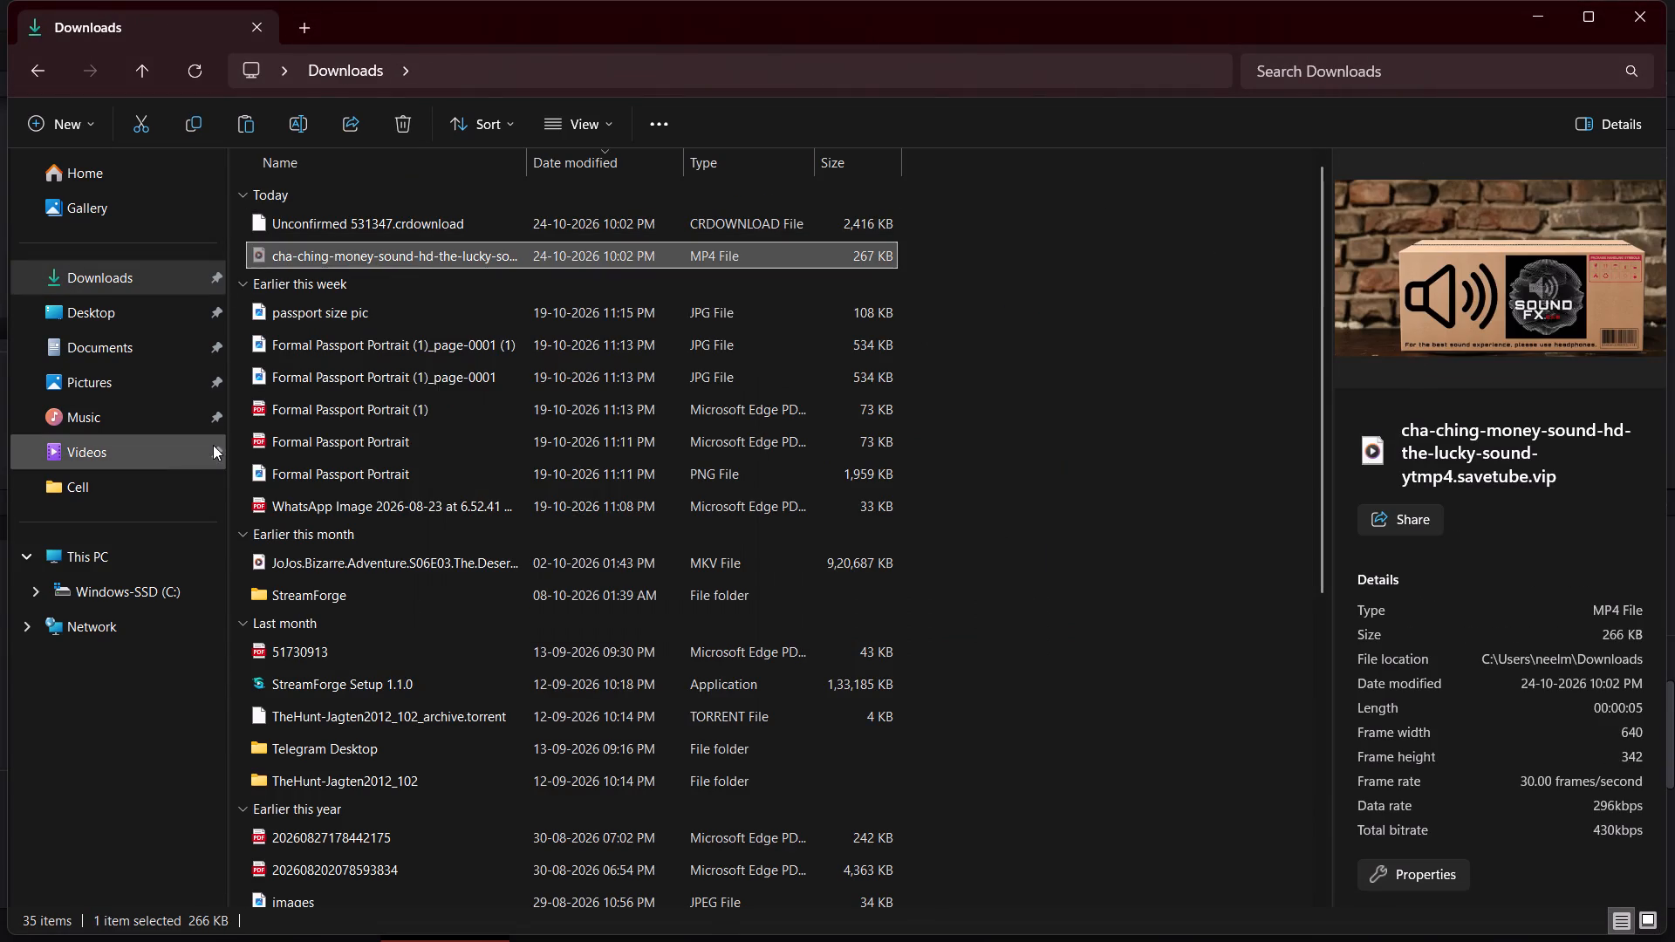
Paste the cha-ching MP4 into the Screen Recordings folder under Videos, and return to DaVinci Resolve.
{"action": "left_click", "coordinate": [178, 468]}
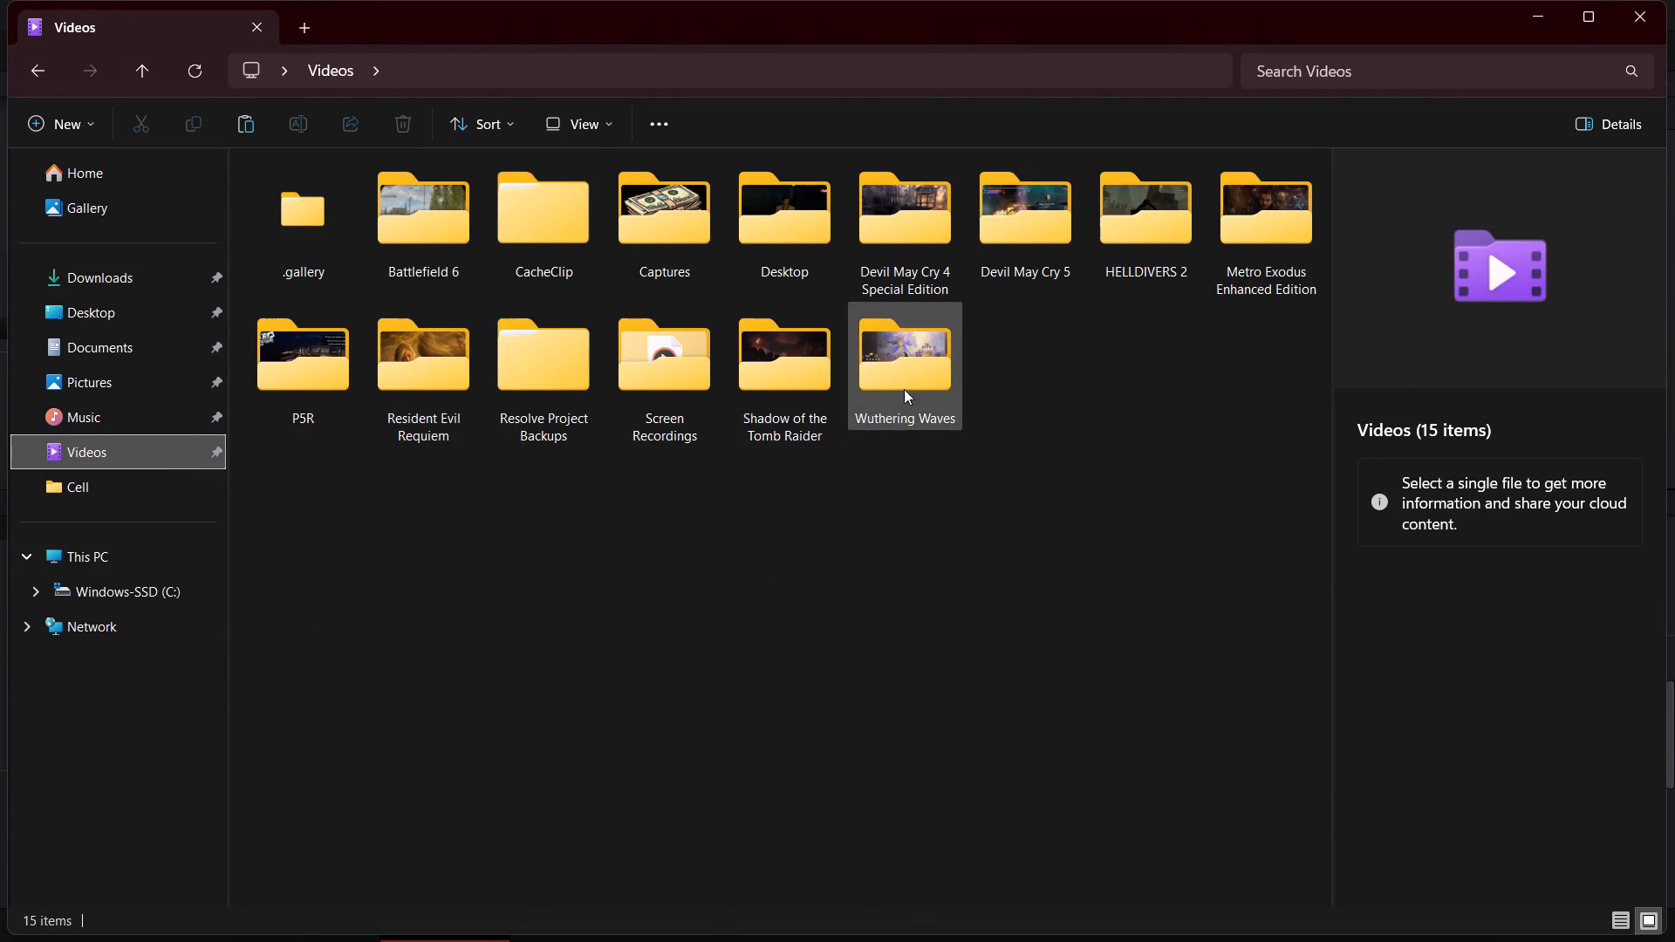
{"action": "left_click", "coordinate": [533, 370]}
{"action": "left_click", "coordinate": [669, 384]}
{"action": "left_click", "coordinate": [639, 223]}
{"action": "left_click", "coordinate": [548, 228]}
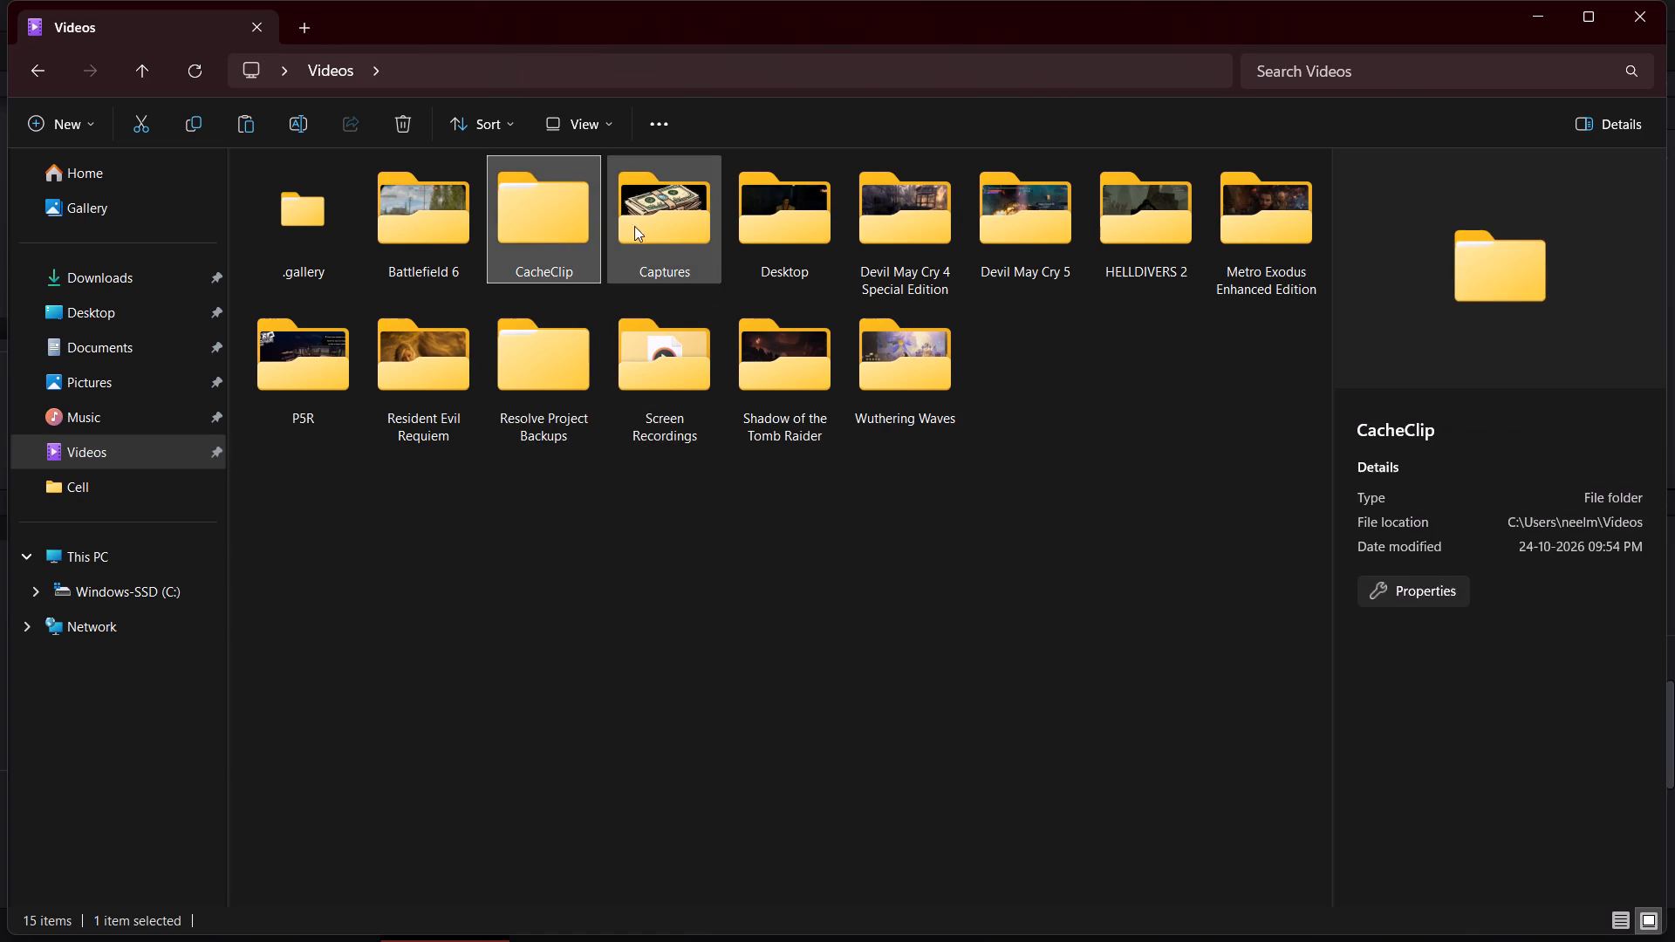
{"action": "left_click", "coordinate": [672, 222]}
{"action": "left_click", "coordinate": [430, 392]}
{"action": "left_click", "coordinate": [587, 374]}
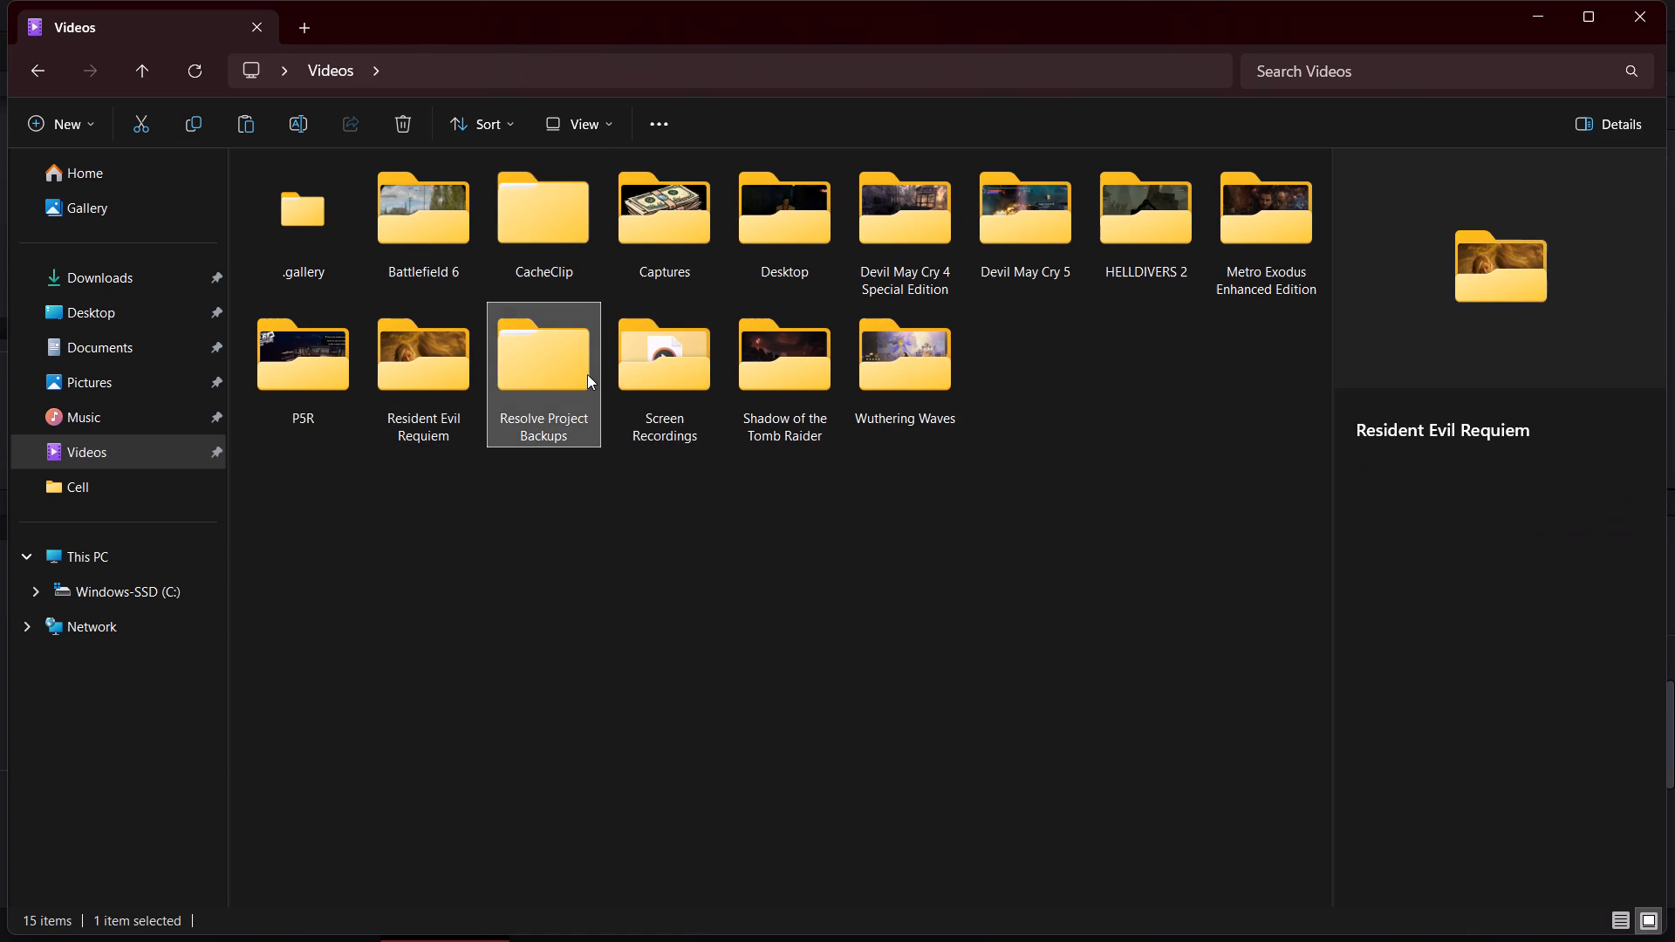
{"action": "left_click", "coordinate": [662, 377]}
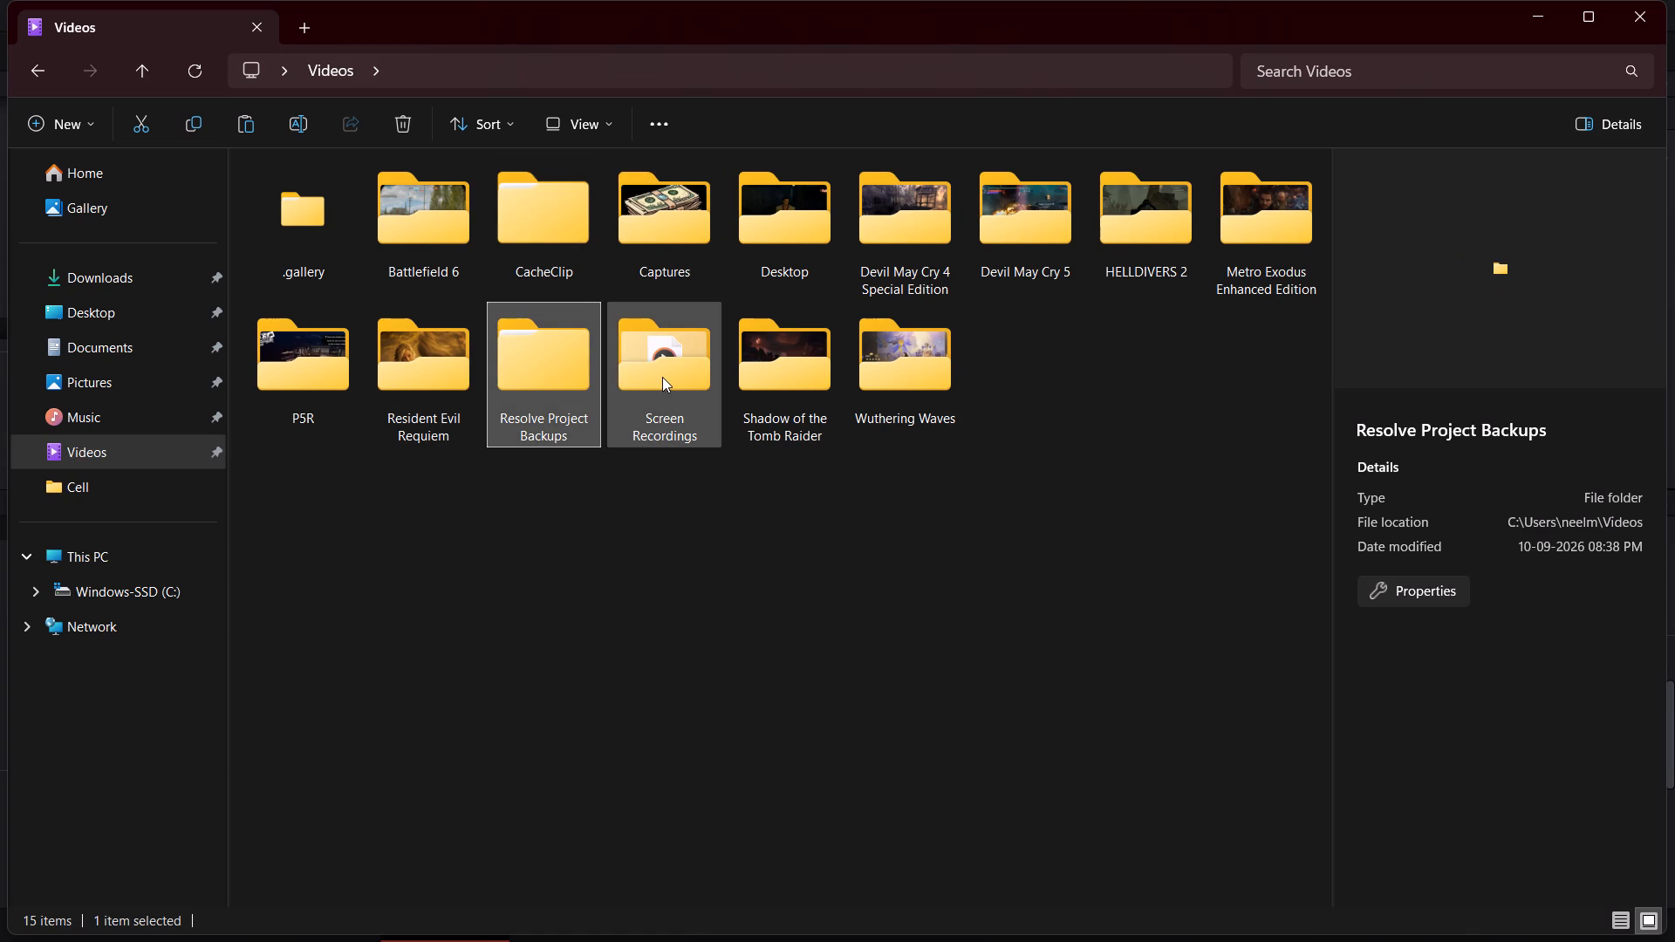
{"action": "double_click", "coordinate": [662, 377]}
{"action": "right_click", "coordinate": [931, 544]}
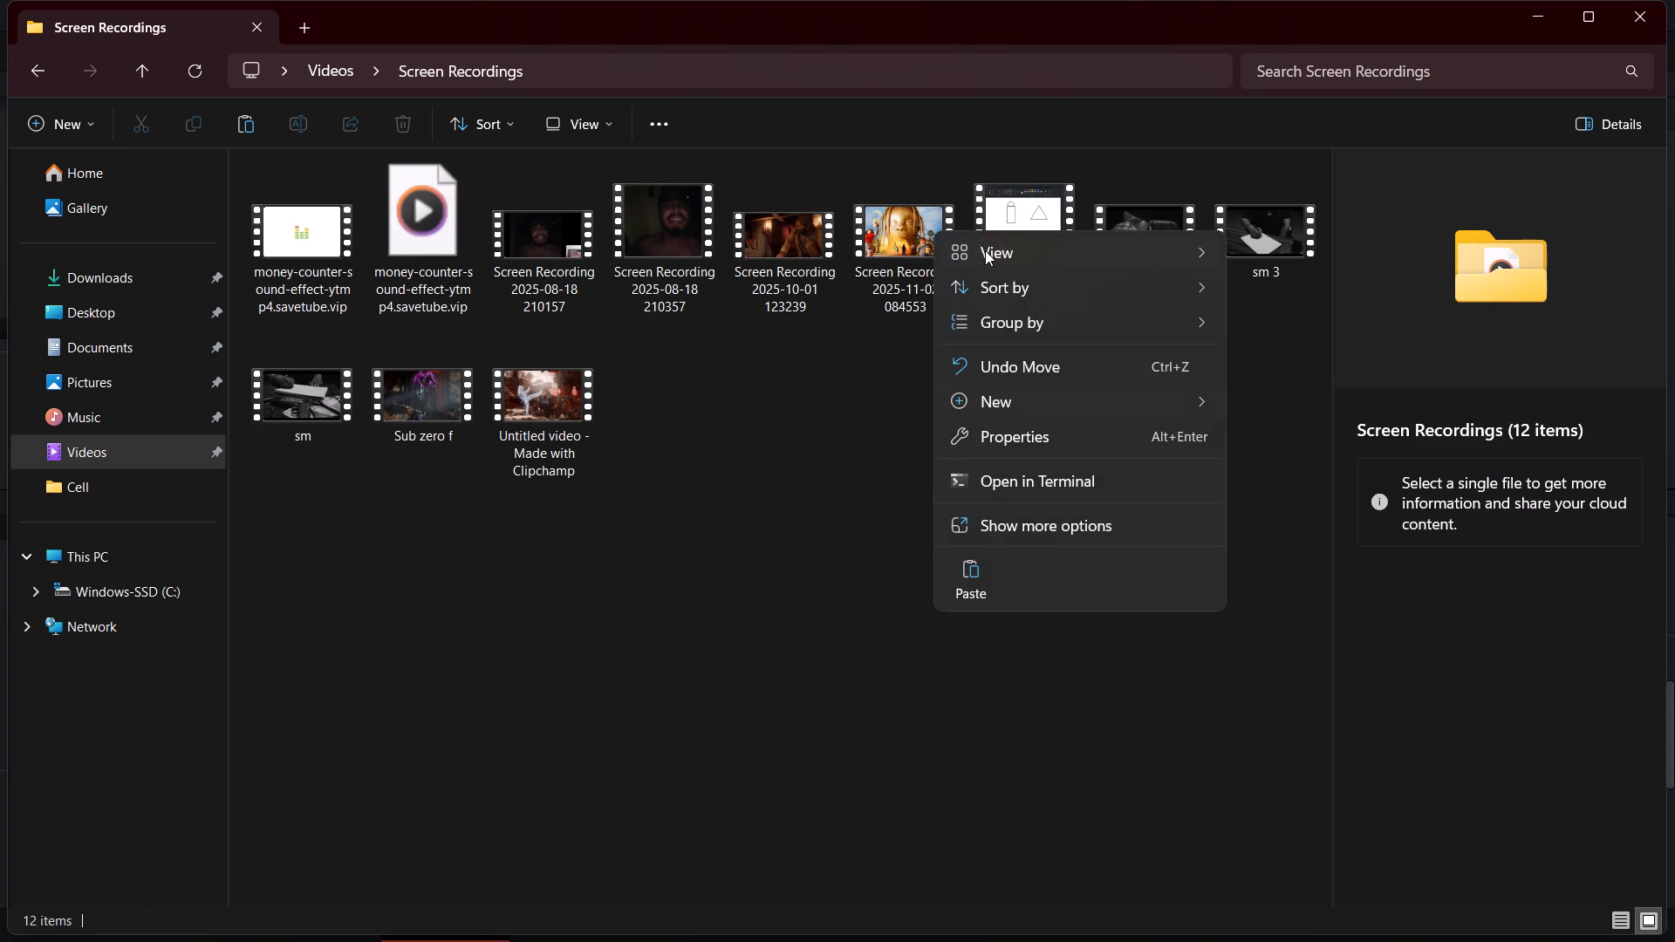
{"action": "left_click", "coordinate": [970, 569]}
{"action": "key", "text": "super+Tab"}
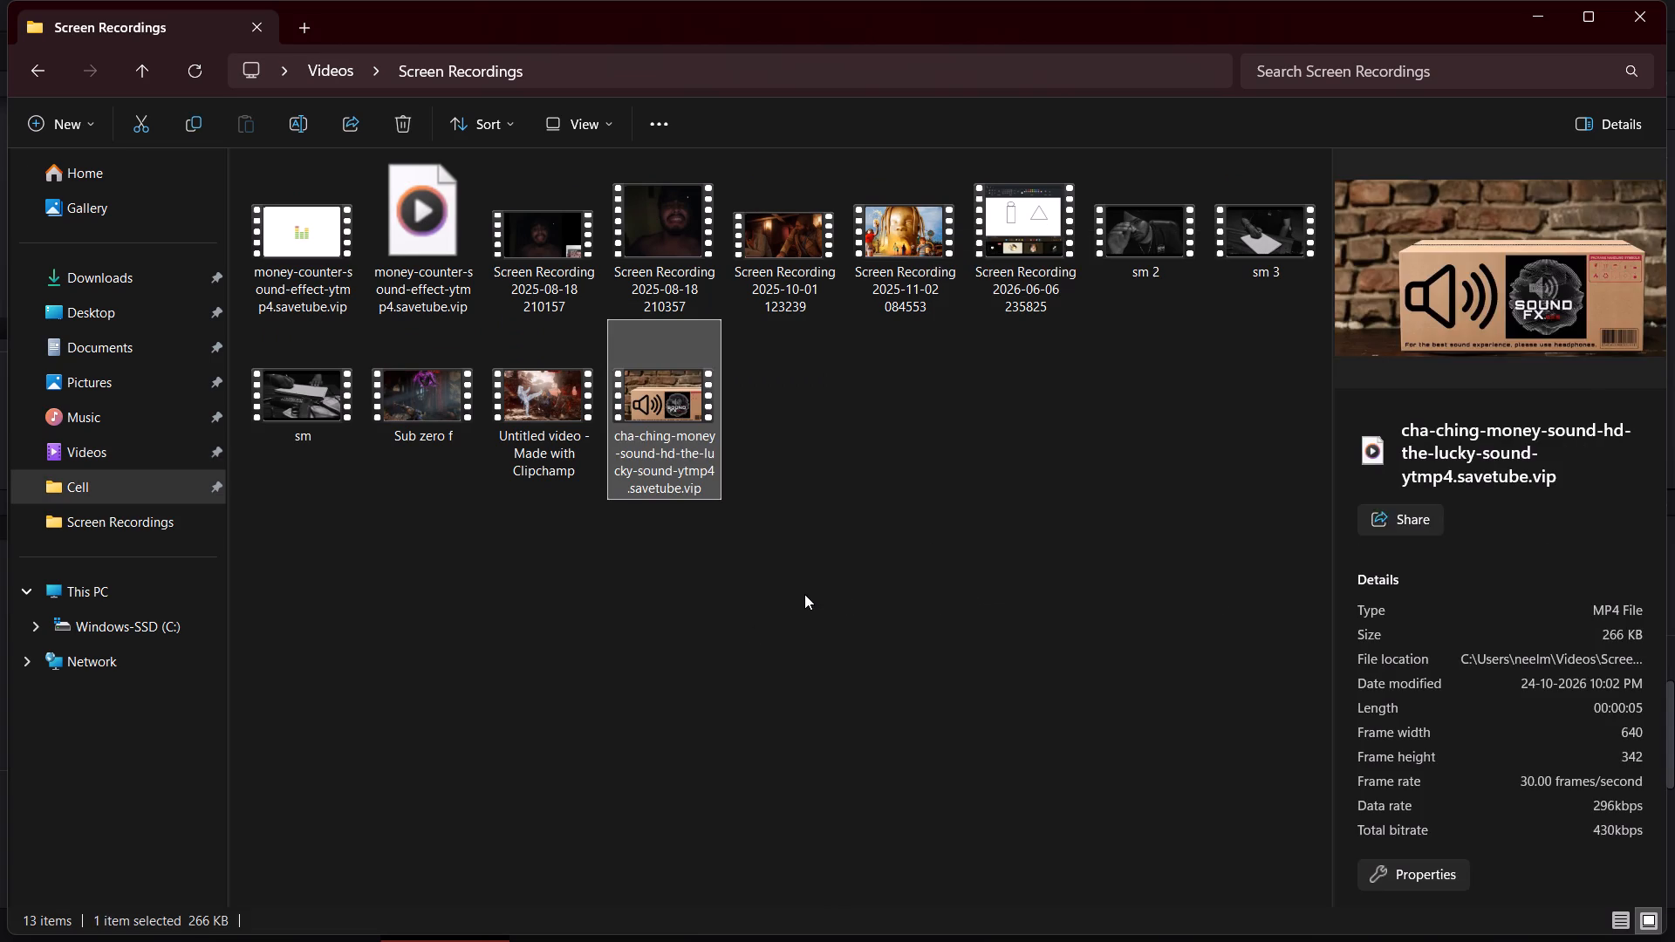
{"action": "key", "text": "super+Tab"}
{"action": "key", "text": "alt+Tab"}
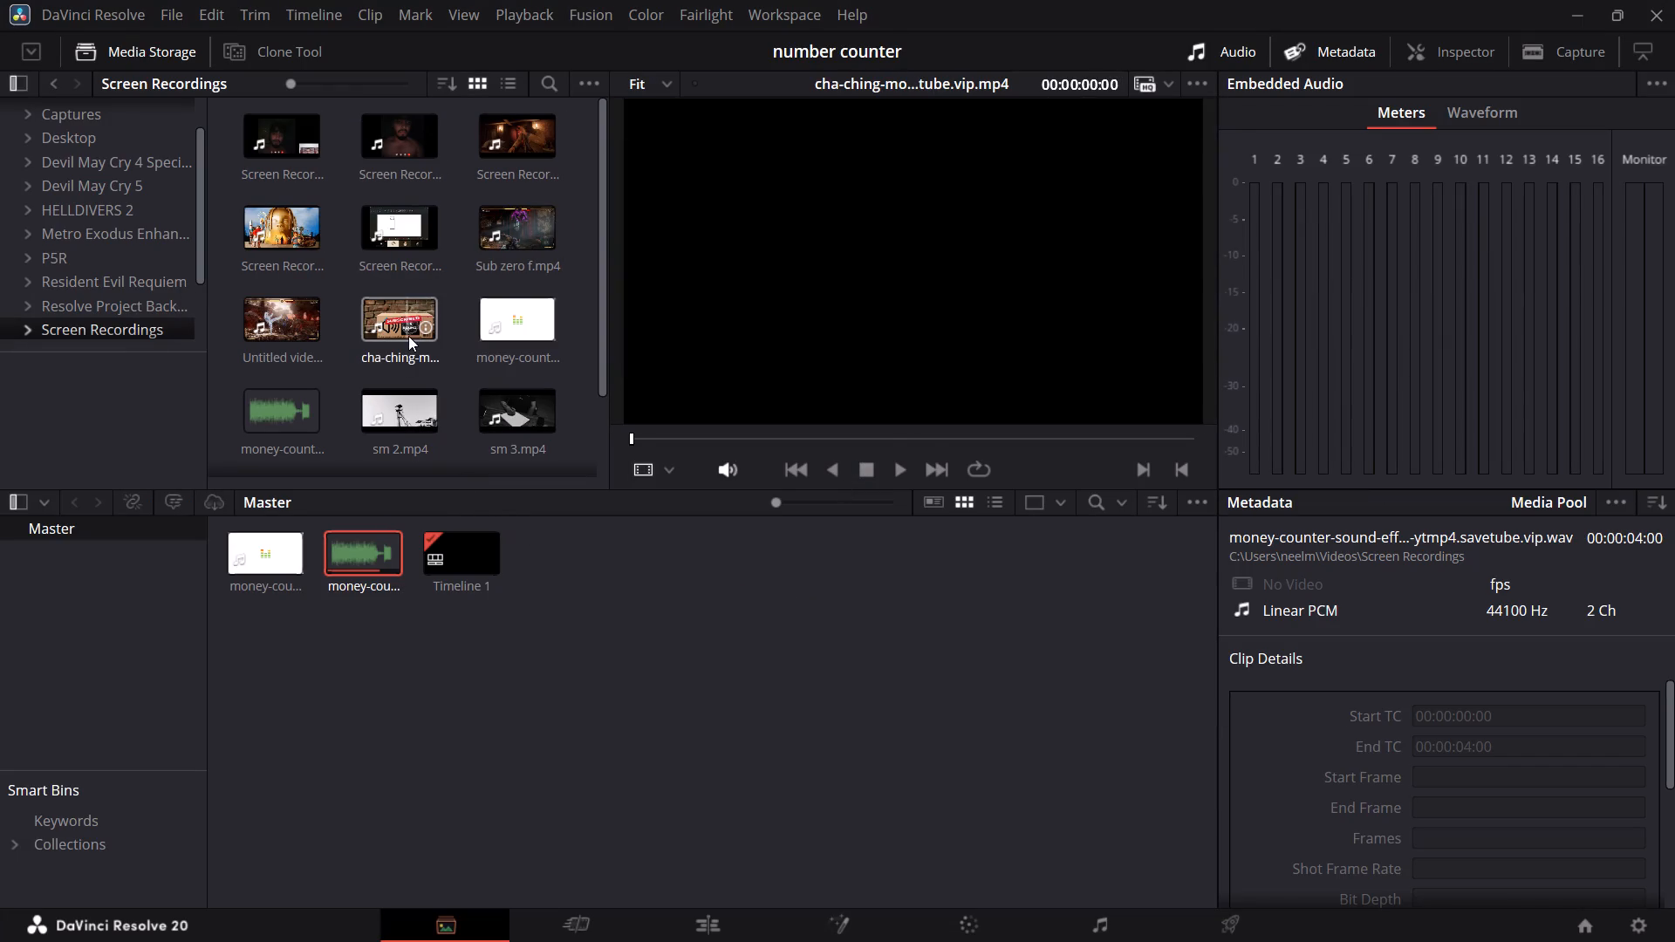
Extract the audio from the cha-ching video in Media Storage and add the resulting WAV to the Master bin.
{"action": "right_click", "coordinate": [397, 332]}
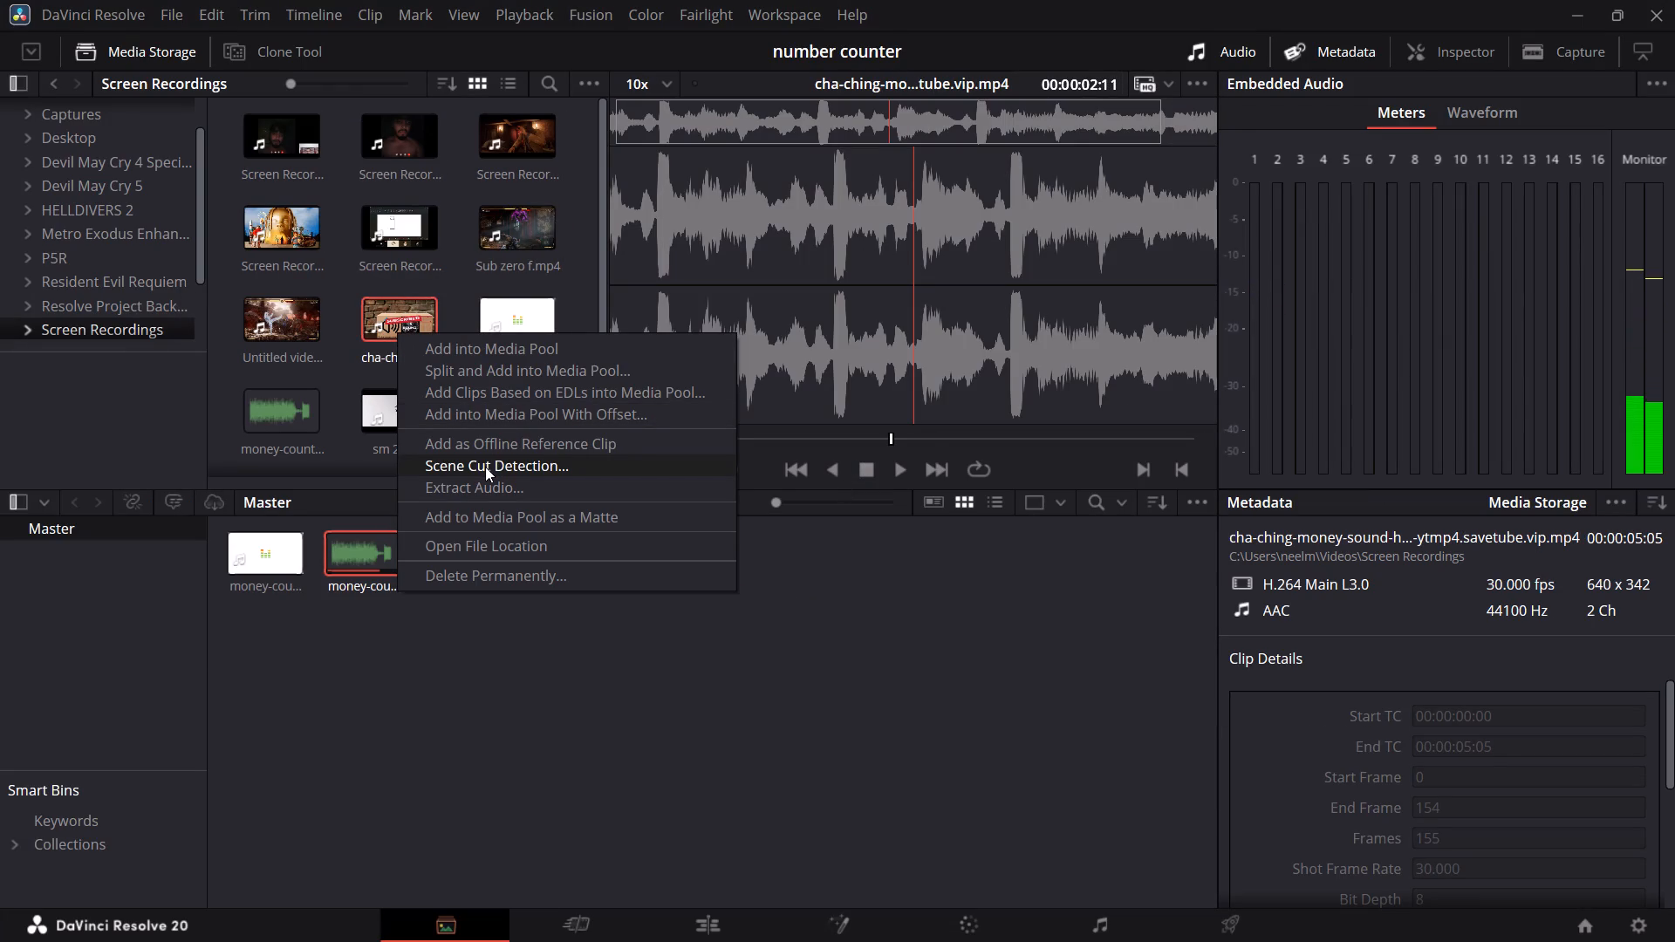
{"action": "left_click", "coordinate": [486, 486]}
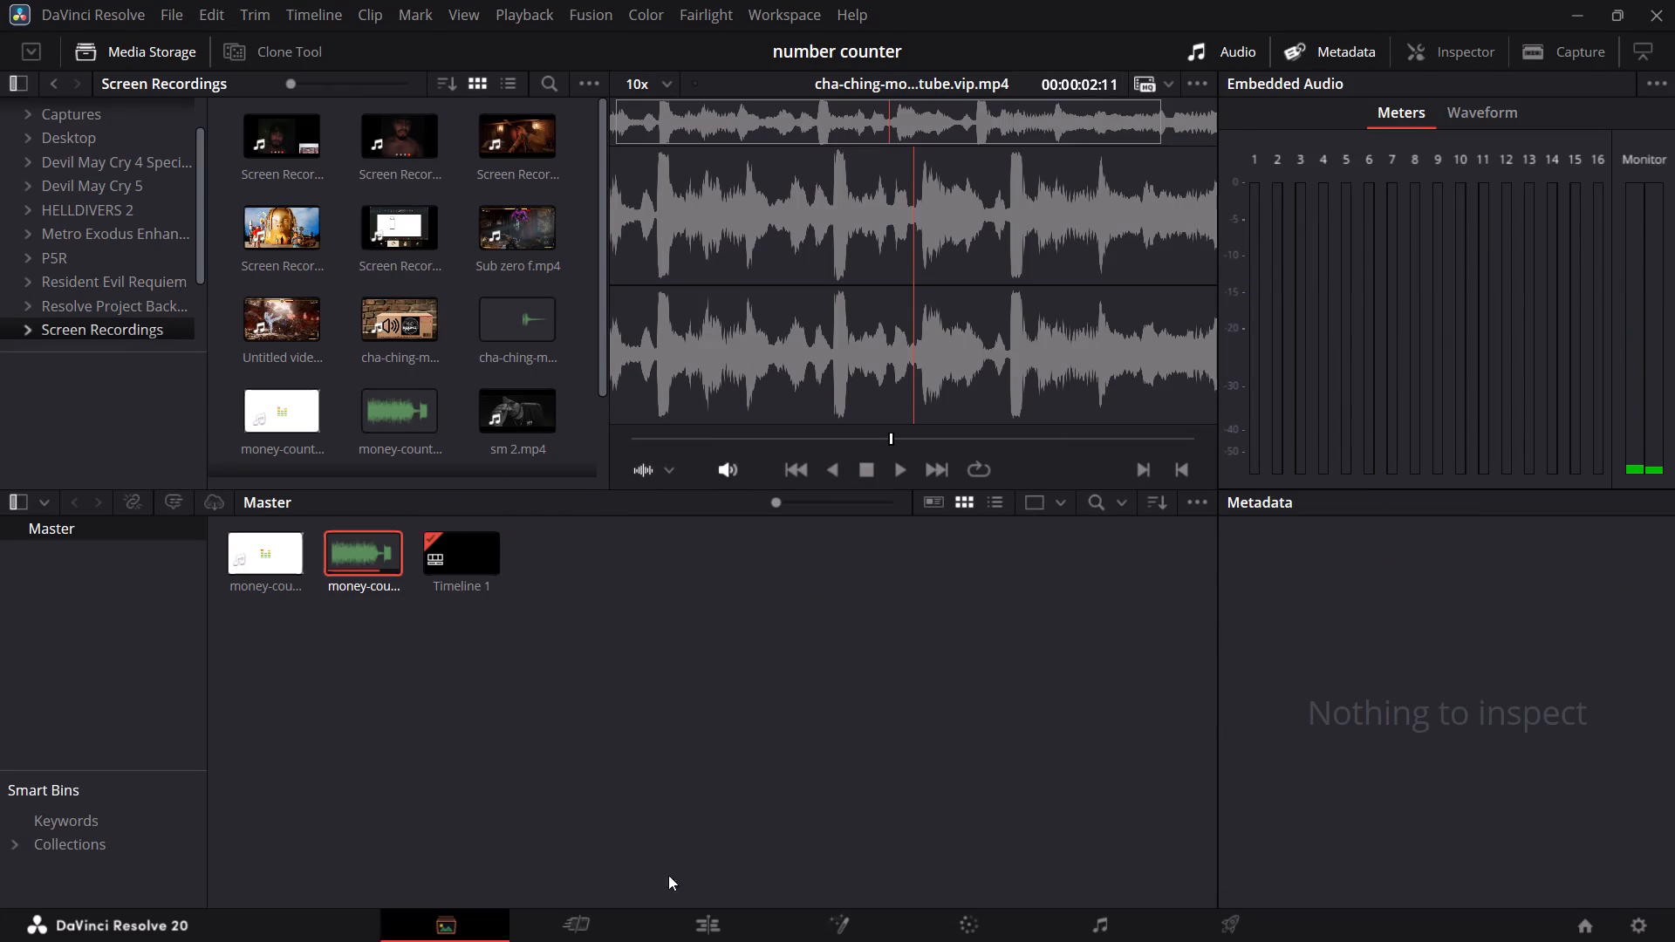
{"action": "left_click_drag", "start_coordinate": [509, 326], "coordinate": [564, 582]}
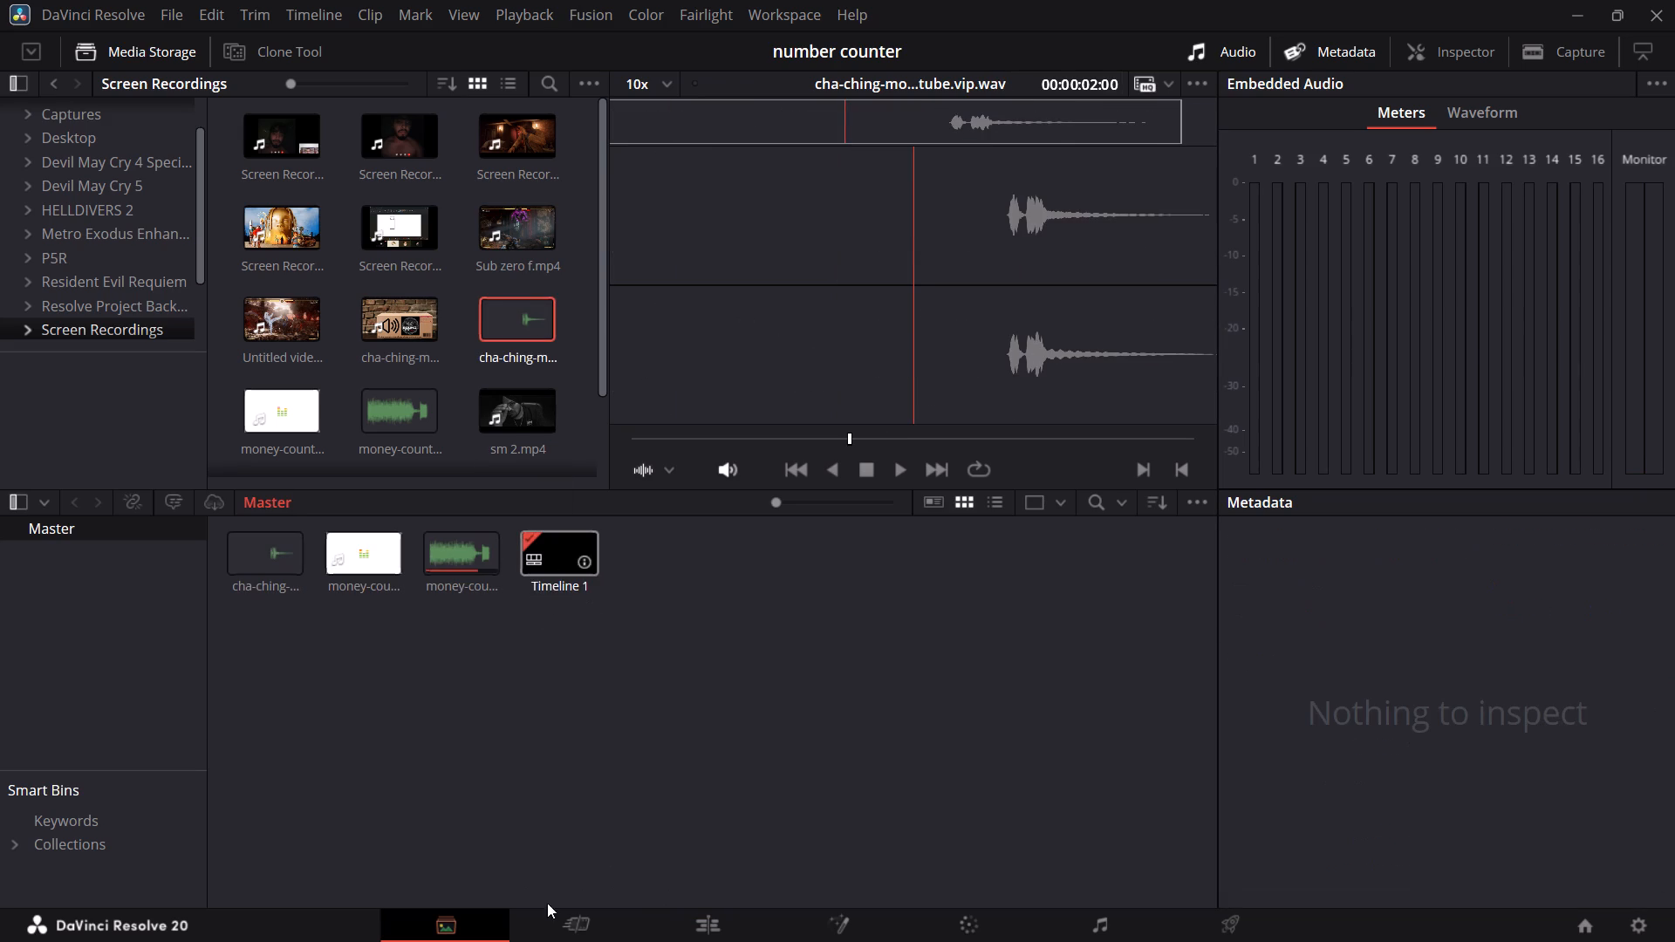
On the Cut page, place the cha-ching audio on track A2 directly after the money counter audio.
{"action": "left_click", "coordinate": [561, 914]}
{"action": "left_click_drag", "start_coordinate": [219, 185], "coordinate": [796, 610]}
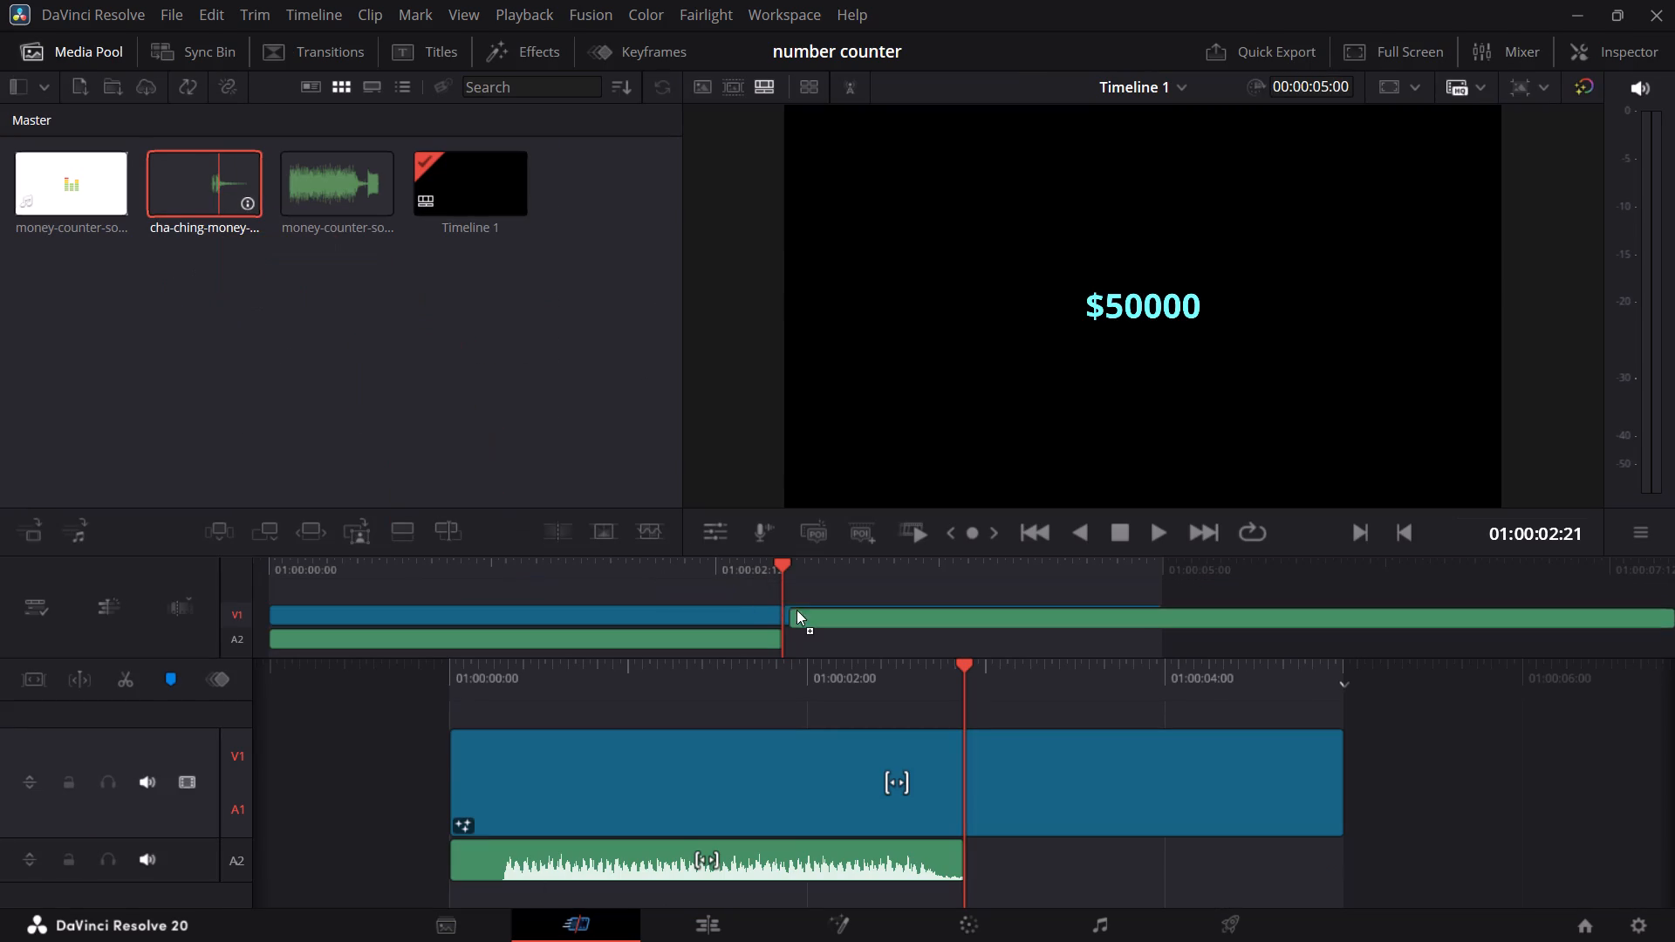
{"action": "left_click_drag", "start_coordinate": [796, 610], "coordinate": [791, 631]}
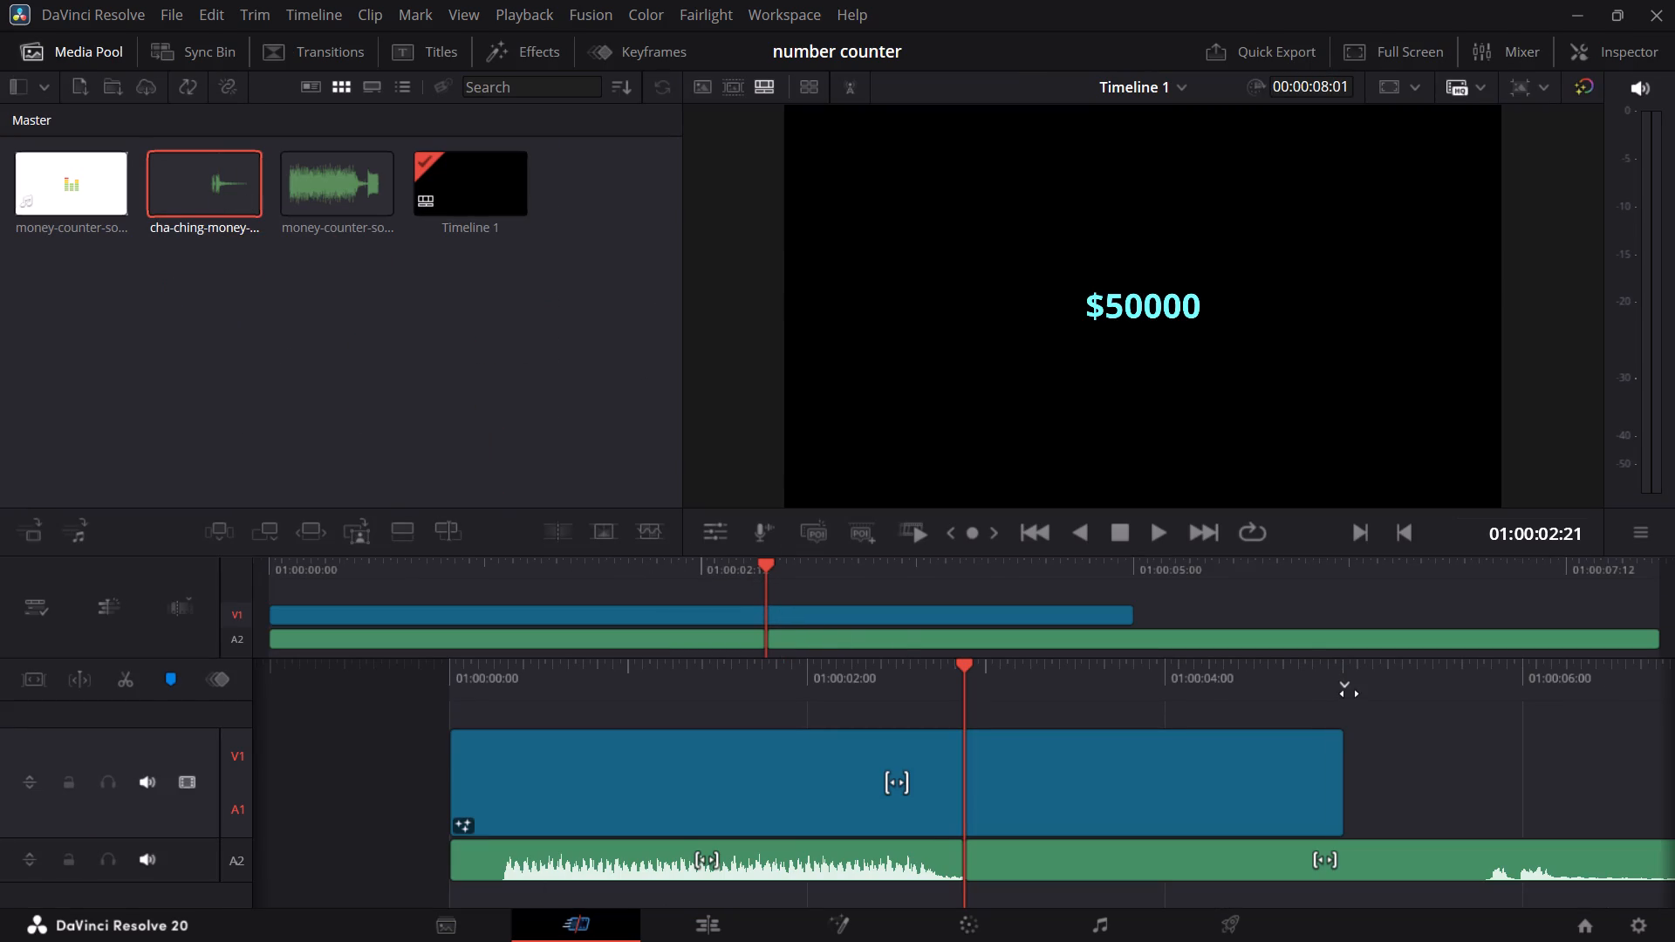
Split the cha-ching audio at 01:00:05:14, just before its sound, and delete the silent part before the cut.
{"action": "scroll", "coordinate": [1354, 691], "scroll_direction": "left", "scroll_amount": 1}
{"action": "key", "text": "space"}
{"action": "key", "text": "space"}
{"action": "key", "text": "space"}
{"action": "key", "text": "space"}
{"action": "key", "text": "space"}
{"action": "key", "text": "space"}
{"action": "key", "text": "space"}
{"action": "key", "text": "space"}
{"action": "key", "text": "space"}
{"action": "key", "text": "space"}
{"action": "key", "text": "space"}
{"action": "key", "text": "space"}
{"action": "key", "text": "space"}
{"action": "key", "text": "space"}
{"action": "key", "text": "space"}
{"action": "key", "text": "space"}
{"action": "key", "text": "space"}
{"action": "key", "text": "space"}
{"action": "key", "text": "space"}
{"action": "key", "text": "space"}
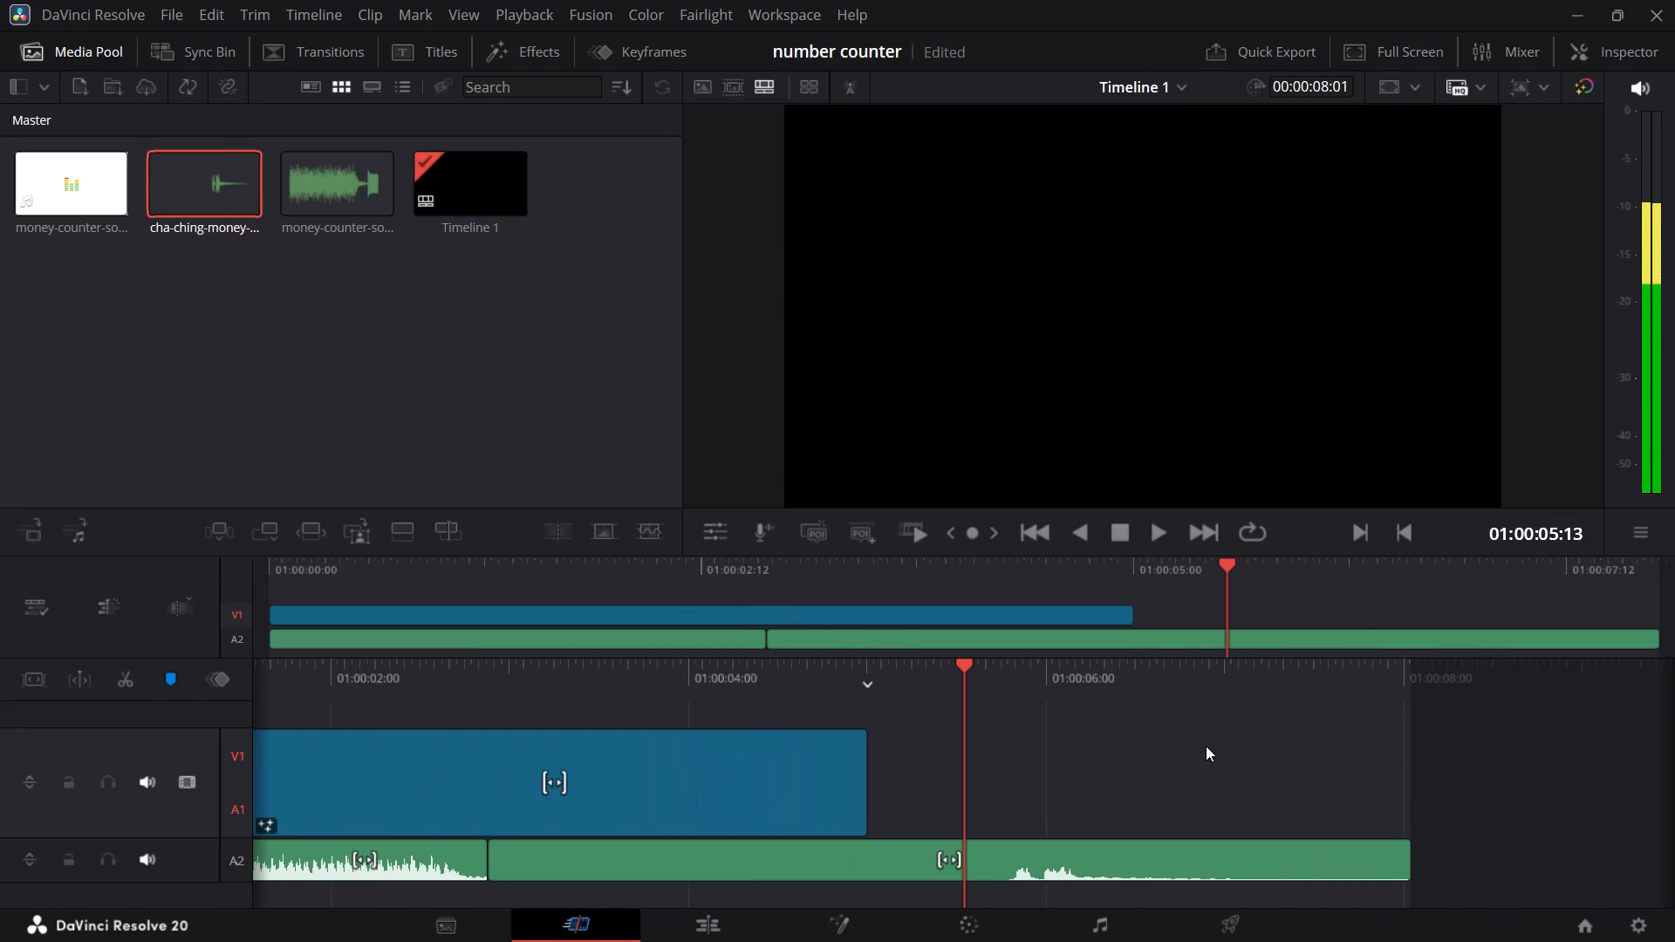
{"action": "scroll", "coordinate": [1206, 746], "scroll_direction": "left", "scroll_amount": 1}
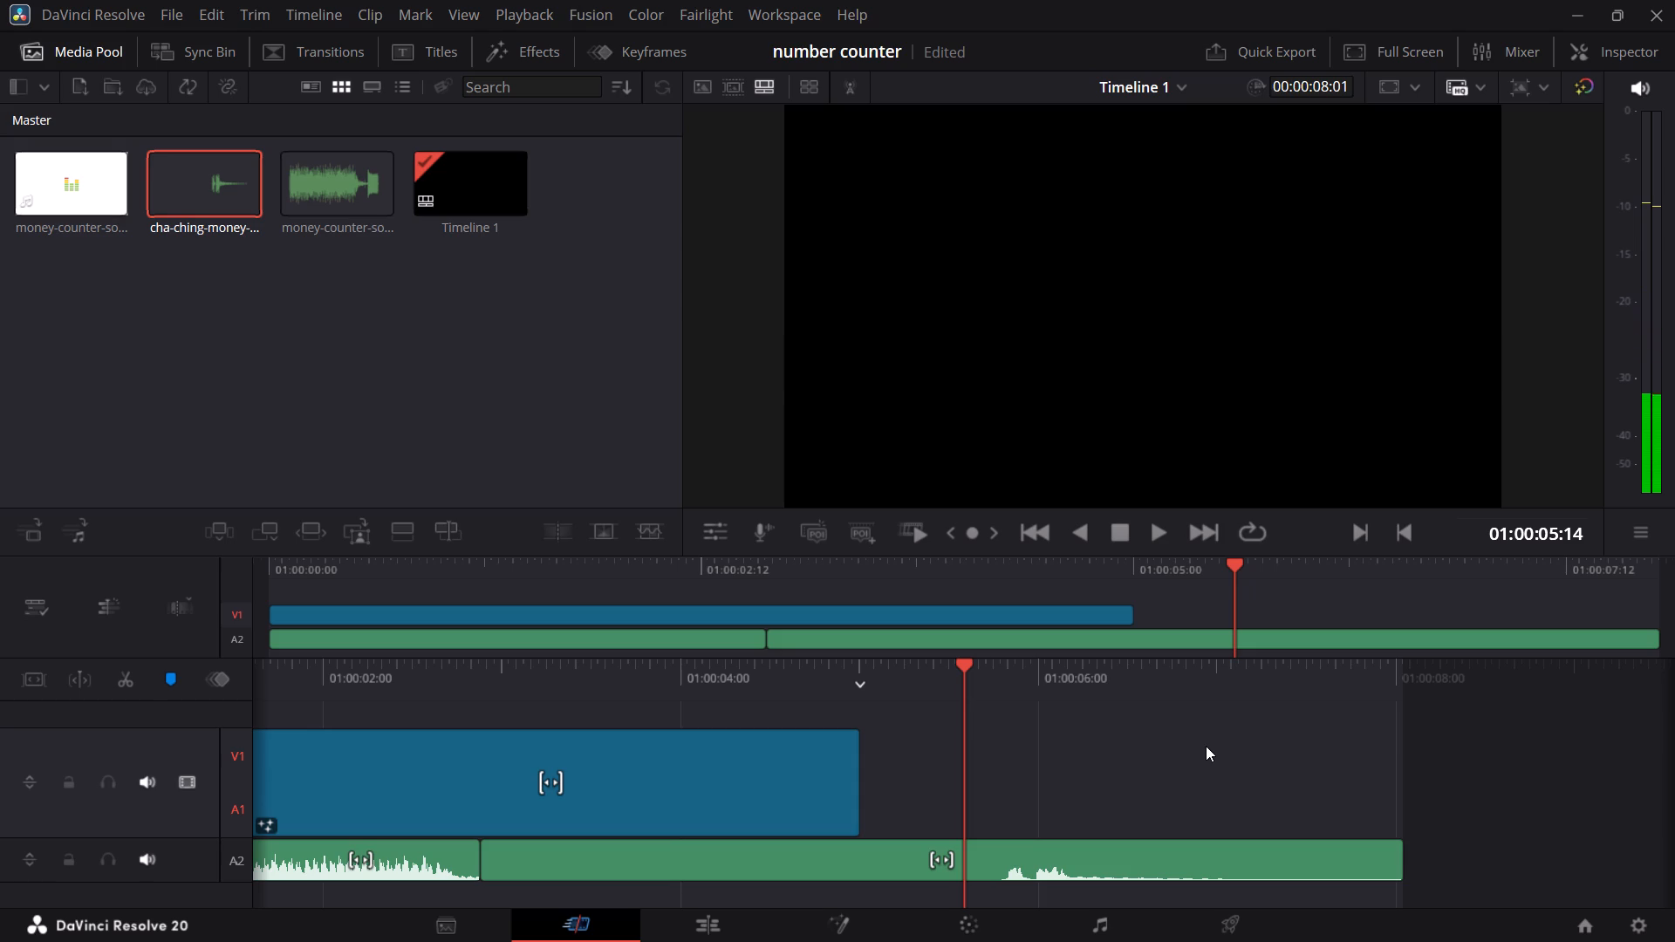
{"action": "key", "text": "ctrl+b"}
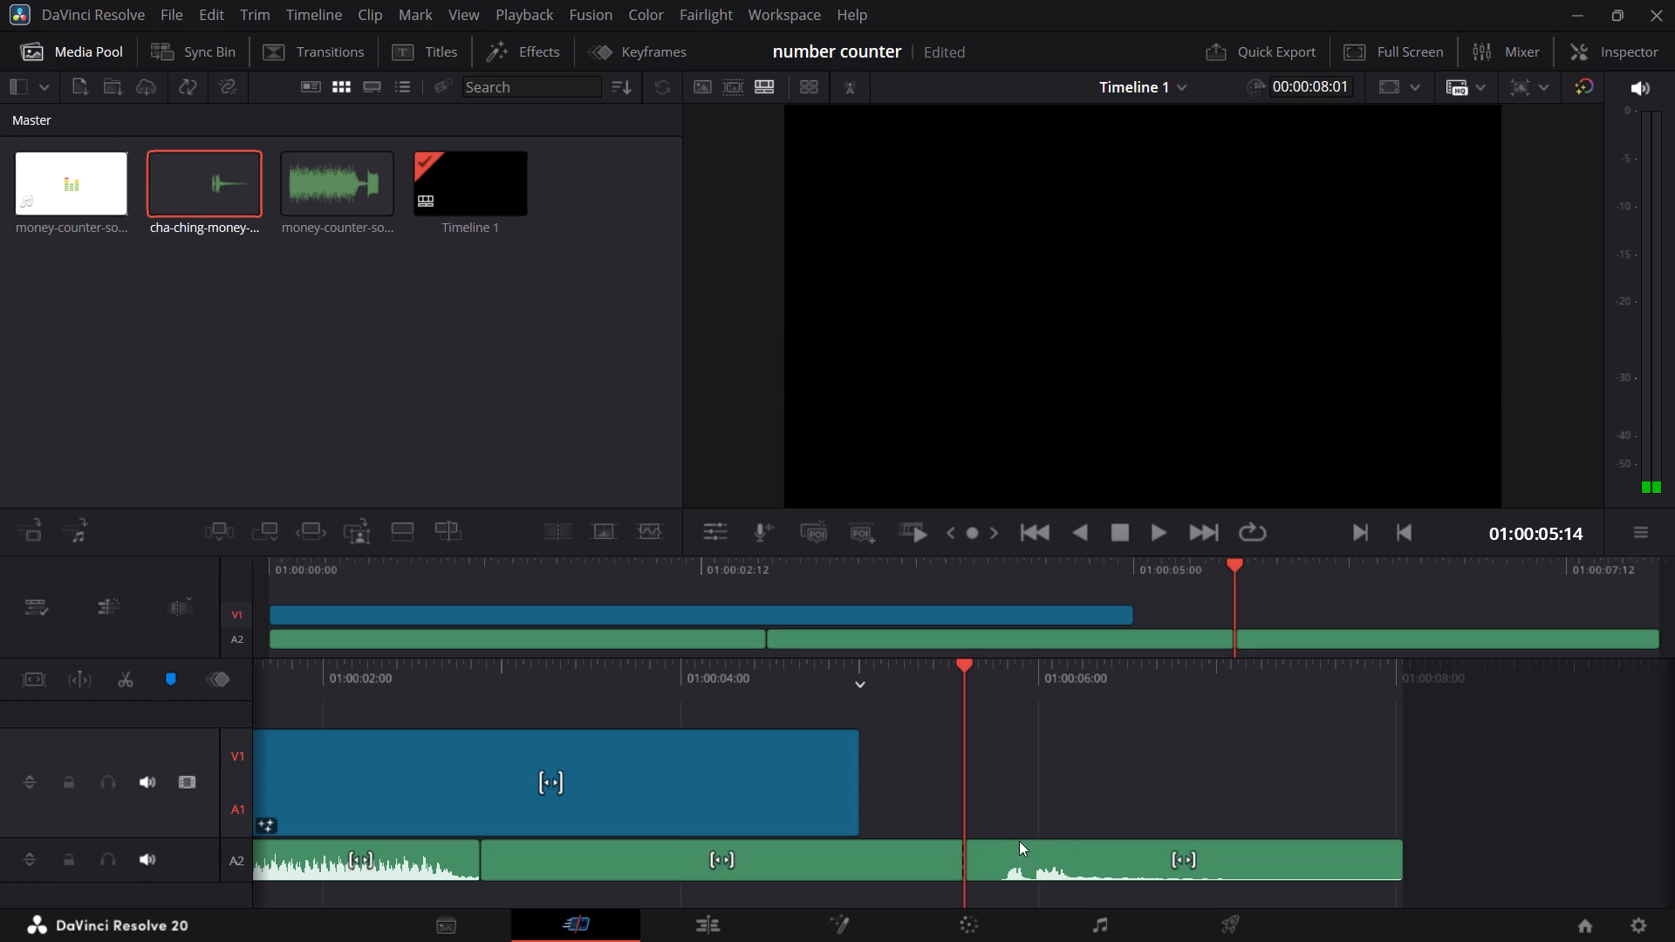
{"action": "left_click", "coordinate": [940, 847], "text": "ctrl"}
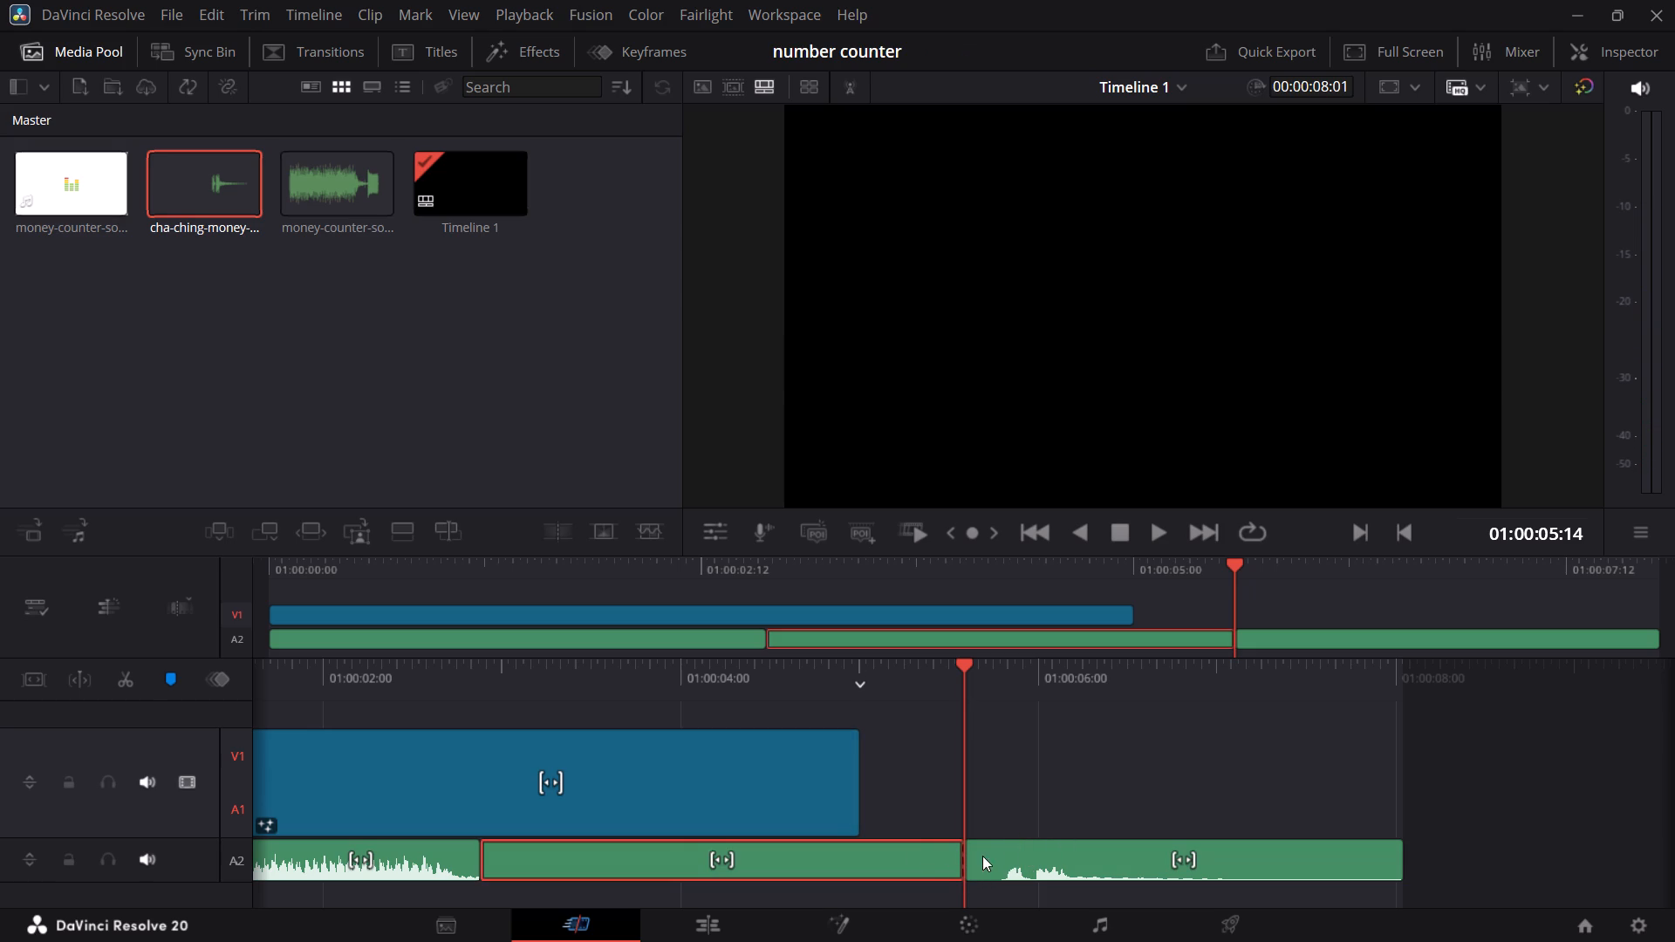
{"action": "key", "text": "Delete"}
Trim the start of the remaining cha-ching clip closer to where its sound begins.
{"action": "left_click", "coordinate": [1025, 851]}
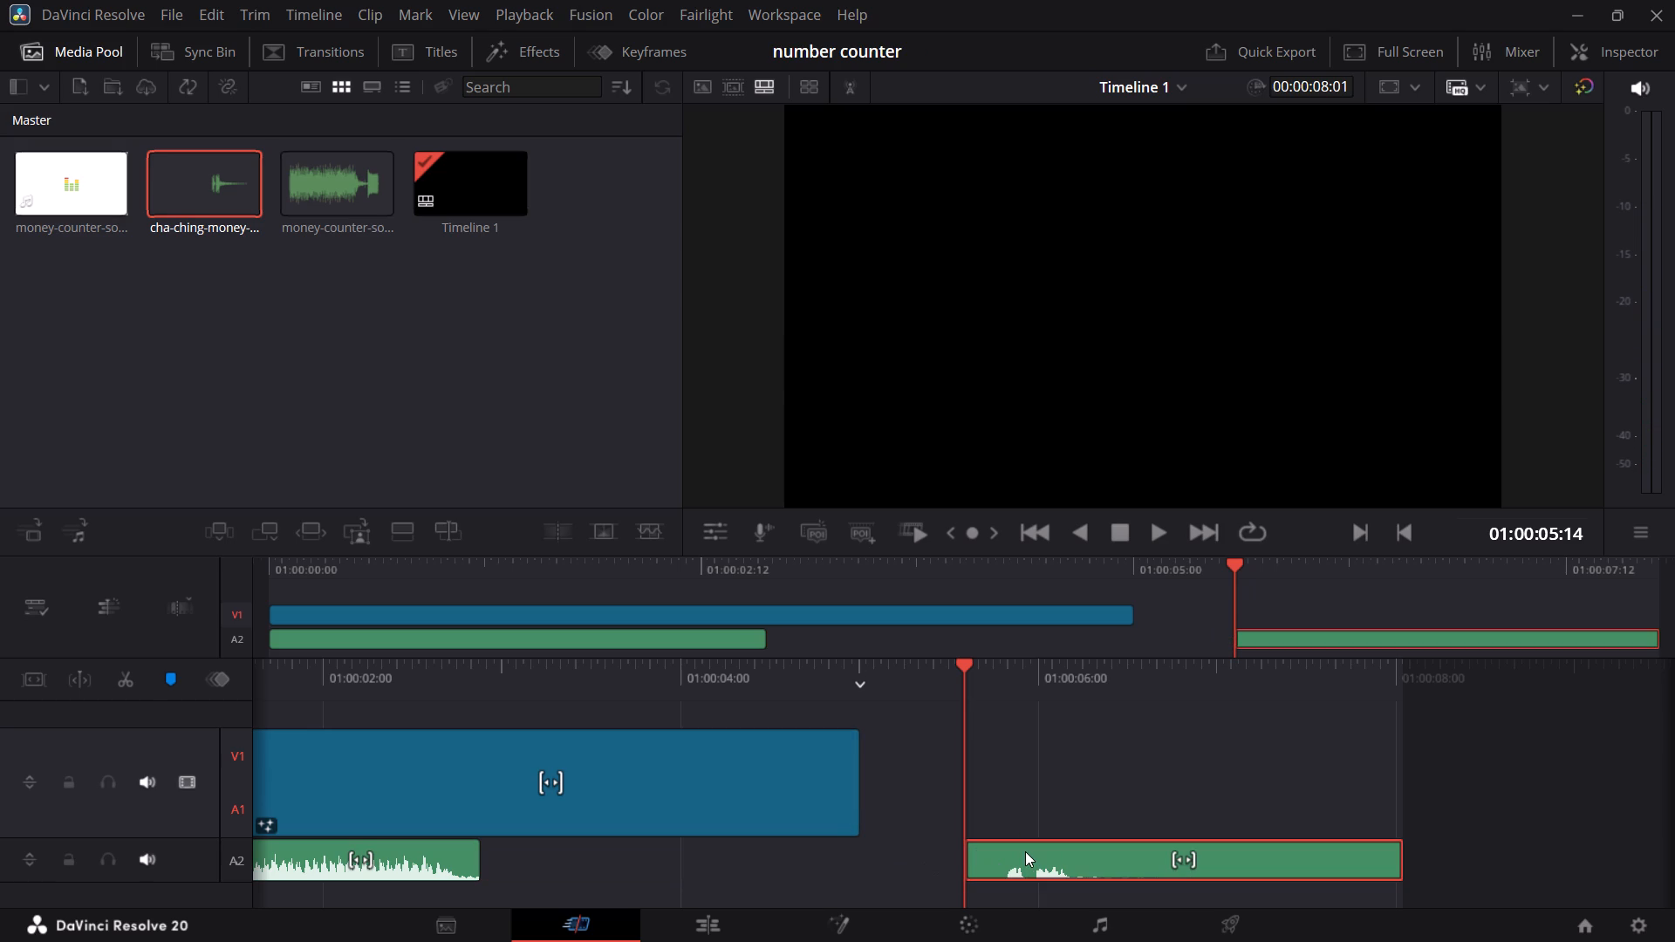
{"action": "left_click_drag", "start_coordinate": [966, 850], "coordinate": [990, 850]}
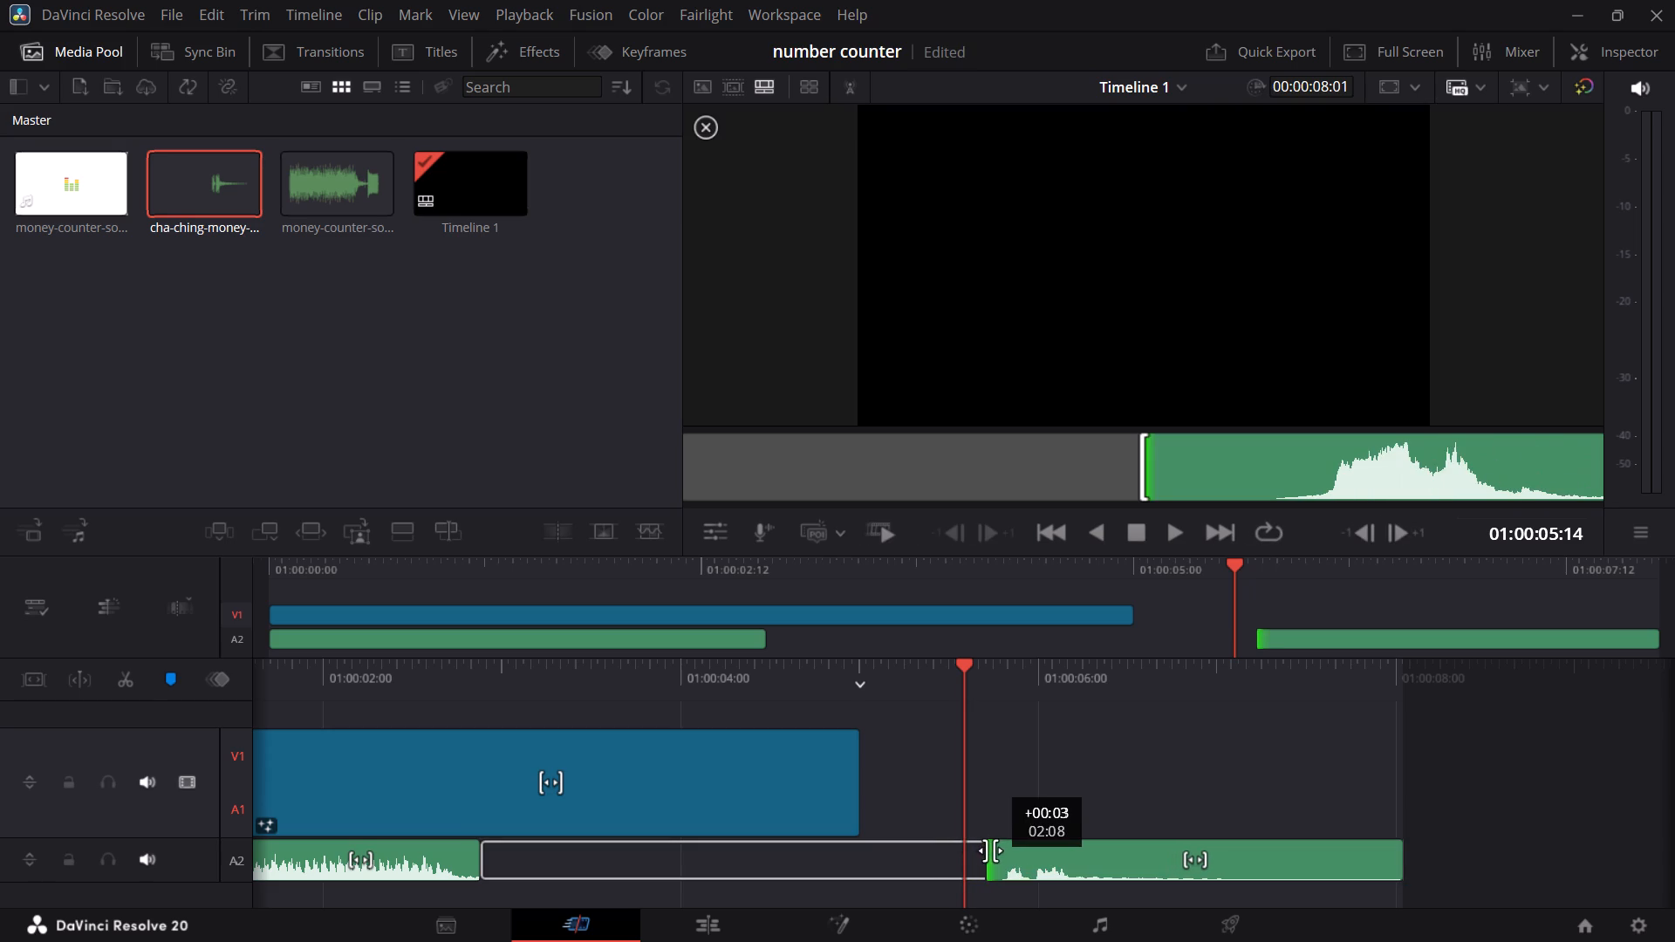
{"action": "left_click_drag", "start_coordinate": [990, 850], "coordinate": [995, 851]}
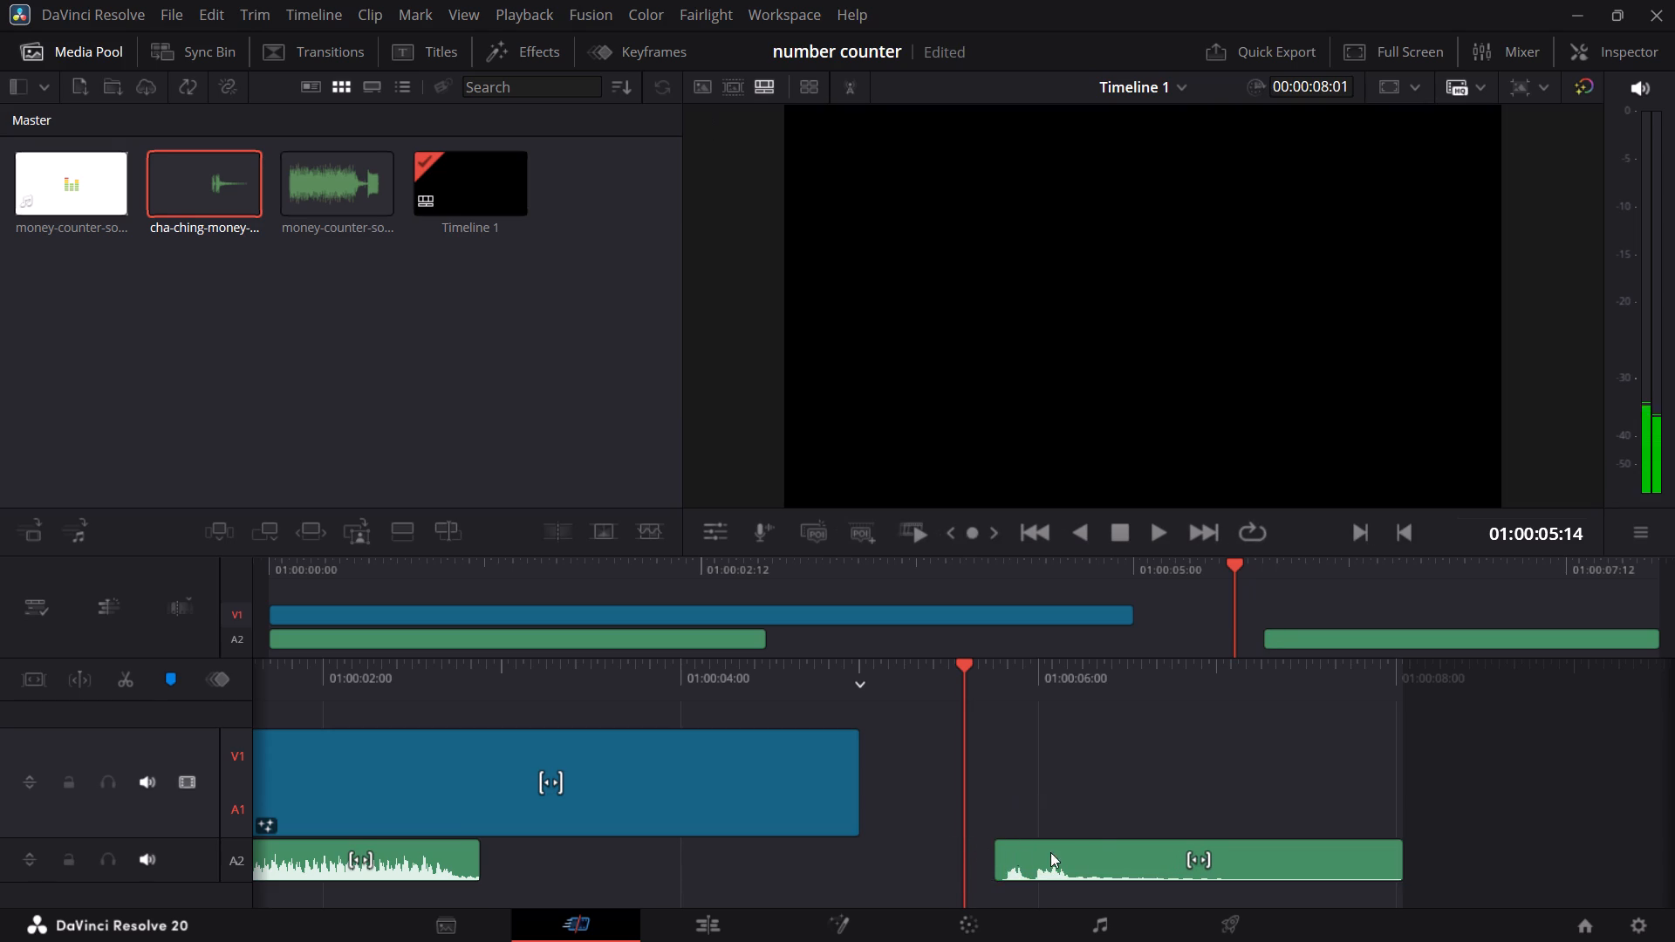
Move the trimmed cha-ching clip on track A2 so it starts right at the end of the money counter audio.
{"action": "left_click", "coordinate": [1101, 846]}
{"action": "left_click_drag", "start_coordinate": [1108, 846], "coordinate": [784, 850]}
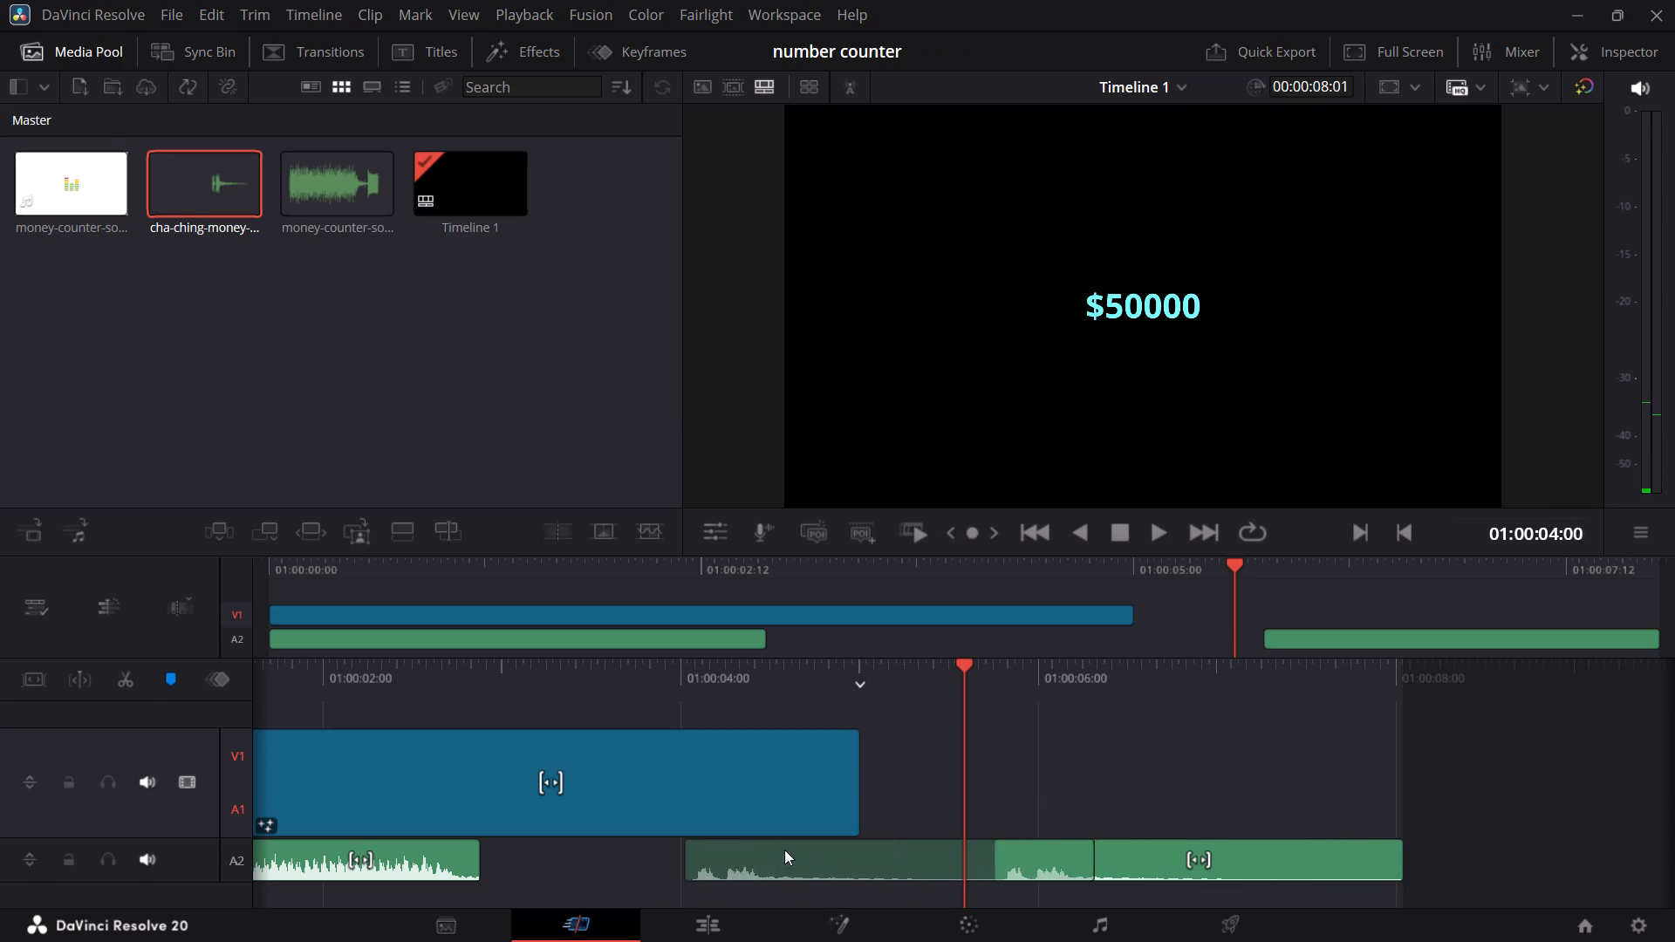
{"action": "left_click_drag", "start_coordinate": [784, 850], "coordinate": [591, 840]}
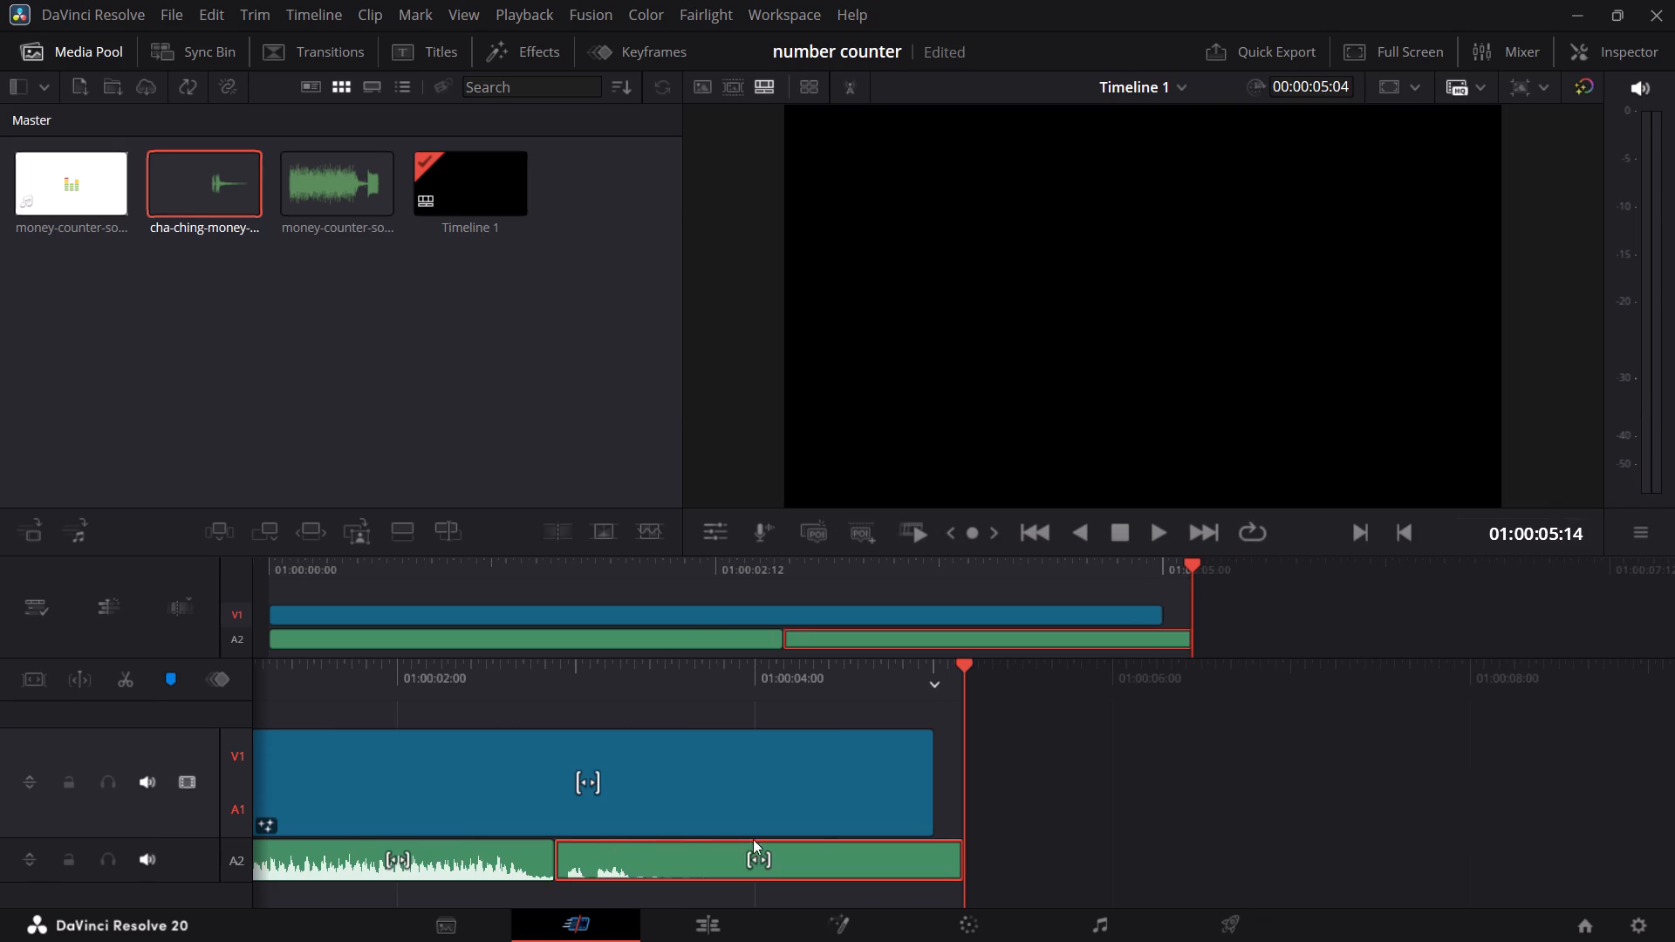
{"action": "left_click", "coordinate": [1024, 821]}
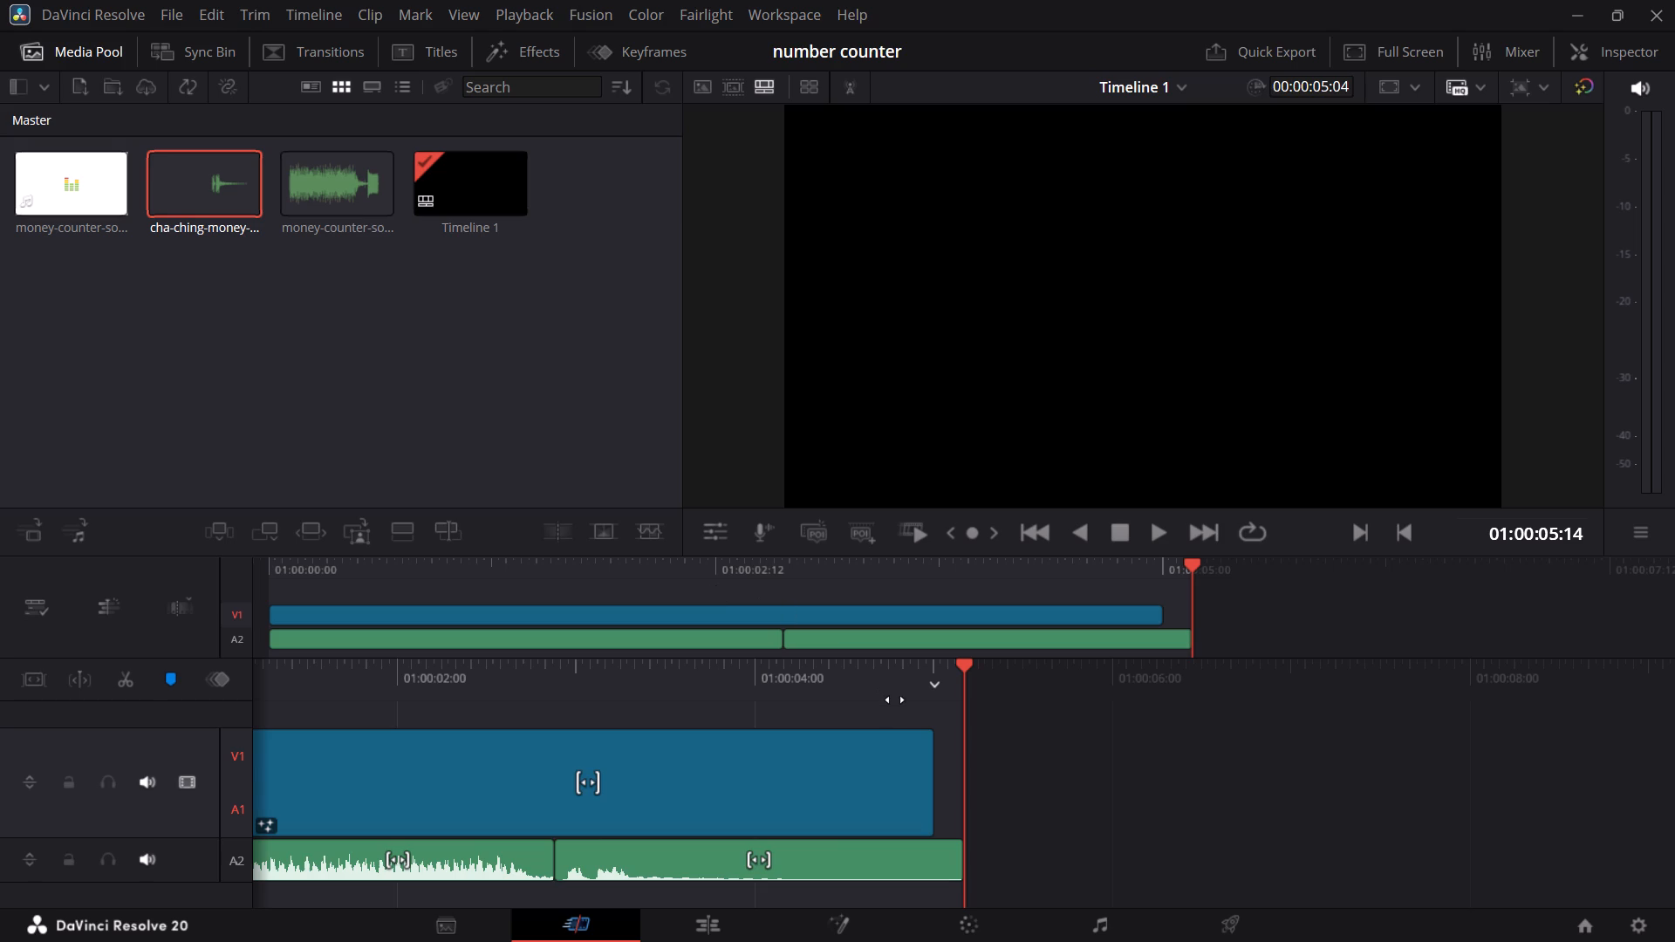
Play the timeline from the start to check how the money counter audio runs into the cha-ching sound.
{"action": "left_click_drag", "start_coordinate": [895, 700], "coordinate": [1674, 685]}
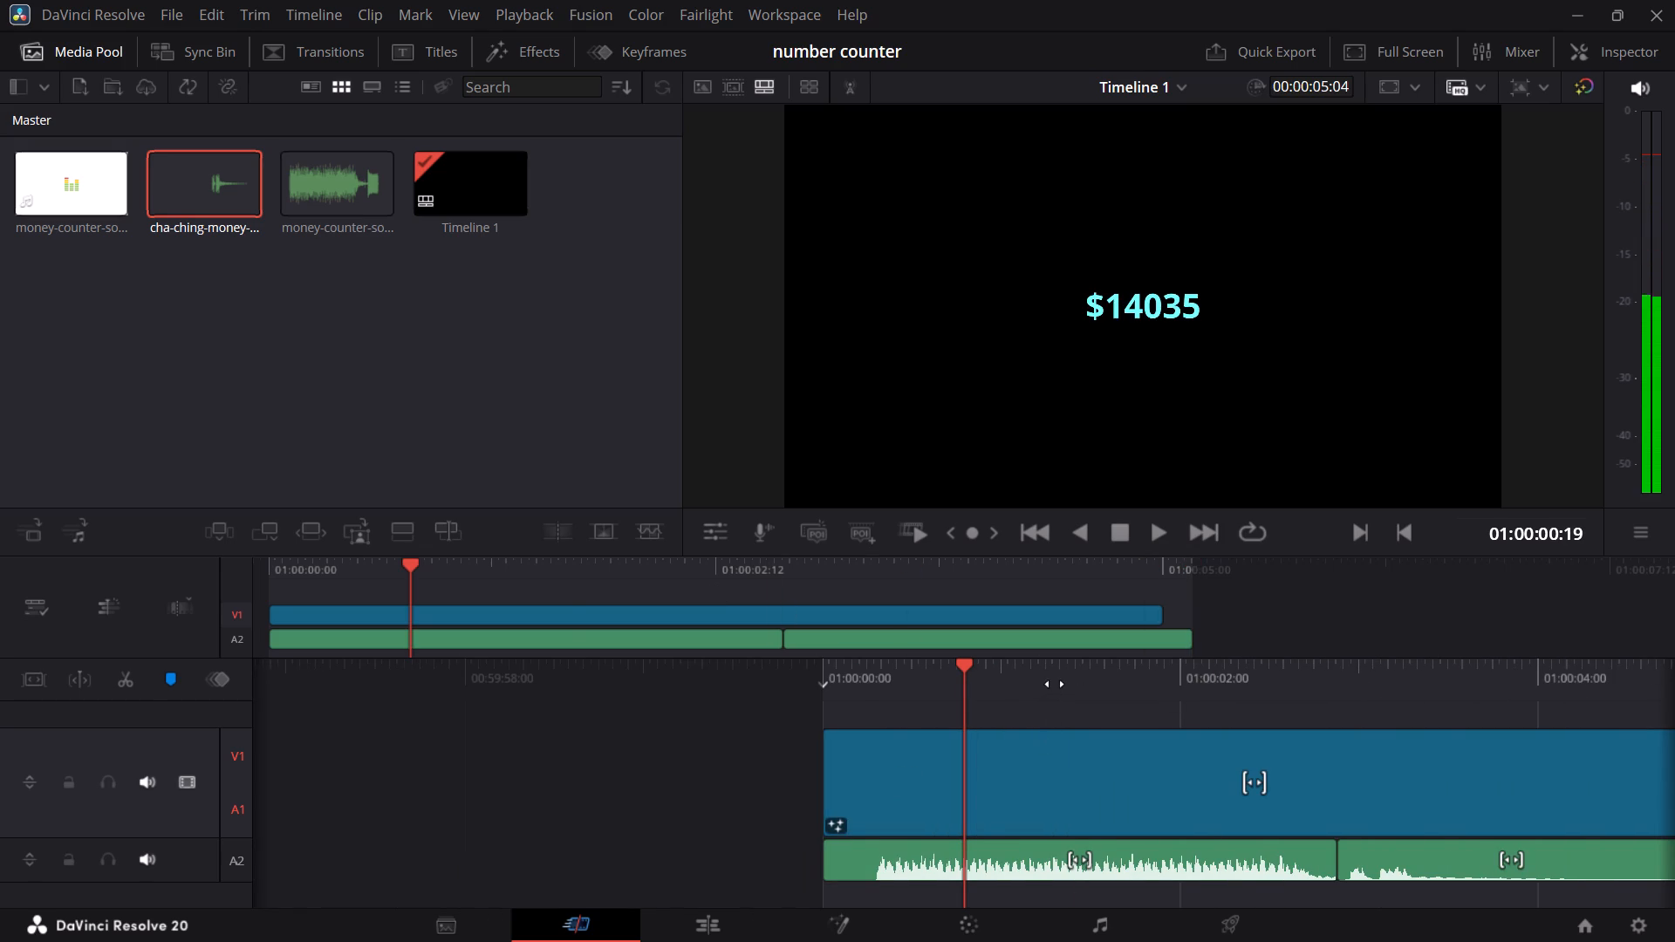
{"action": "left_click_drag", "start_coordinate": [1058, 678], "coordinate": [1397, 670]}
{"action": "key", "text": "space"}
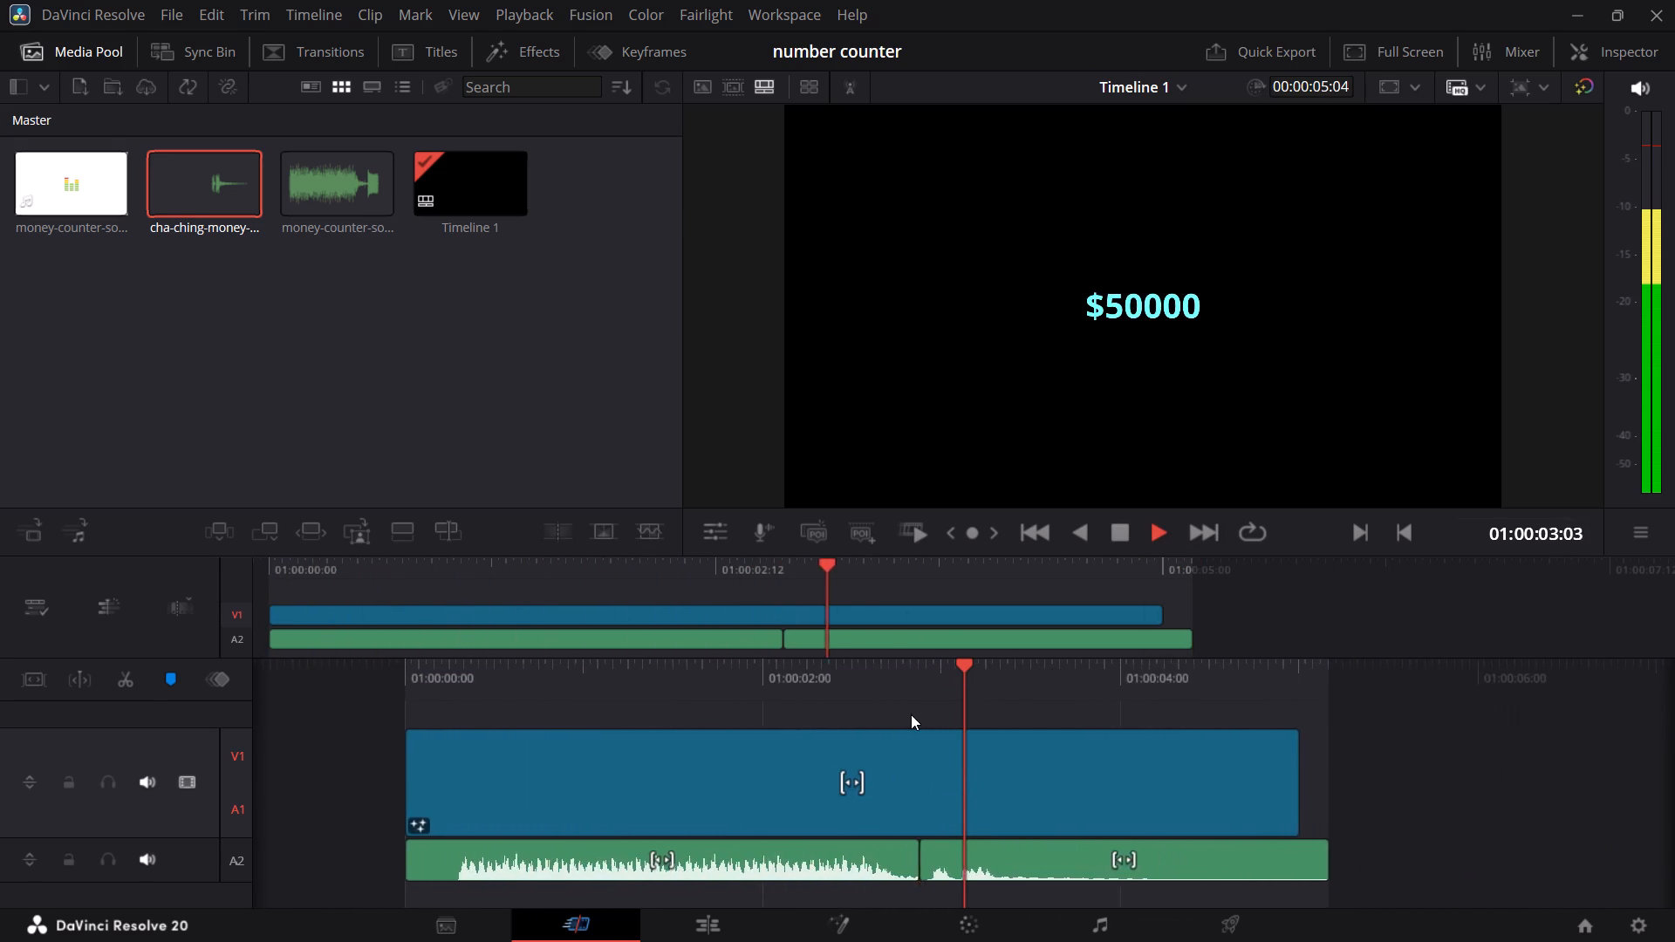
{"action": "left_click_drag", "start_coordinate": [766, 743], "coordinate": [905, 731]}
{"action": "left_click_drag", "start_coordinate": [1357, 682], "coordinate": [1249, 687]}
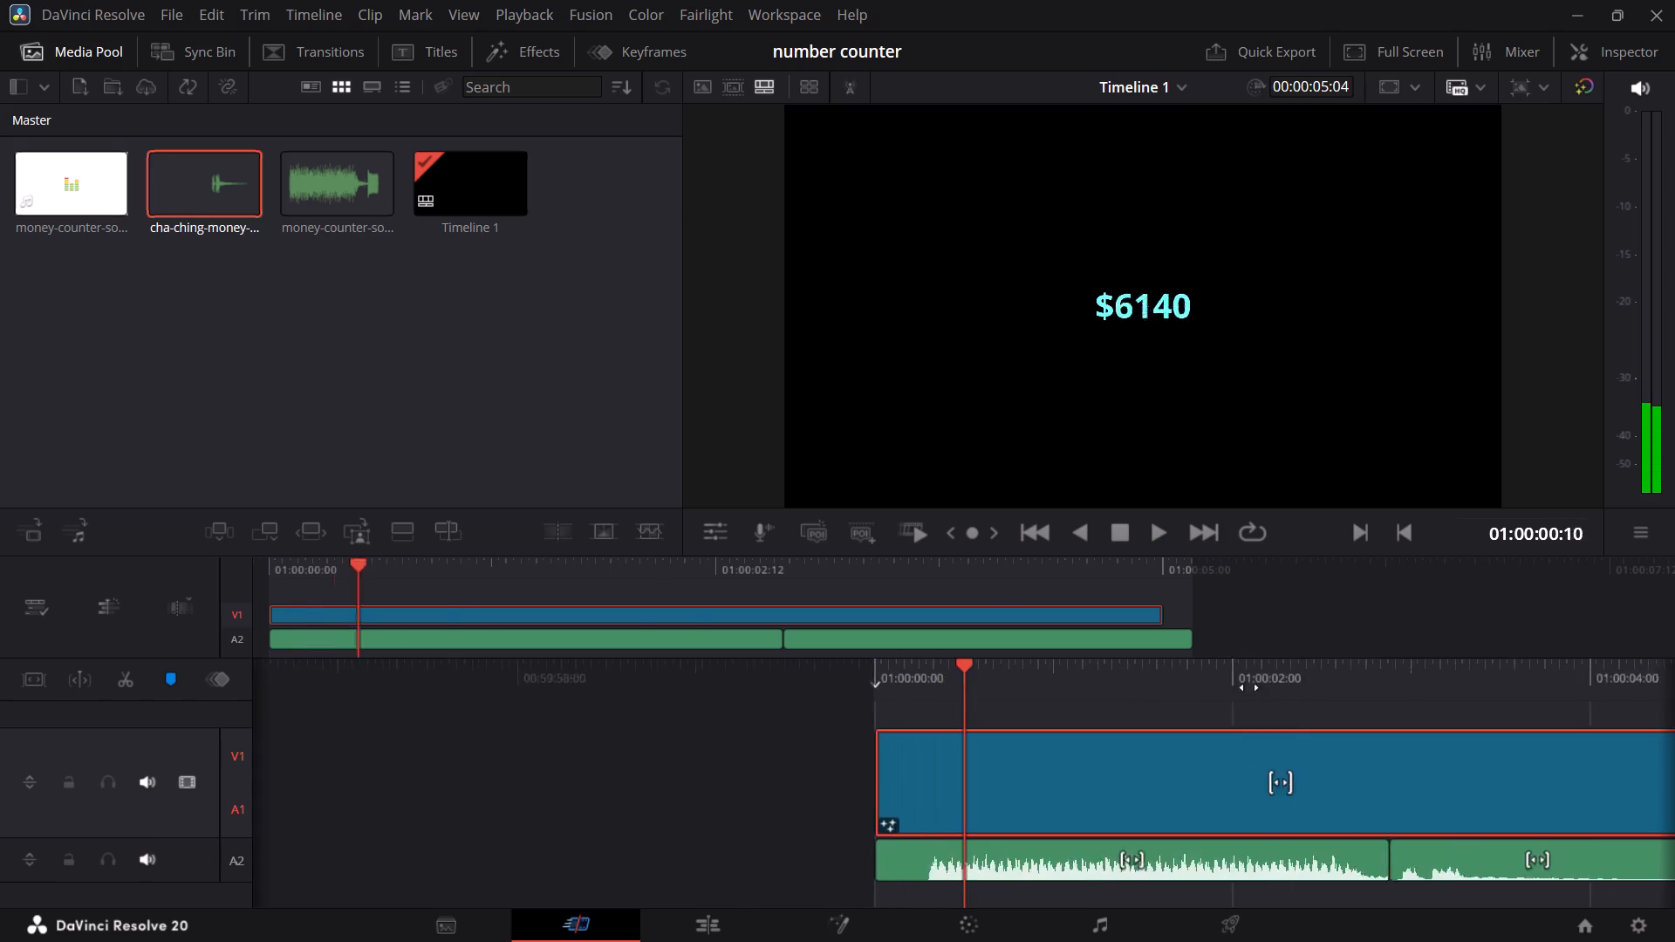
Trim the end of the money counter audio to 01:00:02:18 and move the cha-ching clip against it.
{"action": "left_click_drag", "start_coordinate": [1249, 687], "coordinate": [882, 706]}
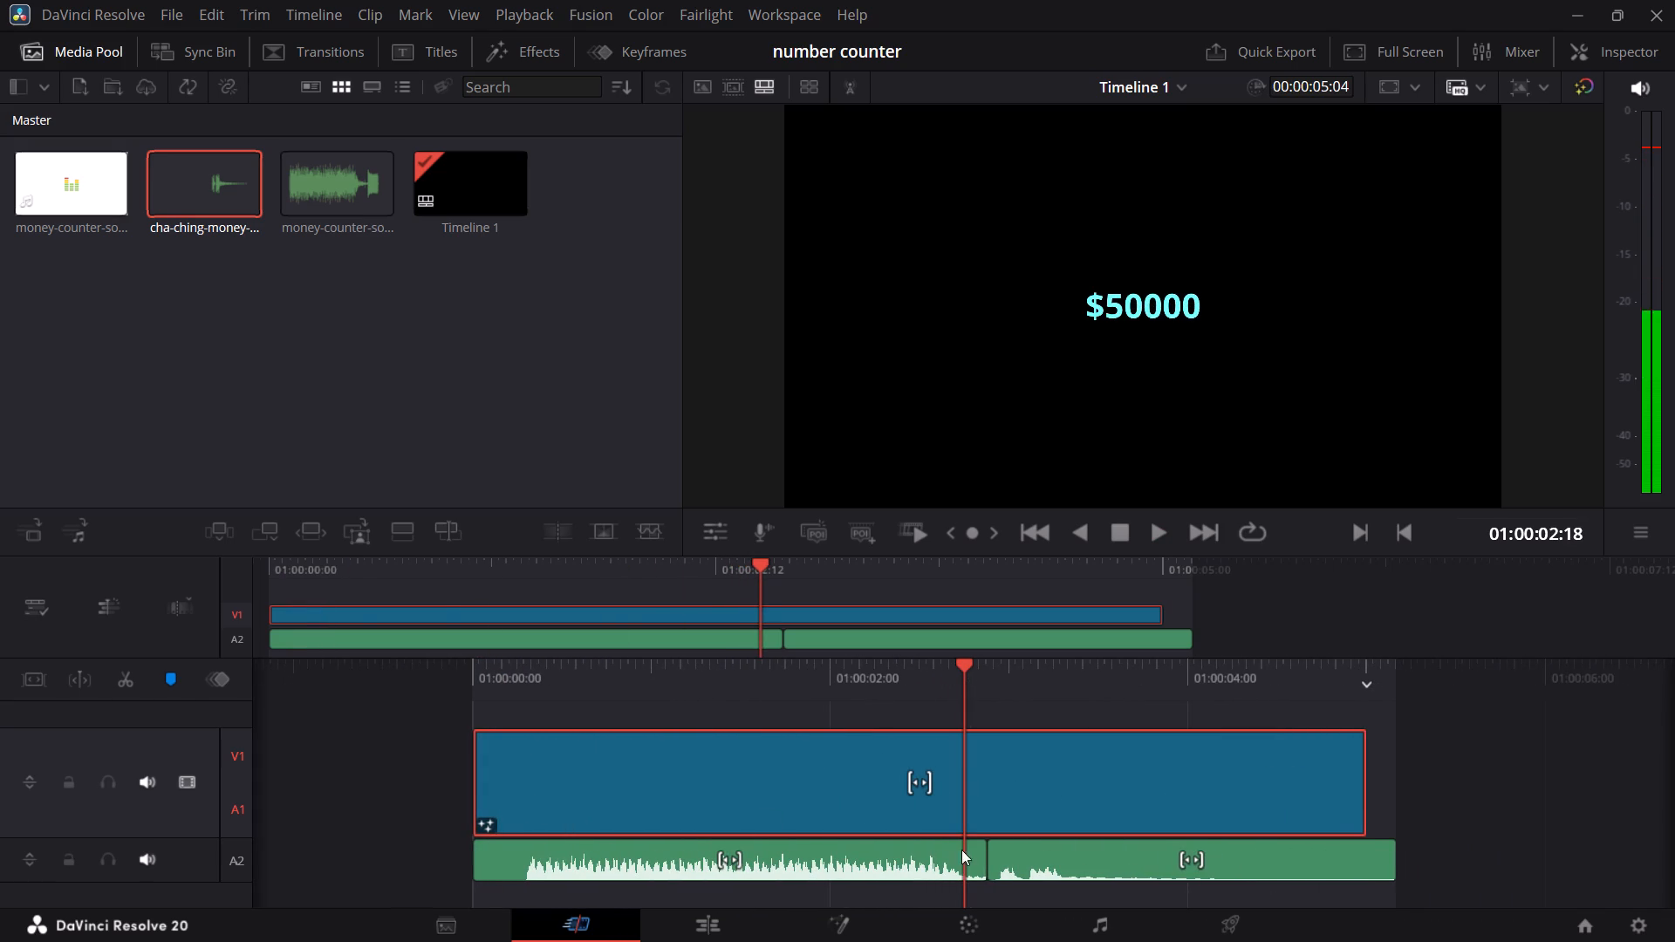
{"action": "left_click", "coordinate": [973, 850]}
{"action": "left_click_drag", "start_coordinate": [977, 854], "coordinate": [954, 857]}
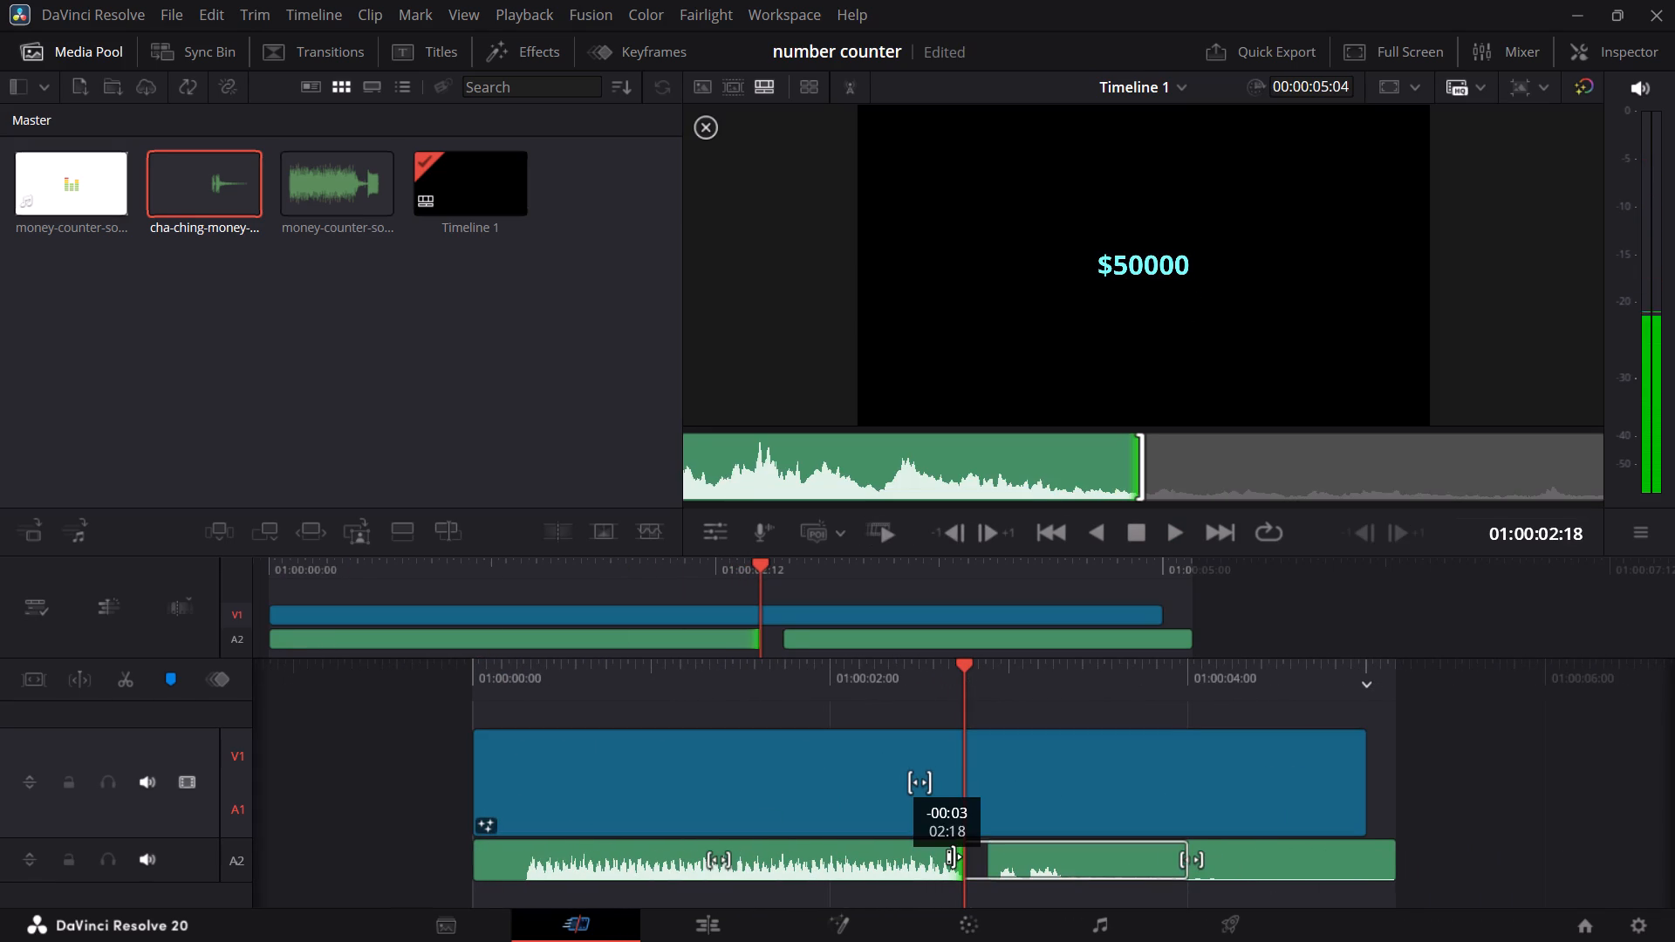
{"action": "left_click_drag", "start_coordinate": [954, 857], "coordinate": [956, 857]}
{"action": "left_click_drag", "start_coordinate": [1072, 855], "coordinate": [1043, 858]}
Play the timeline from the start to check the timing of both sounds against the number animation.
{"action": "left_click_drag", "start_coordinate": [972, 706], "coordinate": [1376, 702]}
{"action": "left_click_drag", "start_coordinate": [1161, 657], "coordinate": [1651, 639]}
{"action": "key", "text": "space"}
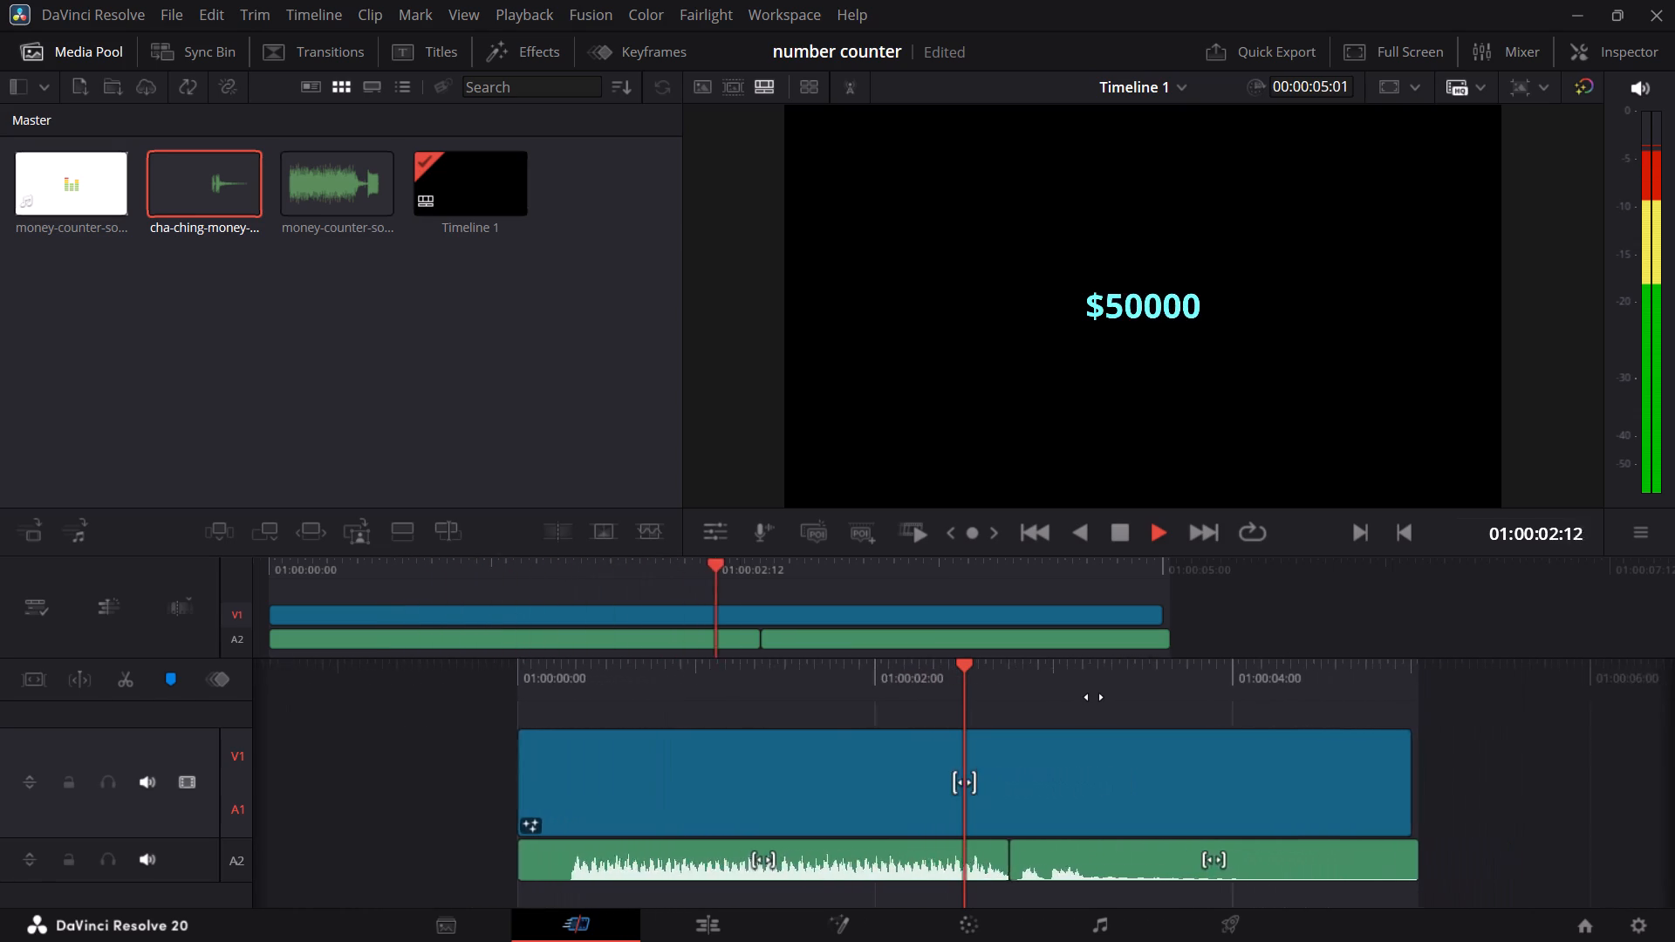
{"action": "key", "text": "space"}
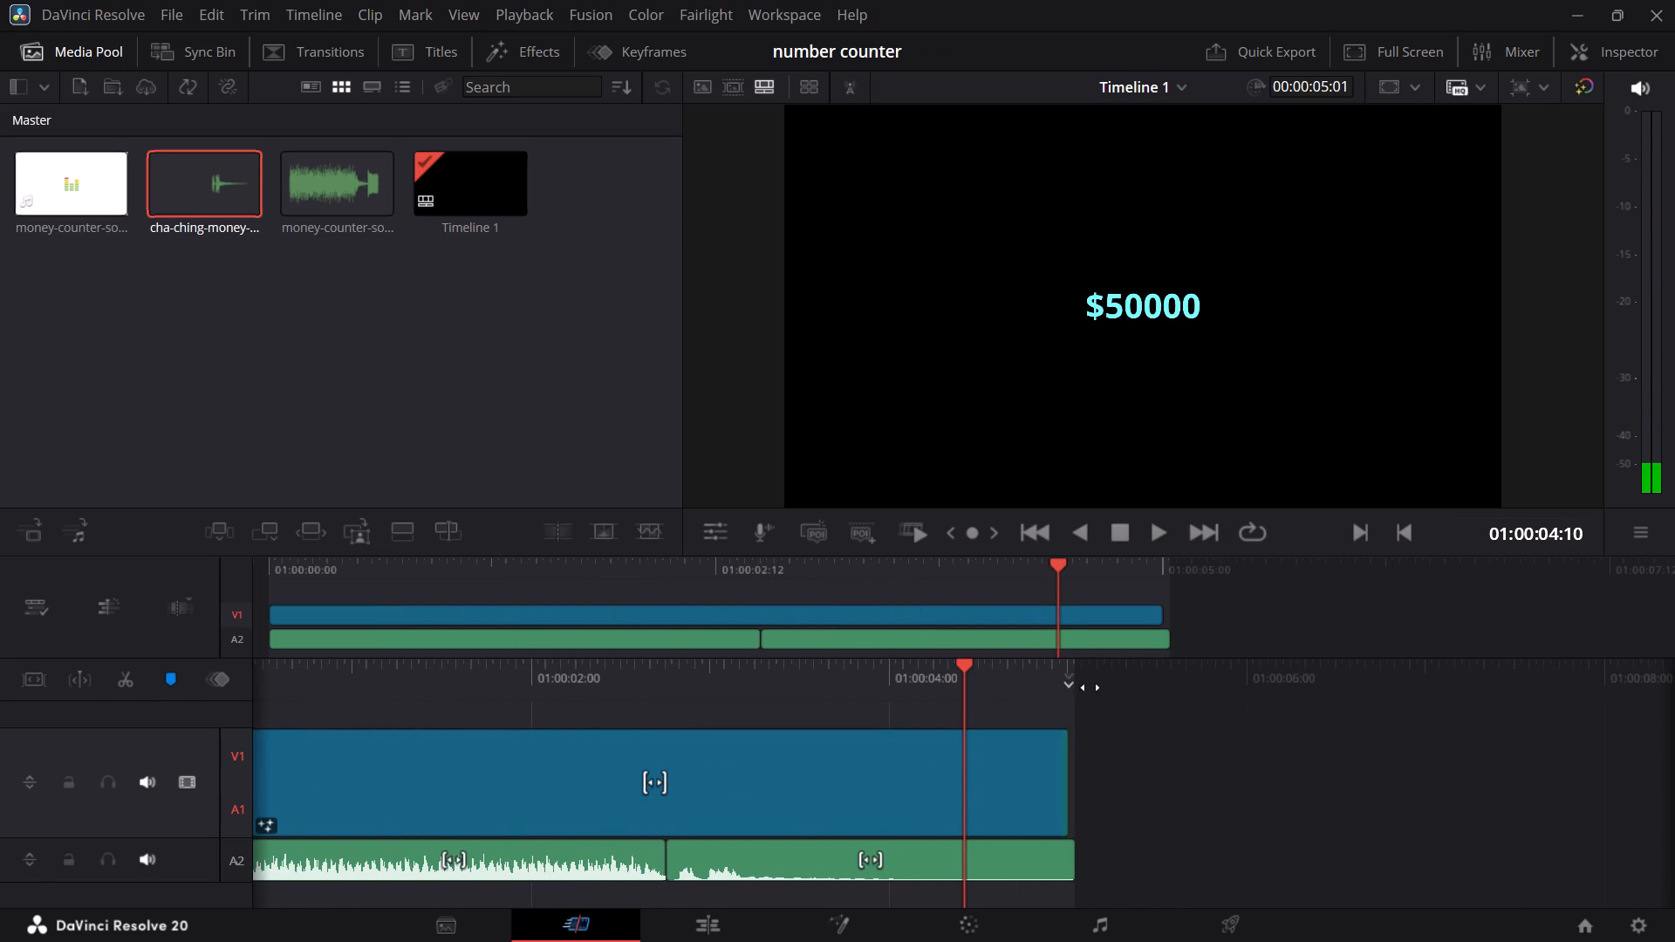
On the Edit page, enlarge the Fusion Composition clip by setting its linked Zoom X and Y to 1.720.
{"action": "left_click_drag", "start_coordinate": [1070, 687], "coordinate": [1021, 691]}
{"action": "left_click", "coordinate": [1131, 296]}
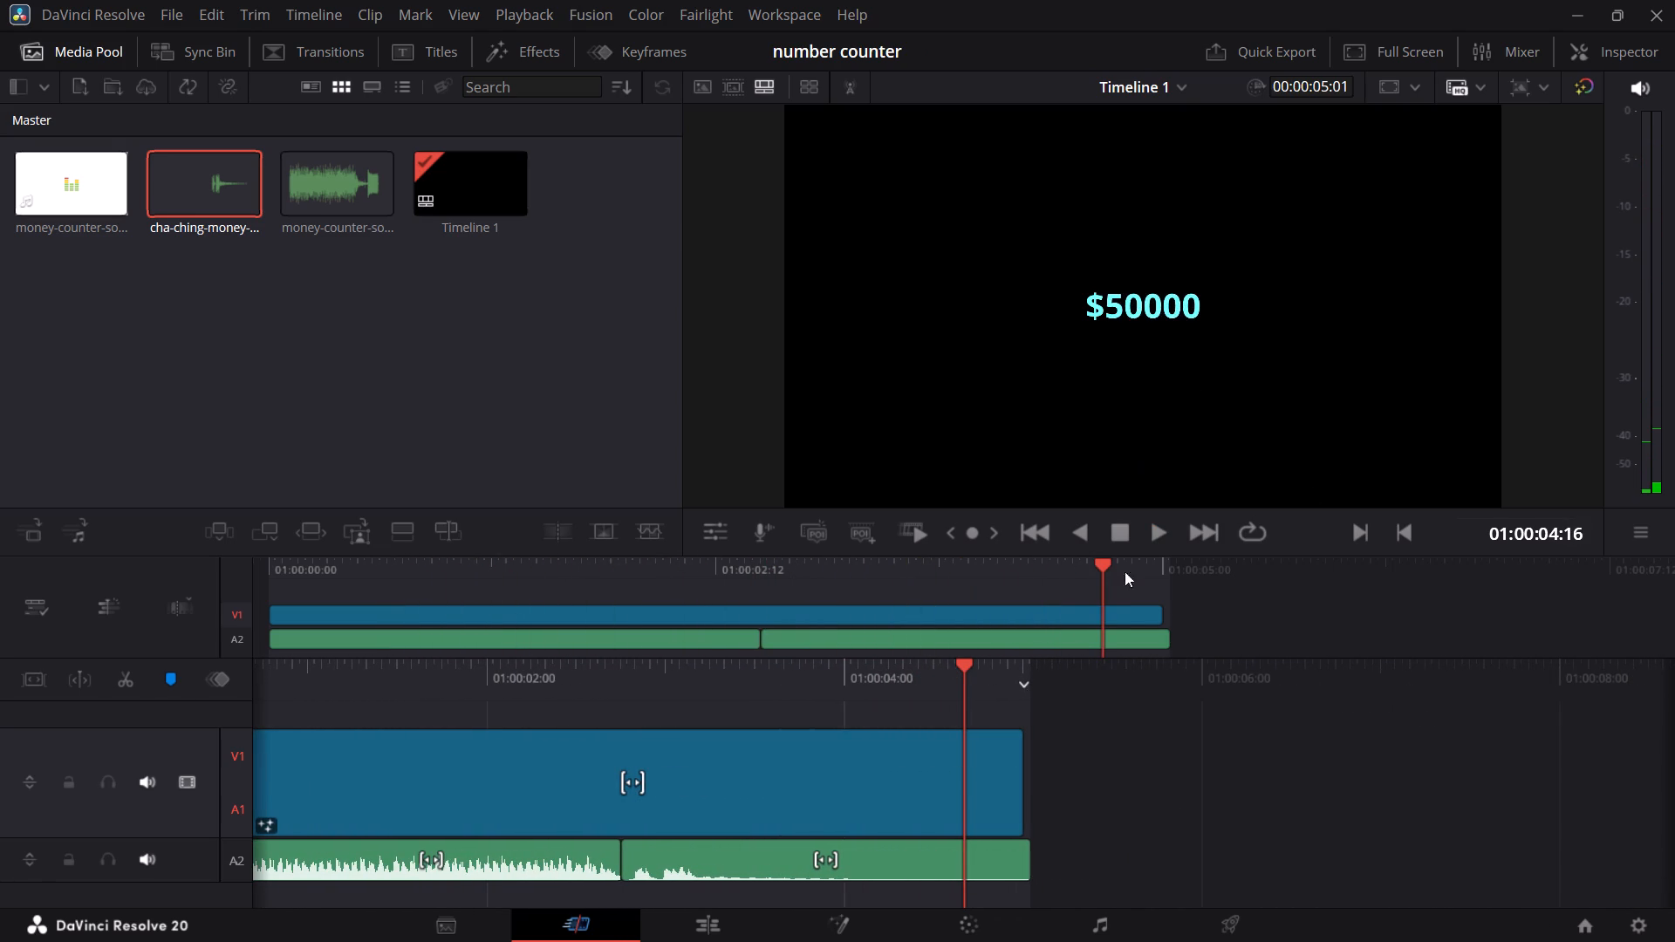
{"action": "left_click", "coordinate": [835, 753]}
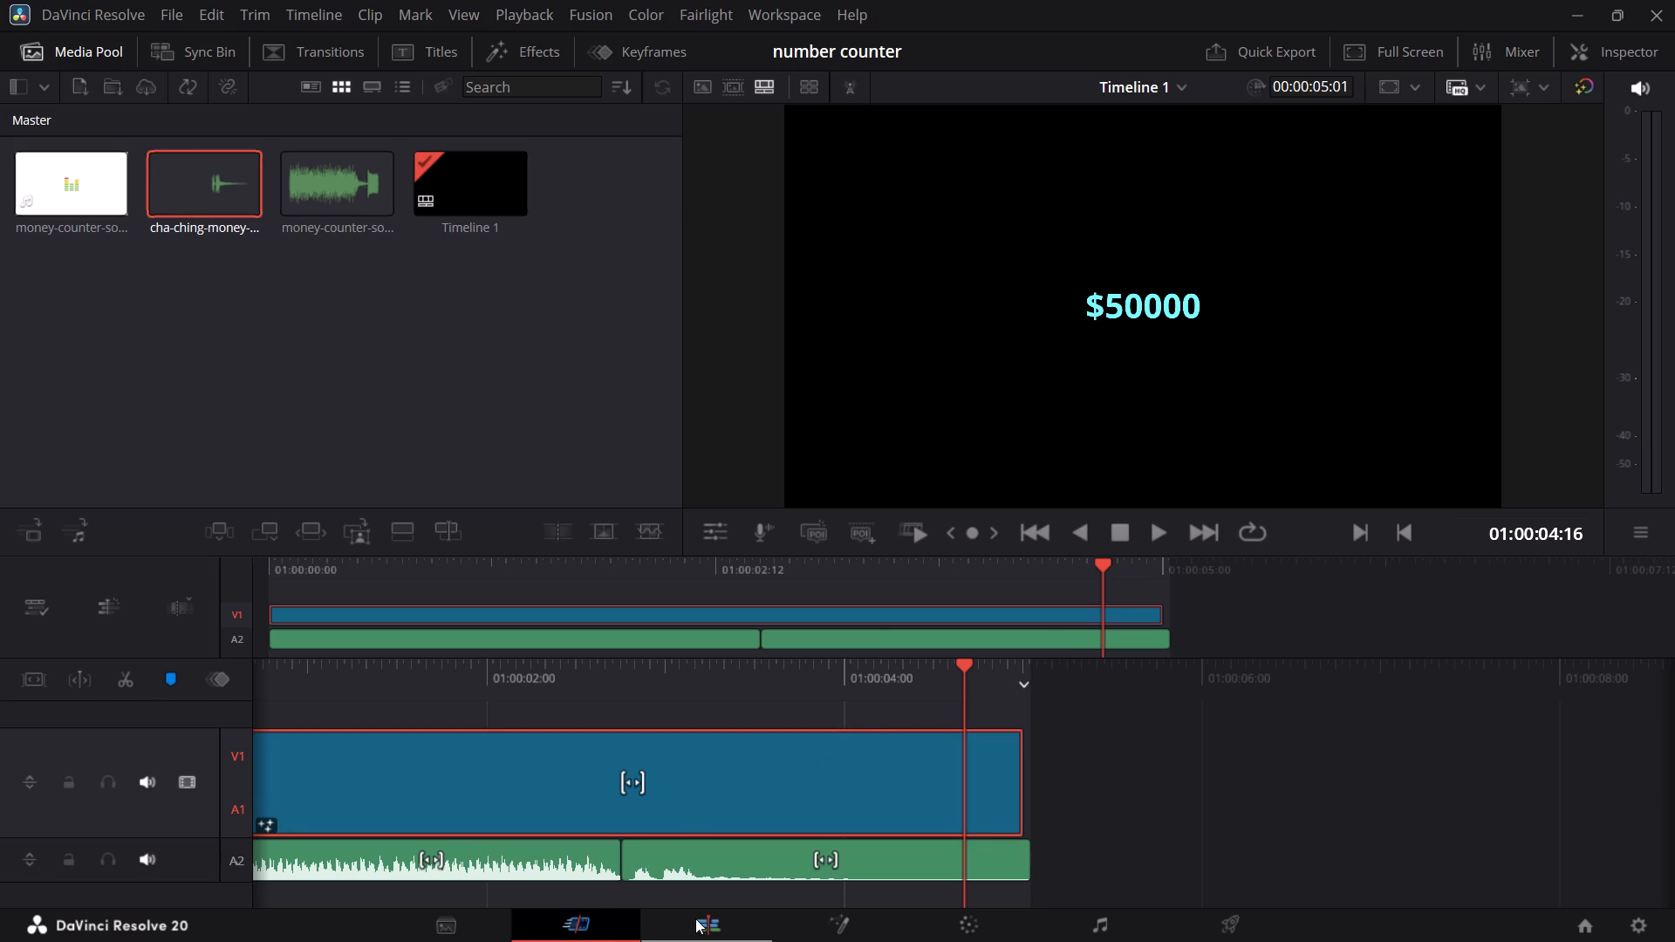
{"action": "left_click", "coordinate": [695, 918]}
{"action": "left_click", "coordinate": [520, 804]}
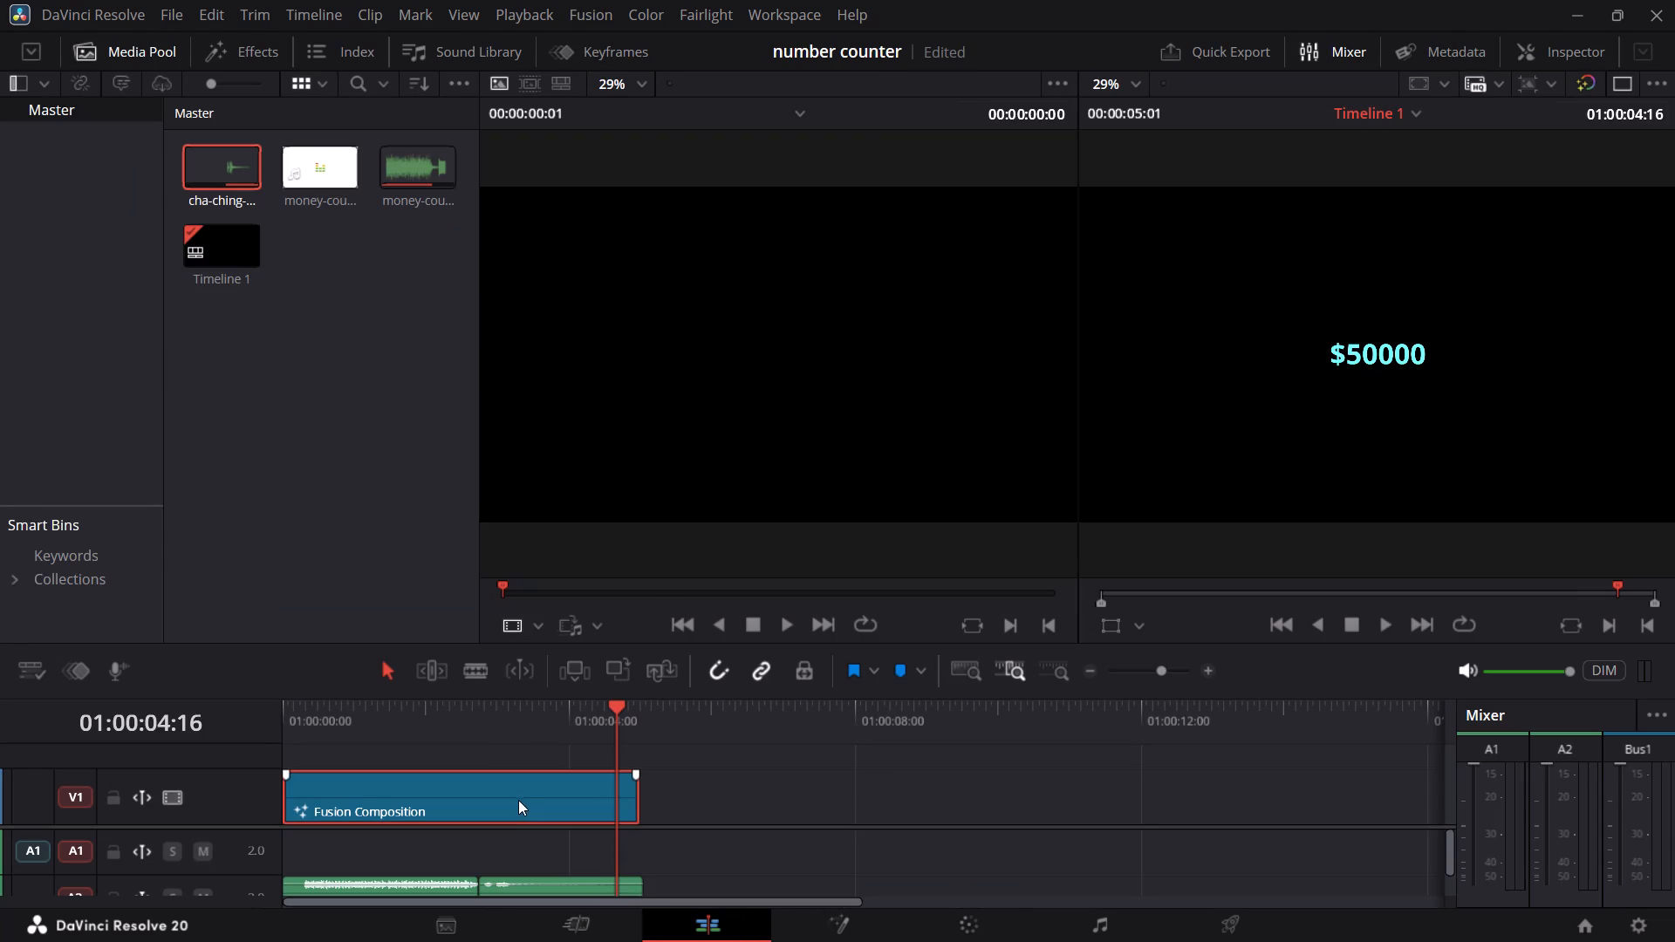
{"action": "left_click", "coordinate": [1576, 51]}
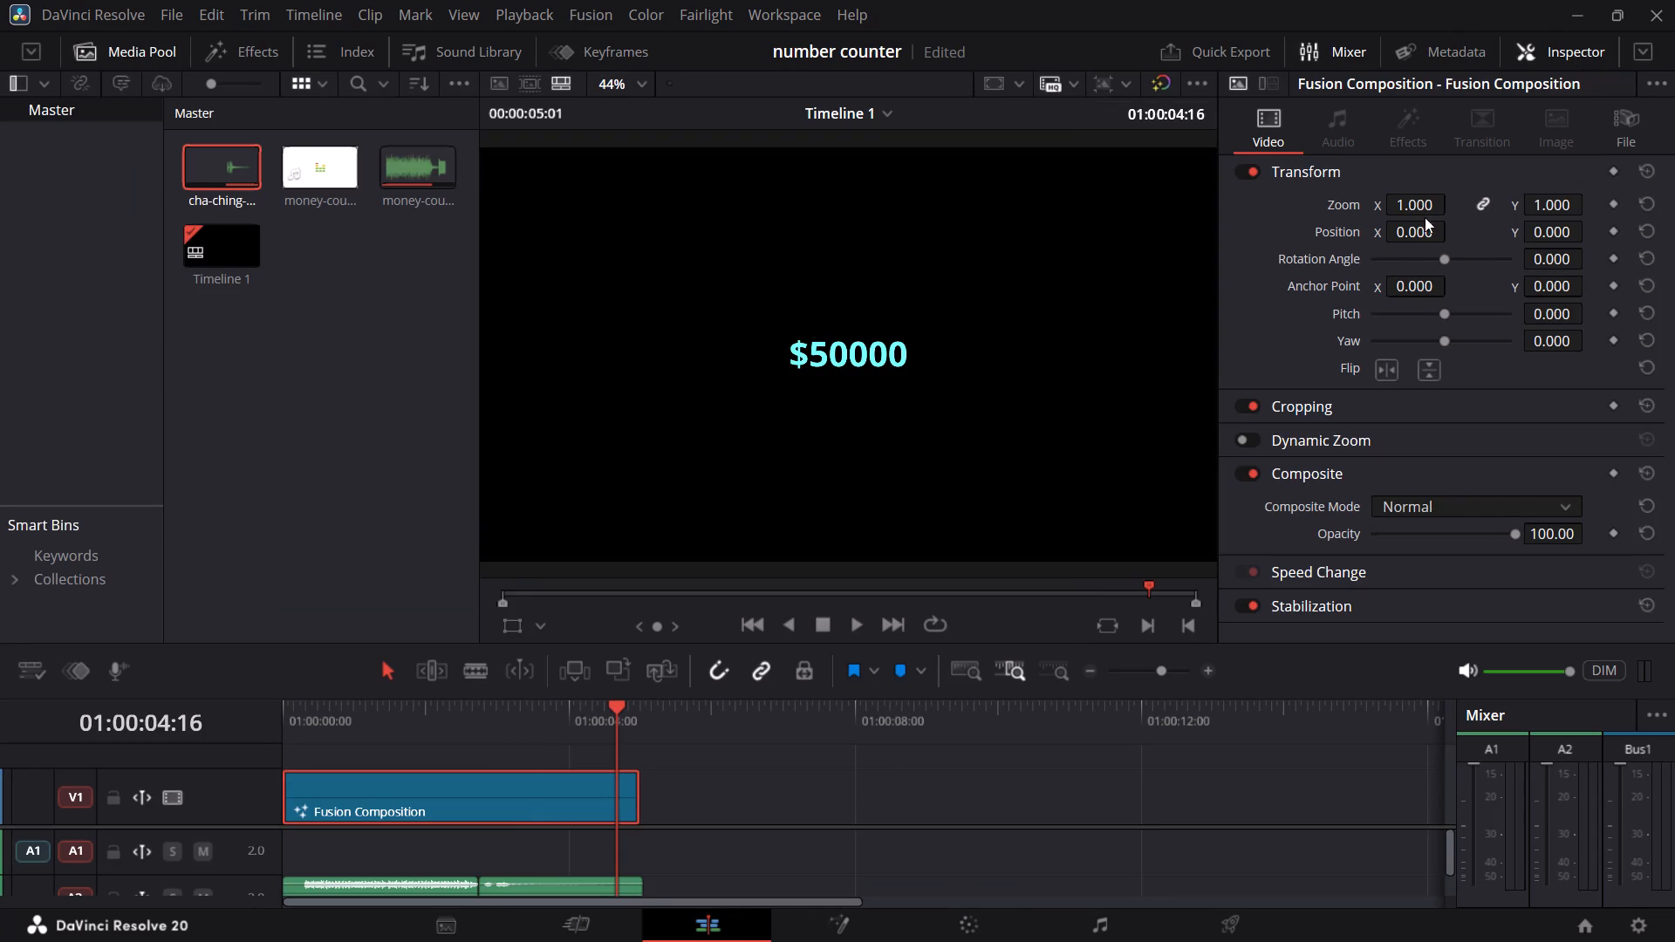
{"action": "left_click_drag", "start_coordinate": [1419, 201], "coordinate": [1506, 199]}
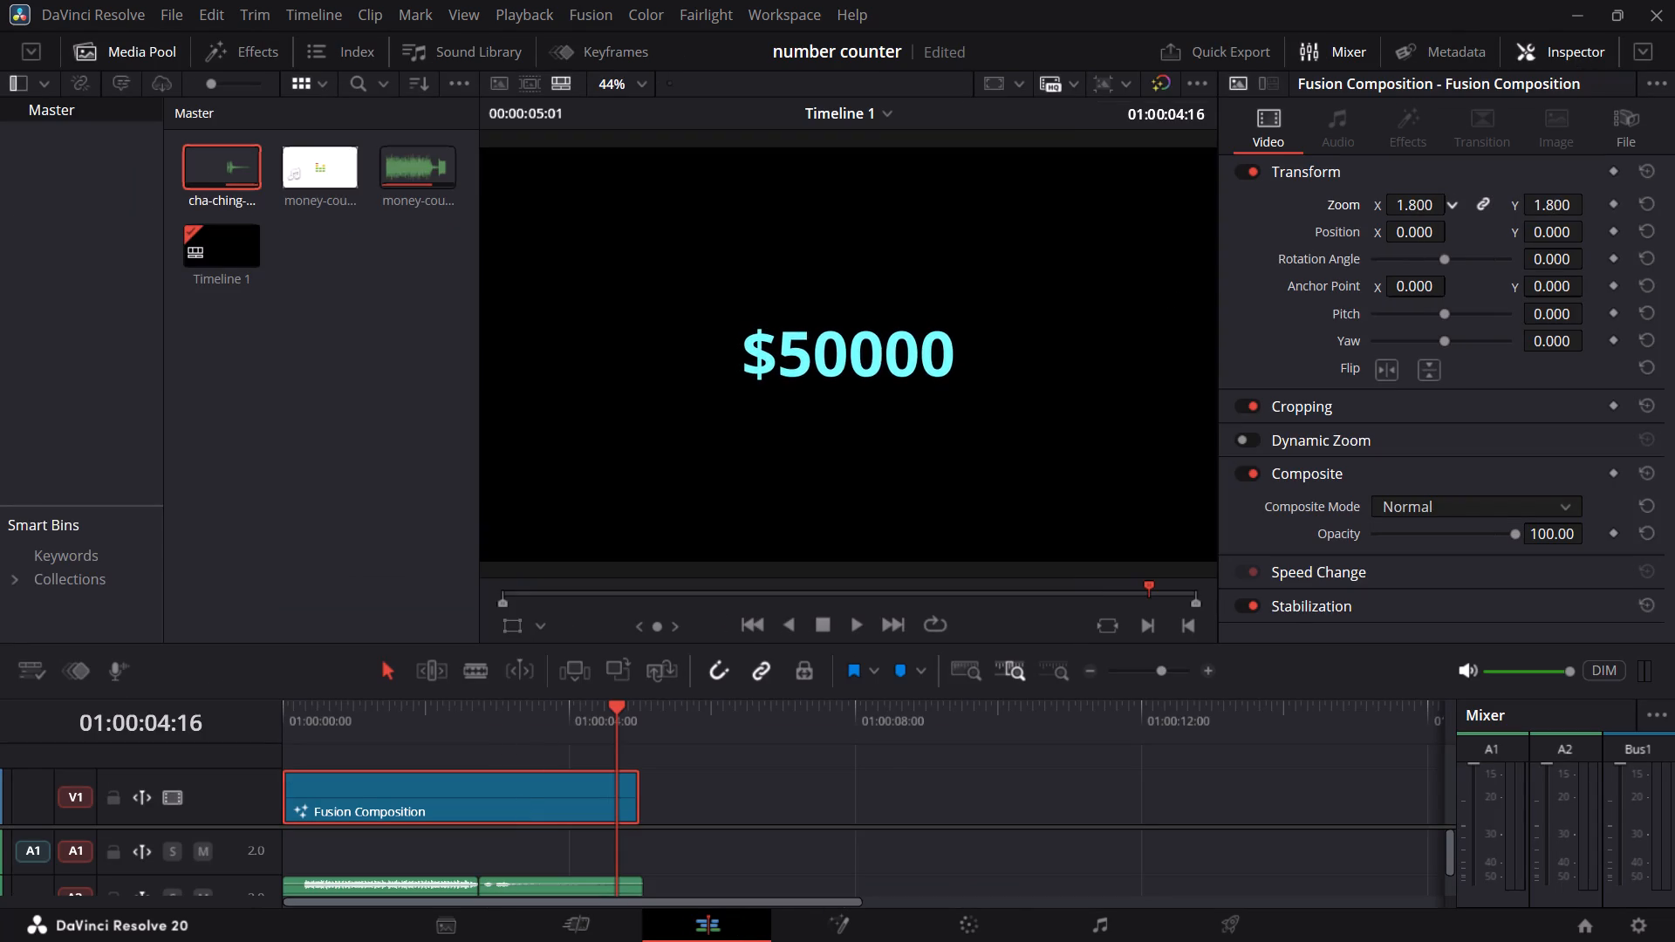
{"action": "left_click_drag", "start_coordinate": [1506, 199], "coordinate": [1497, 199]}
{"action": "left_click", "coordinate": [1346, 131]}
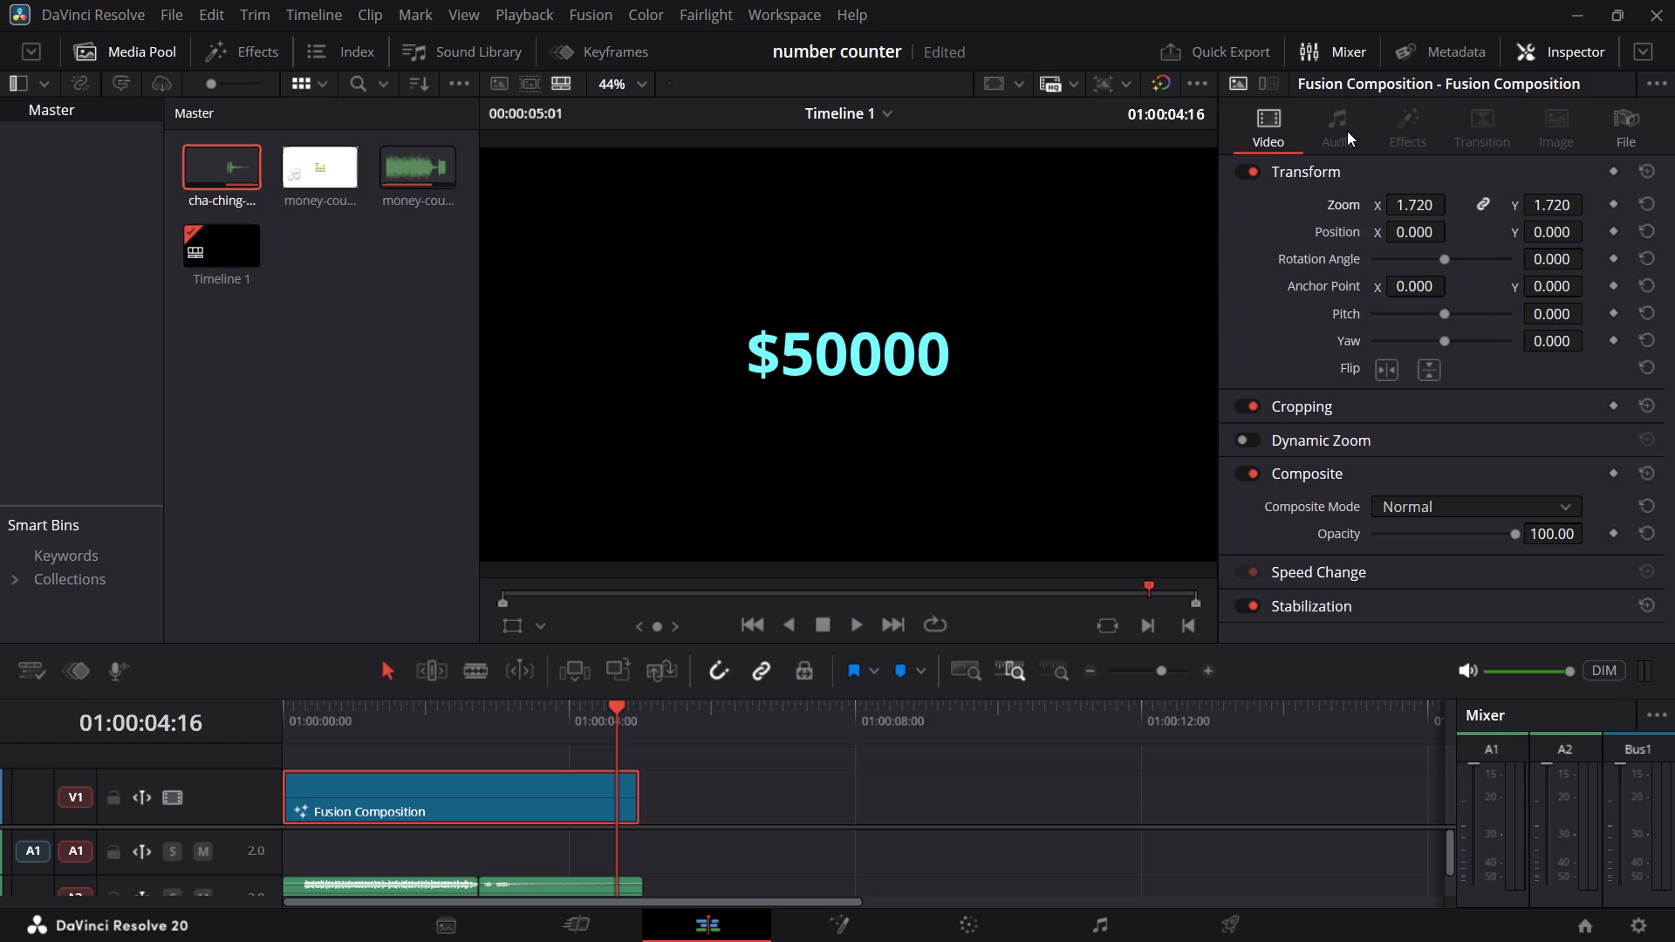
{"action": "scroll", "coordinate": [1384, 349], "scroll_direction": "down", "scroll_amount": 3}
Switch to Google Chrome, close its window with the YTMP4 download page, and return to DaVinci Resolve.
{"action": "left_click", "coordinate": [846, 941]}
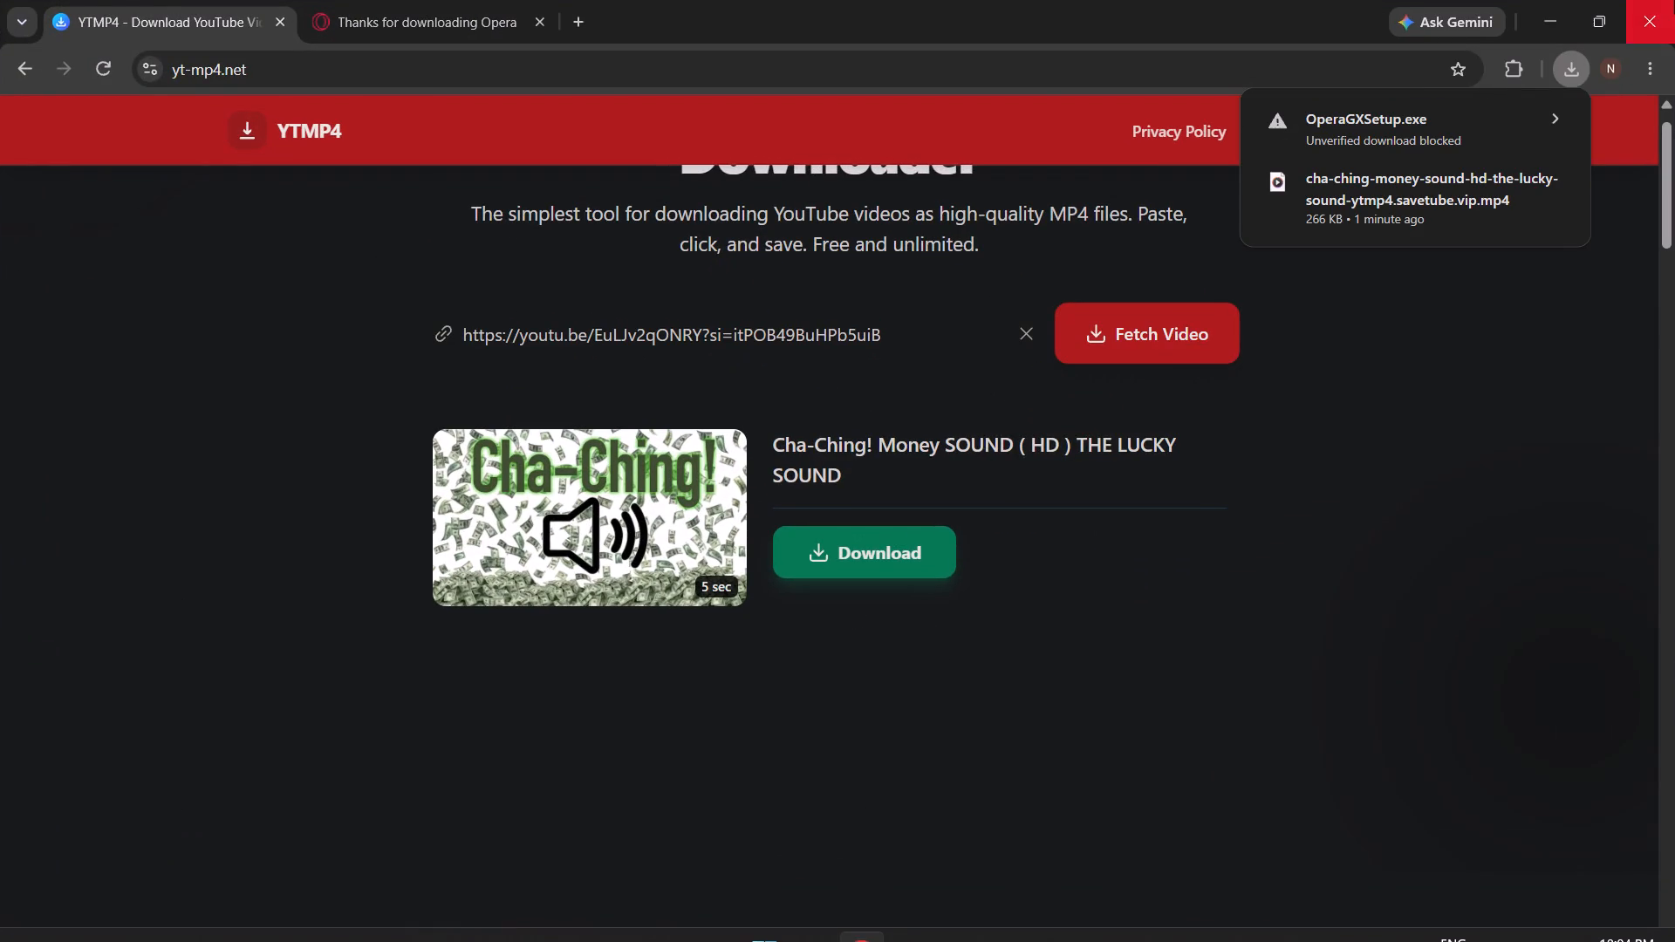
{"action": "left_click", "coordinate": [1674, 6]}
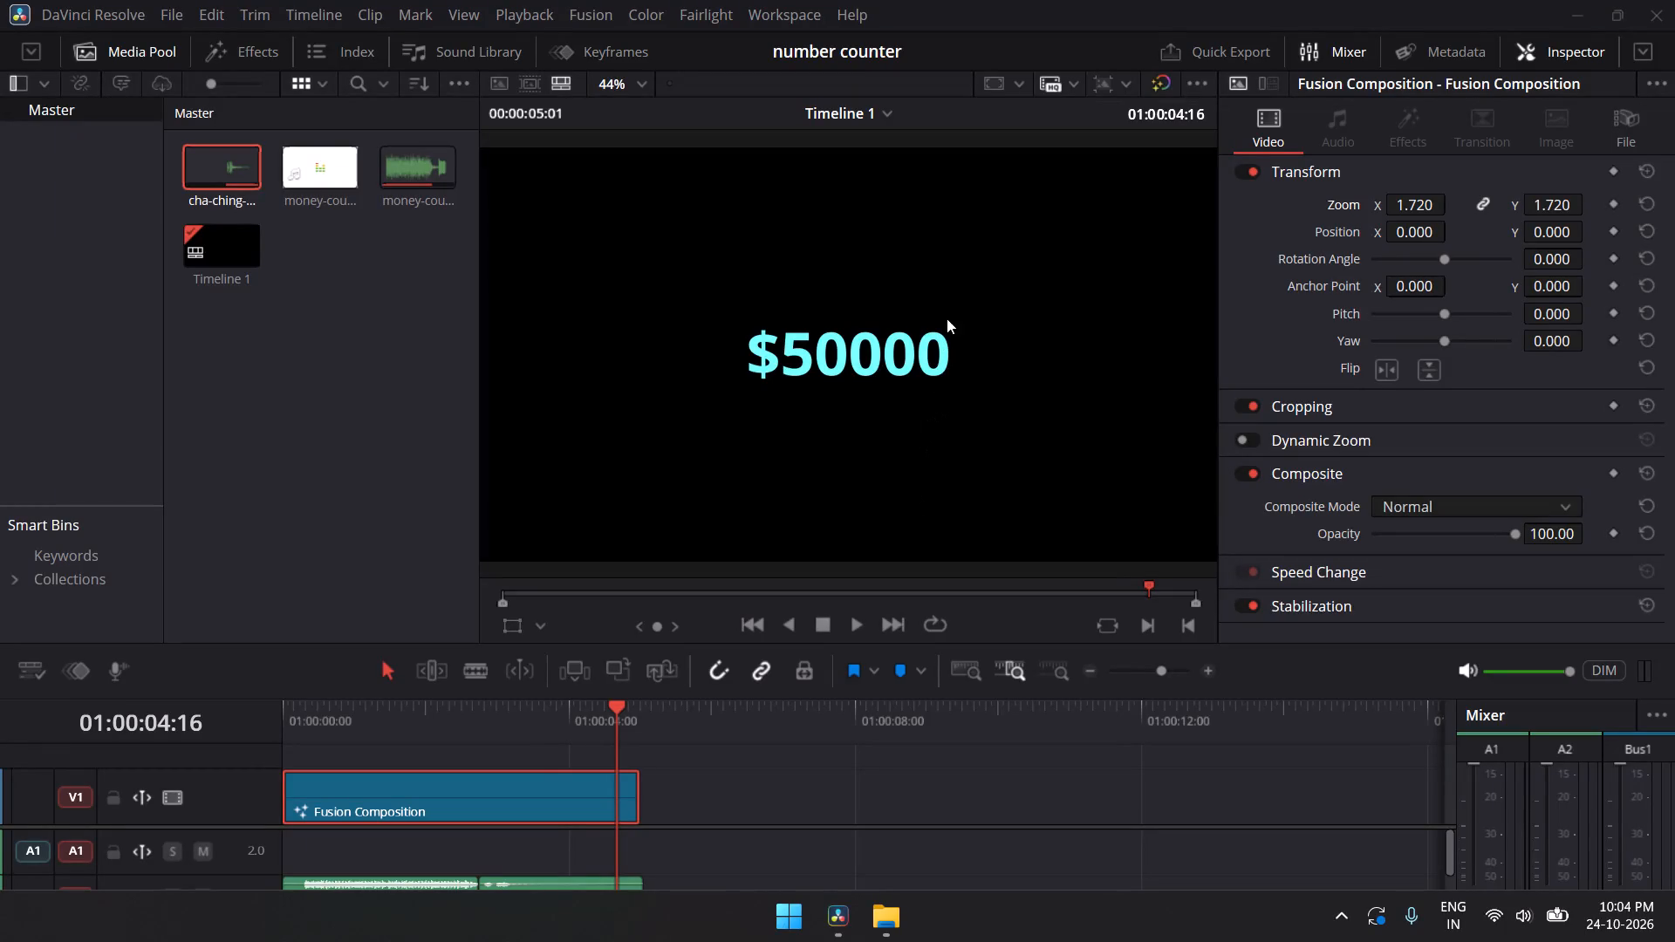
{"action": "left_click", "coordinate": [448, 338]}
On the Fusion page, raise the softness Glow in Text1's shading settings to about 0.504.
{"action": "left_click", "coordinate": [836, 911]}
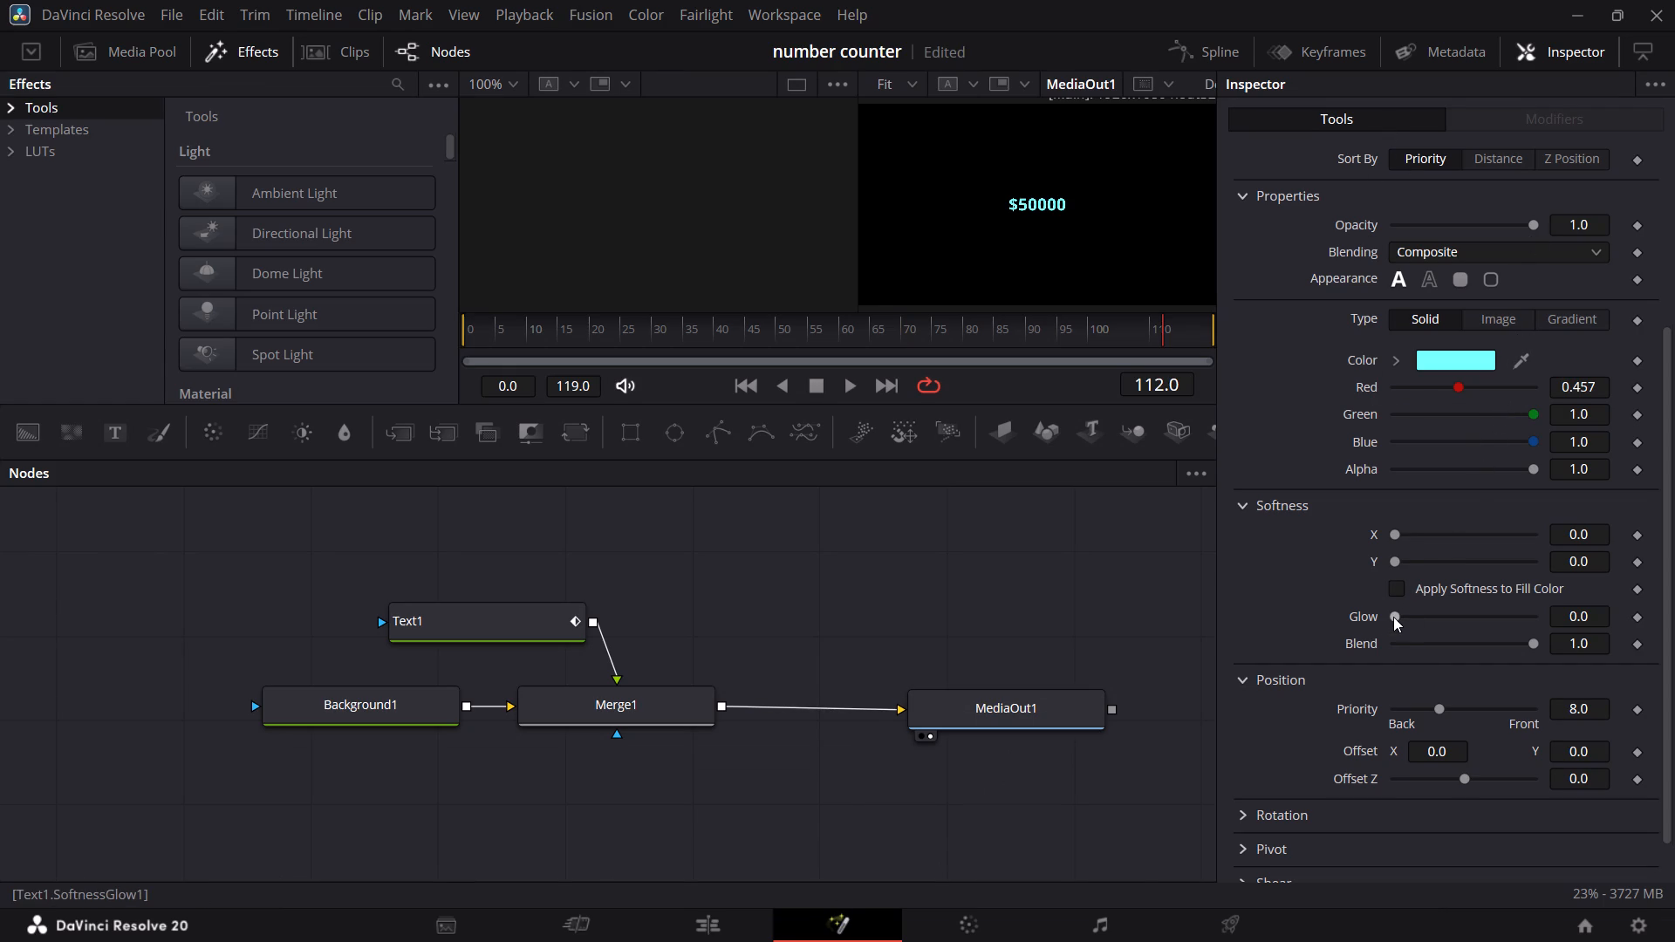
{"action": "left_click_drag", "start_coordinate": [1393, 617], "coordinate": [1459, 620]}
{"action": "left_click_drag", "start_coordinate": [1459, 620], "coordinate": [1463, 620]}
{"action": "left_click", "coordinate": [621, 919]}
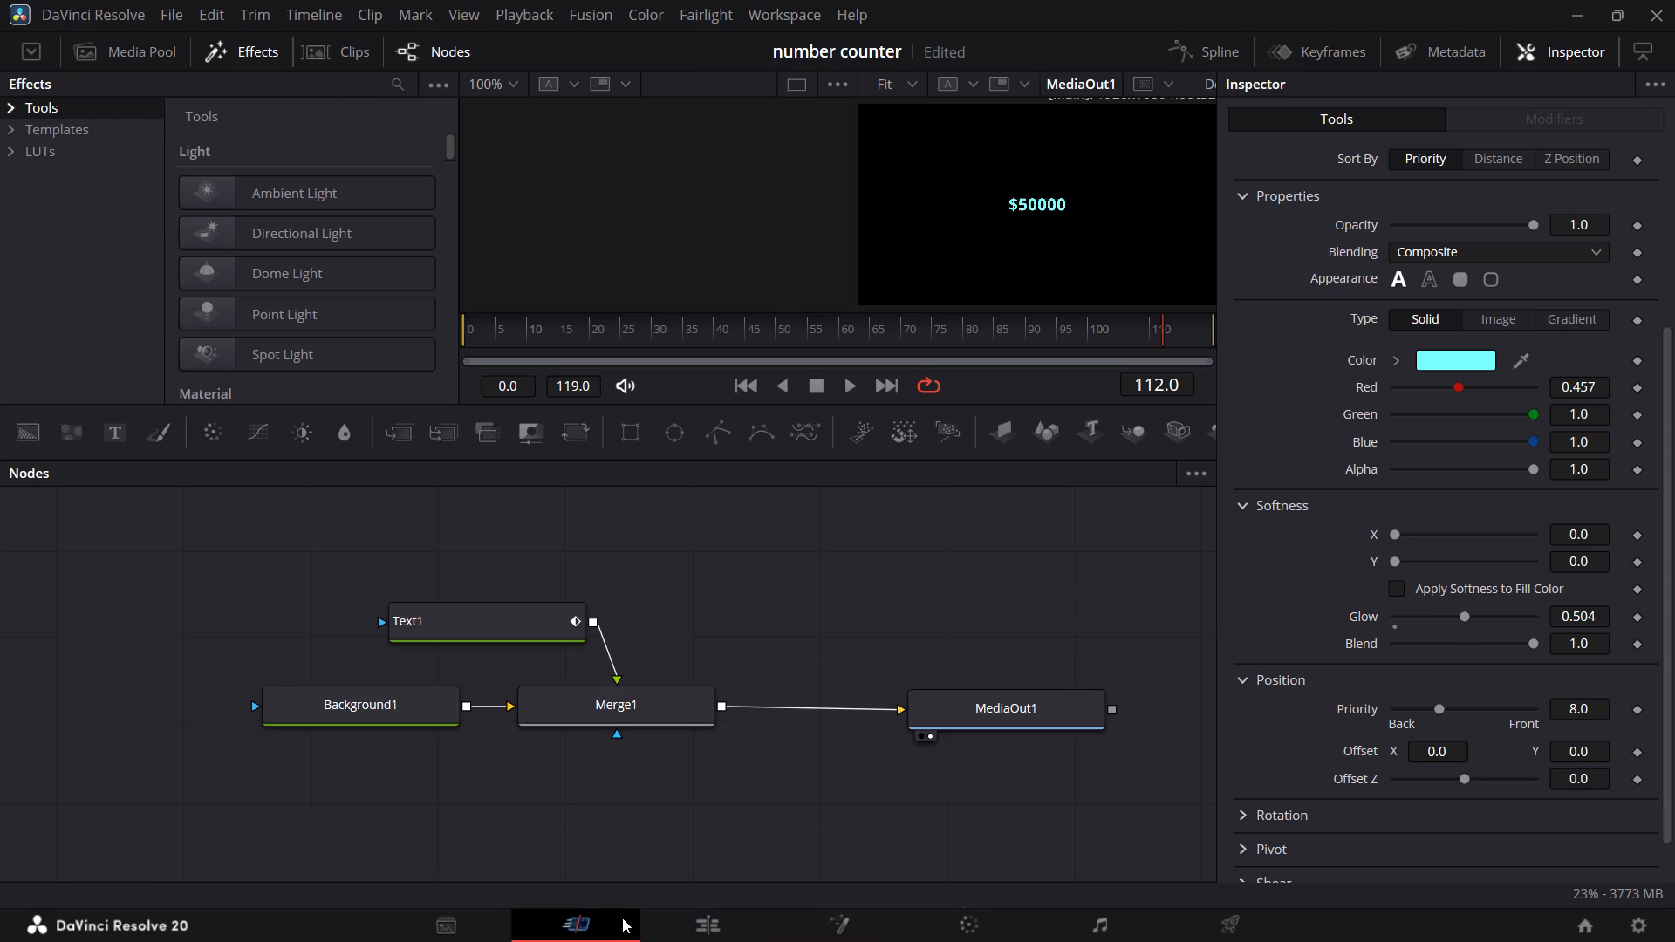
{"action": "left_click", "coordinate": [680, 922]}
{"action": "left_click", "coordinate": [790, 918]}
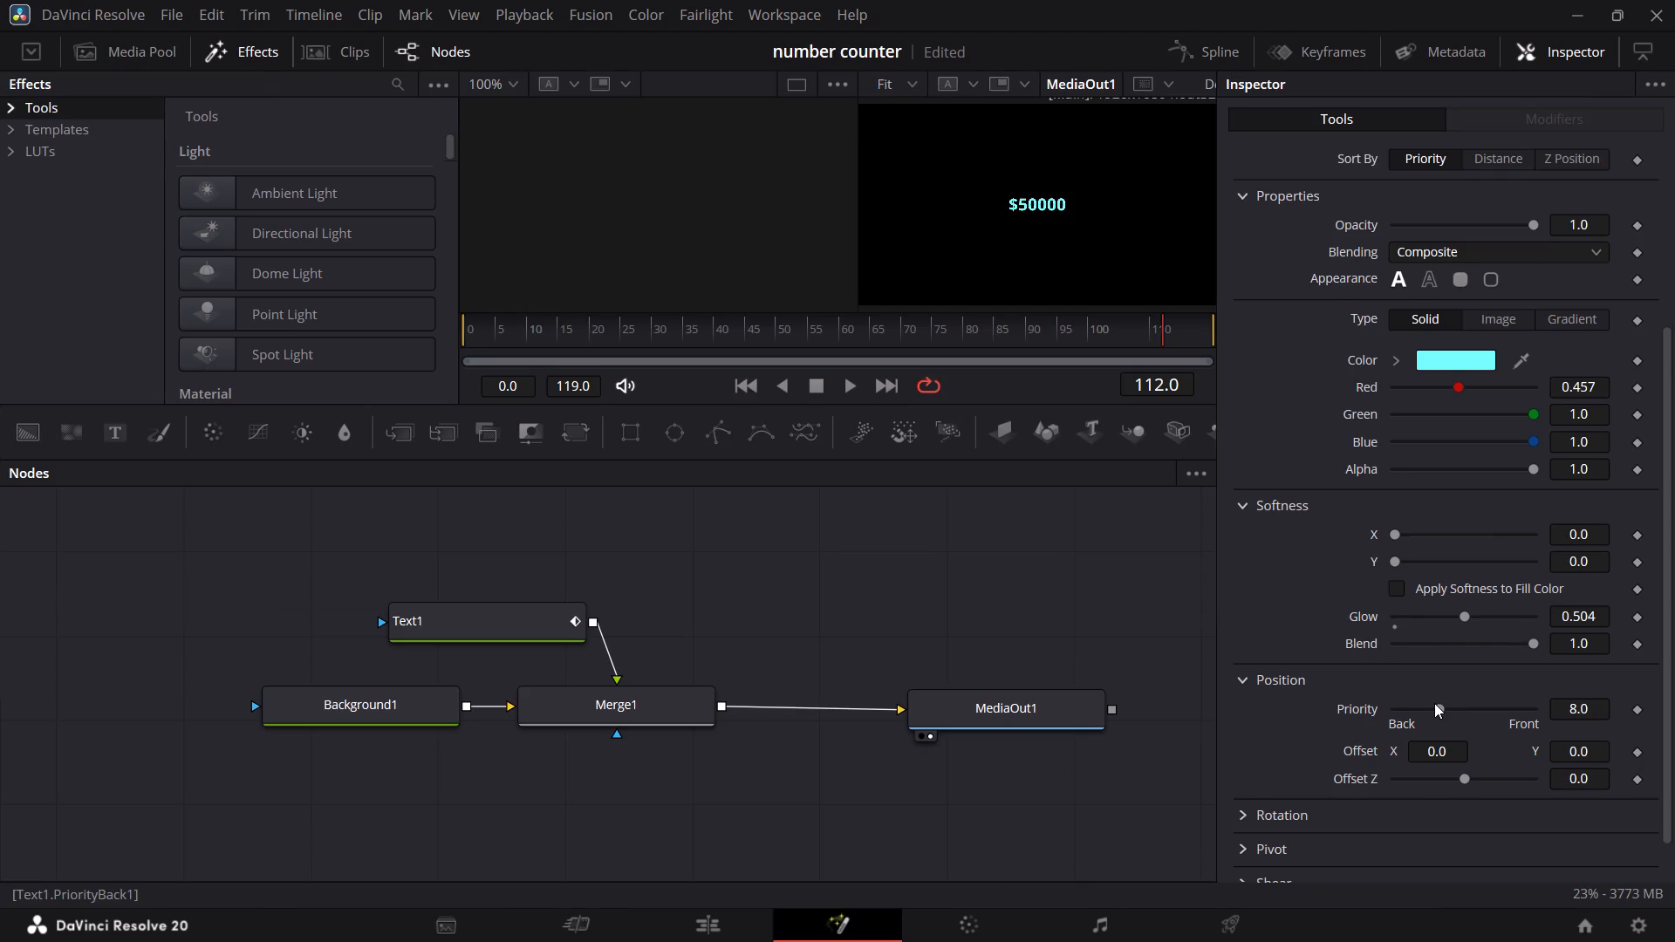
Look through Text1's other shading settings, including the rotation and pivot sections and the fill name.
{"action": "scroll", "coordinate": [1343, 756], "scroll_direction": "down", "scroll_amount": 2}
{"action": "left_click", "coordinate": [1255, 764]}
{"action": "left_click", "coordinate": [1241, 758]}
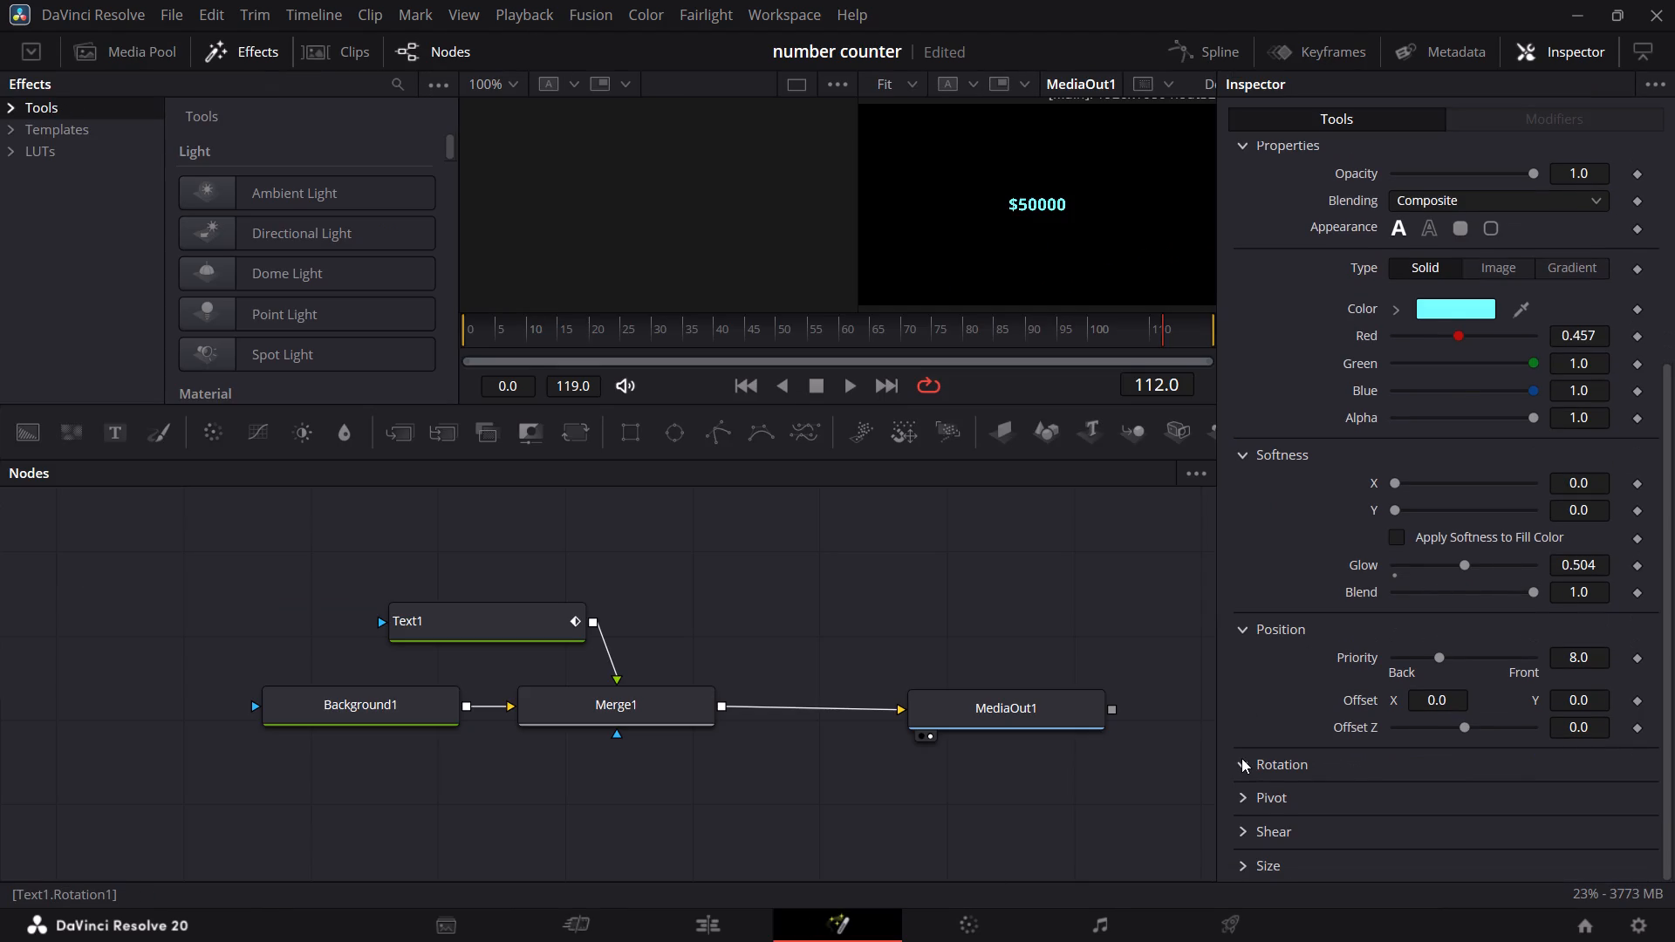
{"action": "left_click", "coordinate": [1242, 758]}
{"action": "left_click", "coordinate": [1254, 795]}
{"action": "scroll", "coordinate": [1316, 460], "scroll_direction": "up", "scroll_amount": 3}
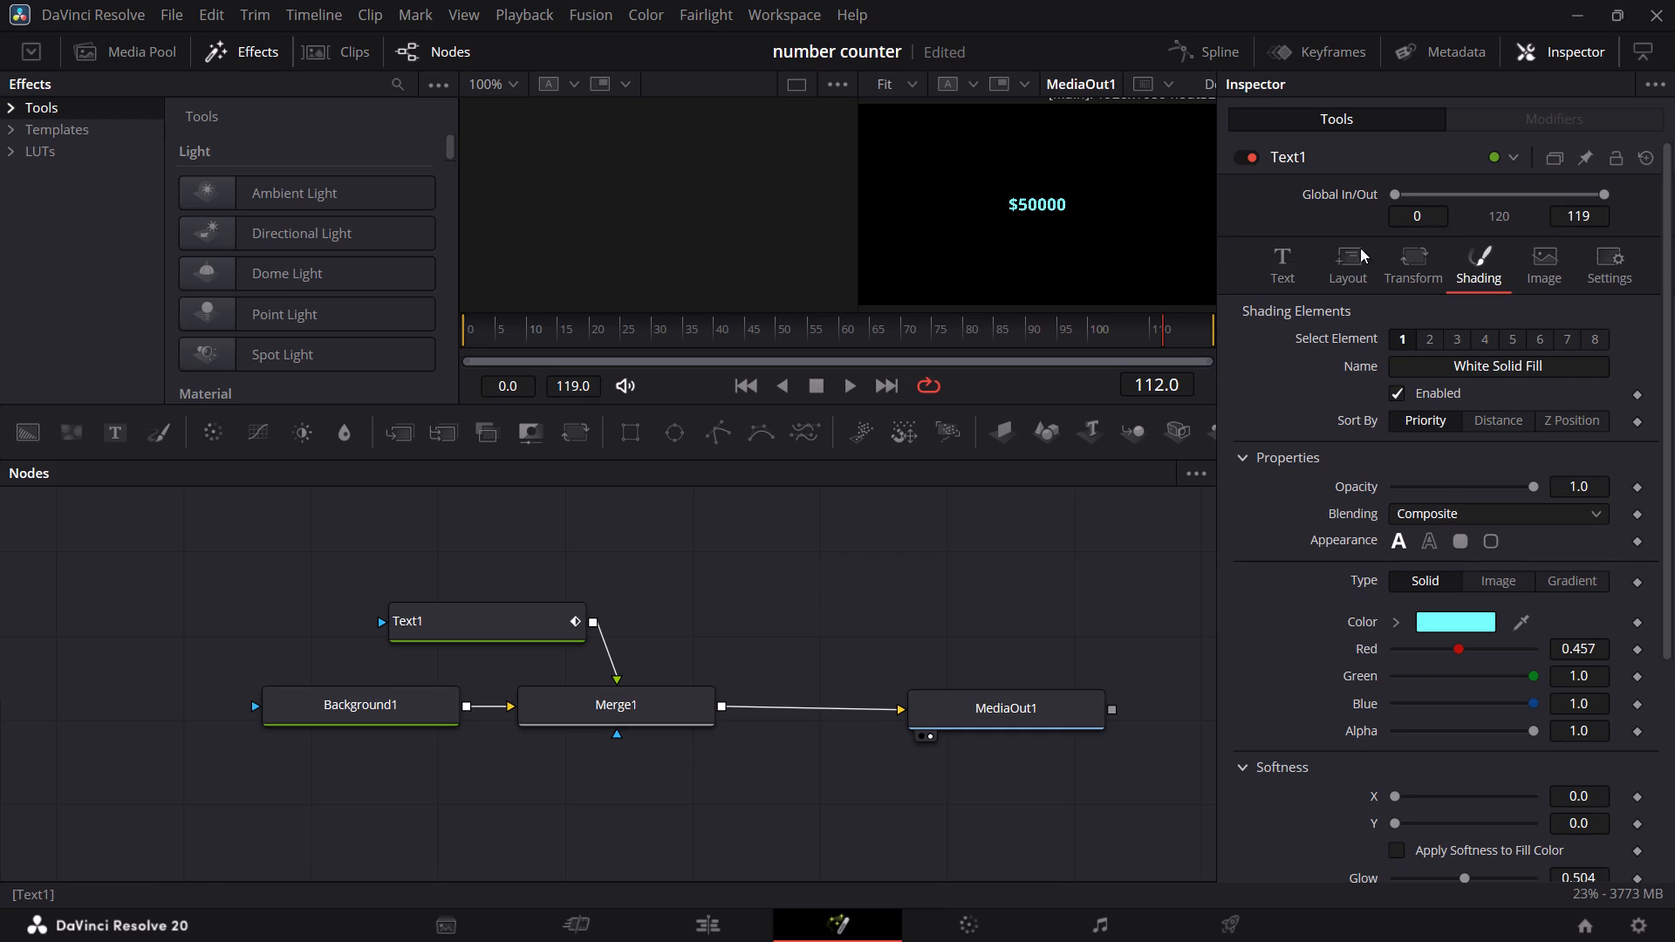
{"action": "left_click", "coordinate": [1418, 269]}
{"action": "left_click", "coordinate": [1481, 280]}
{"action": "left_click", "coordinate": [1488, 368]}
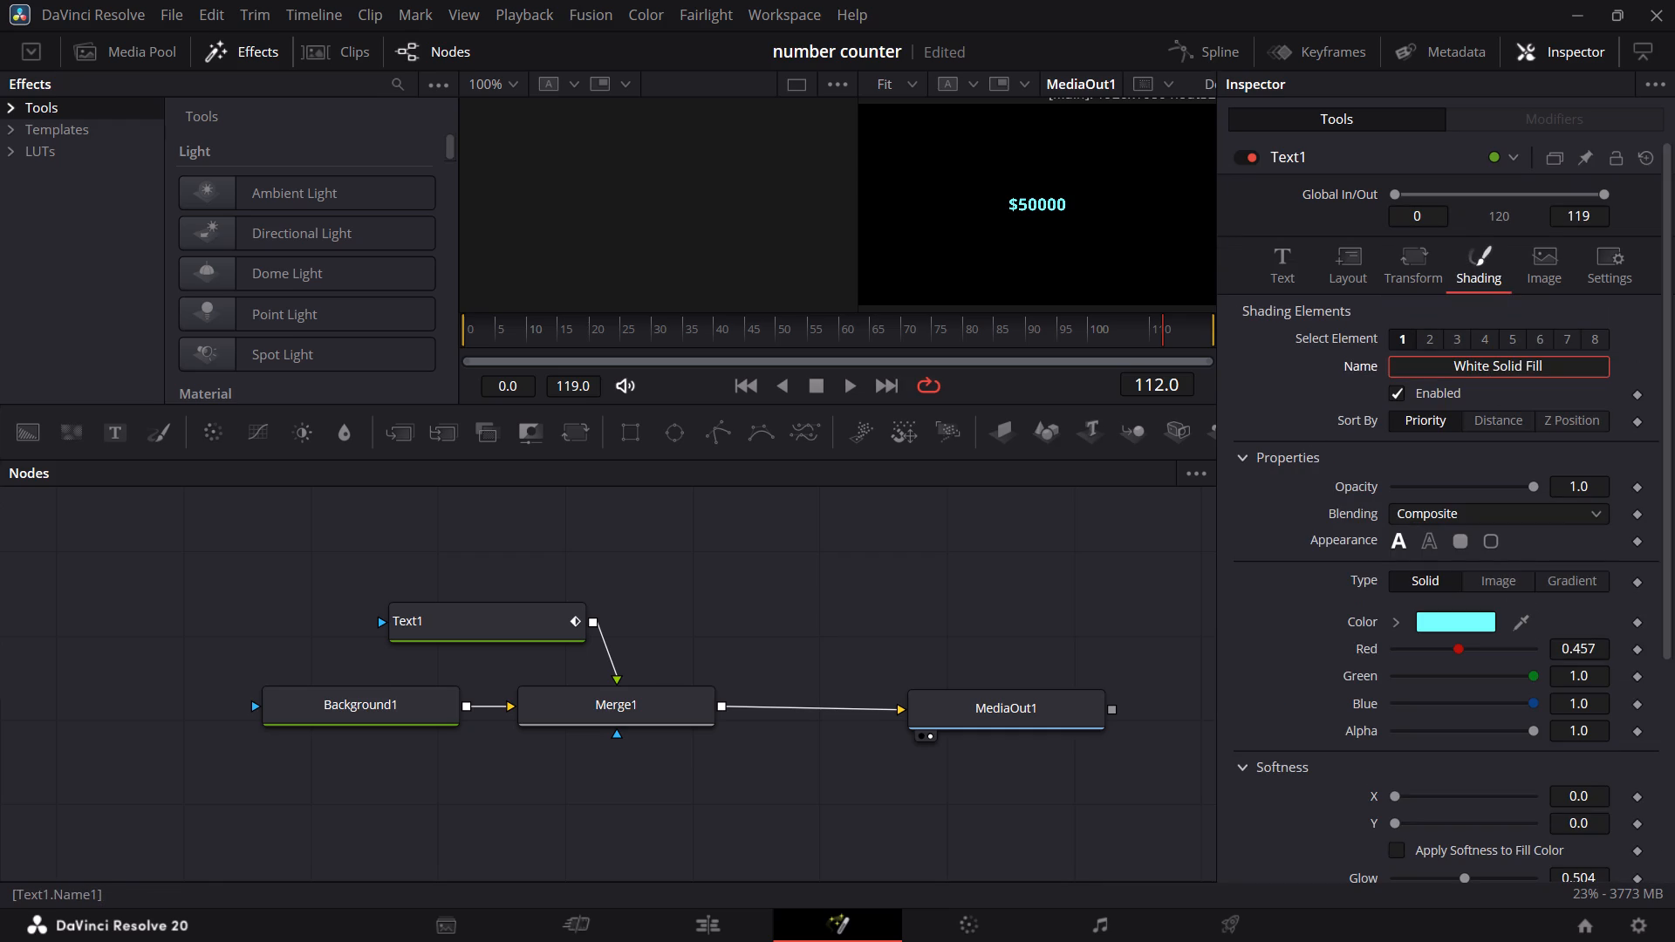
{"action": "left_click", "coordinate": [1541, 365]}
{"action": "left_click", "coordinate": [1548, 366]}
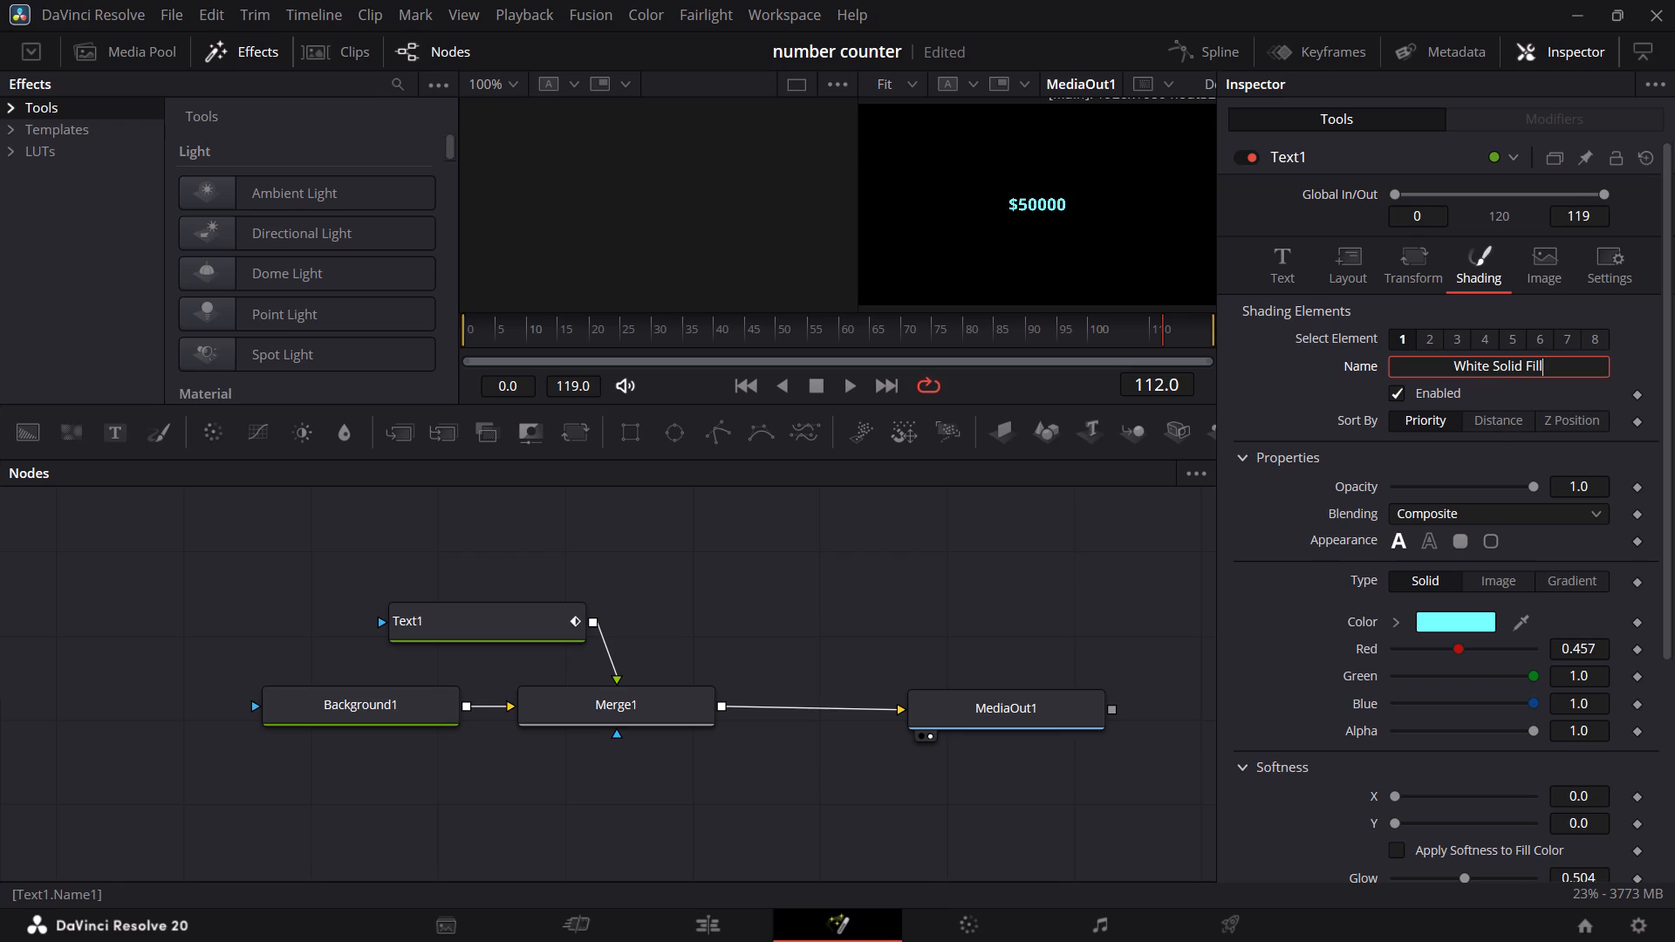
{"action": "left_click", "coordinate": [1548, 366]}
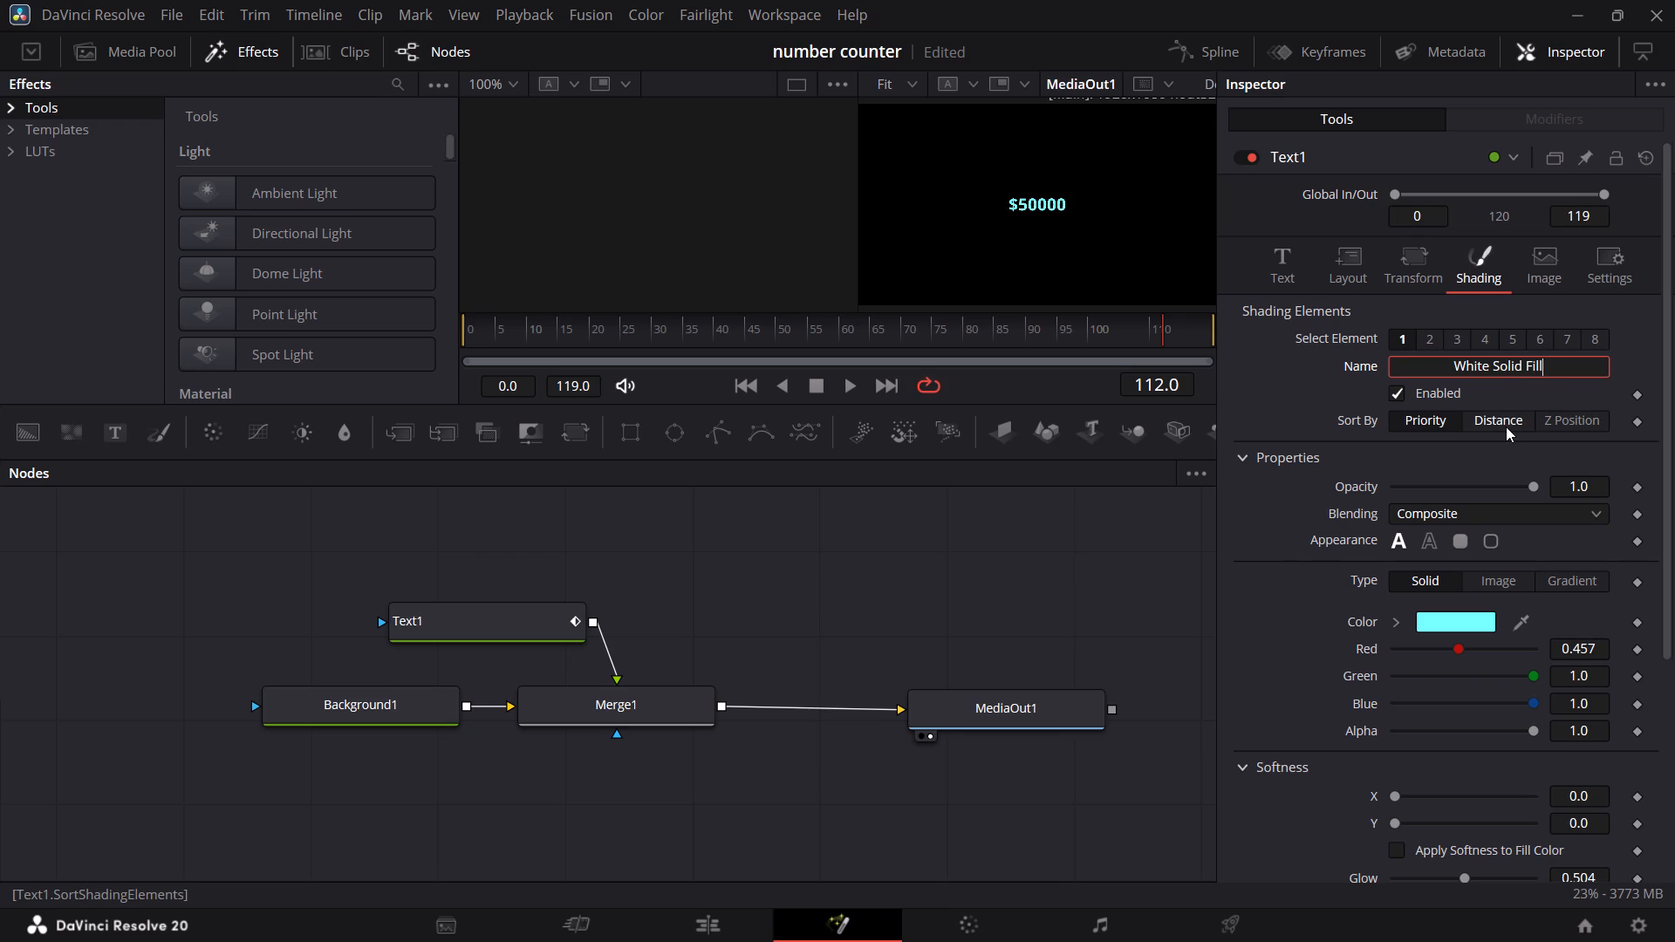
Sort Text1's shading elements by Distance.
{"action": "left_click", "coordinate": [1502, 418]}
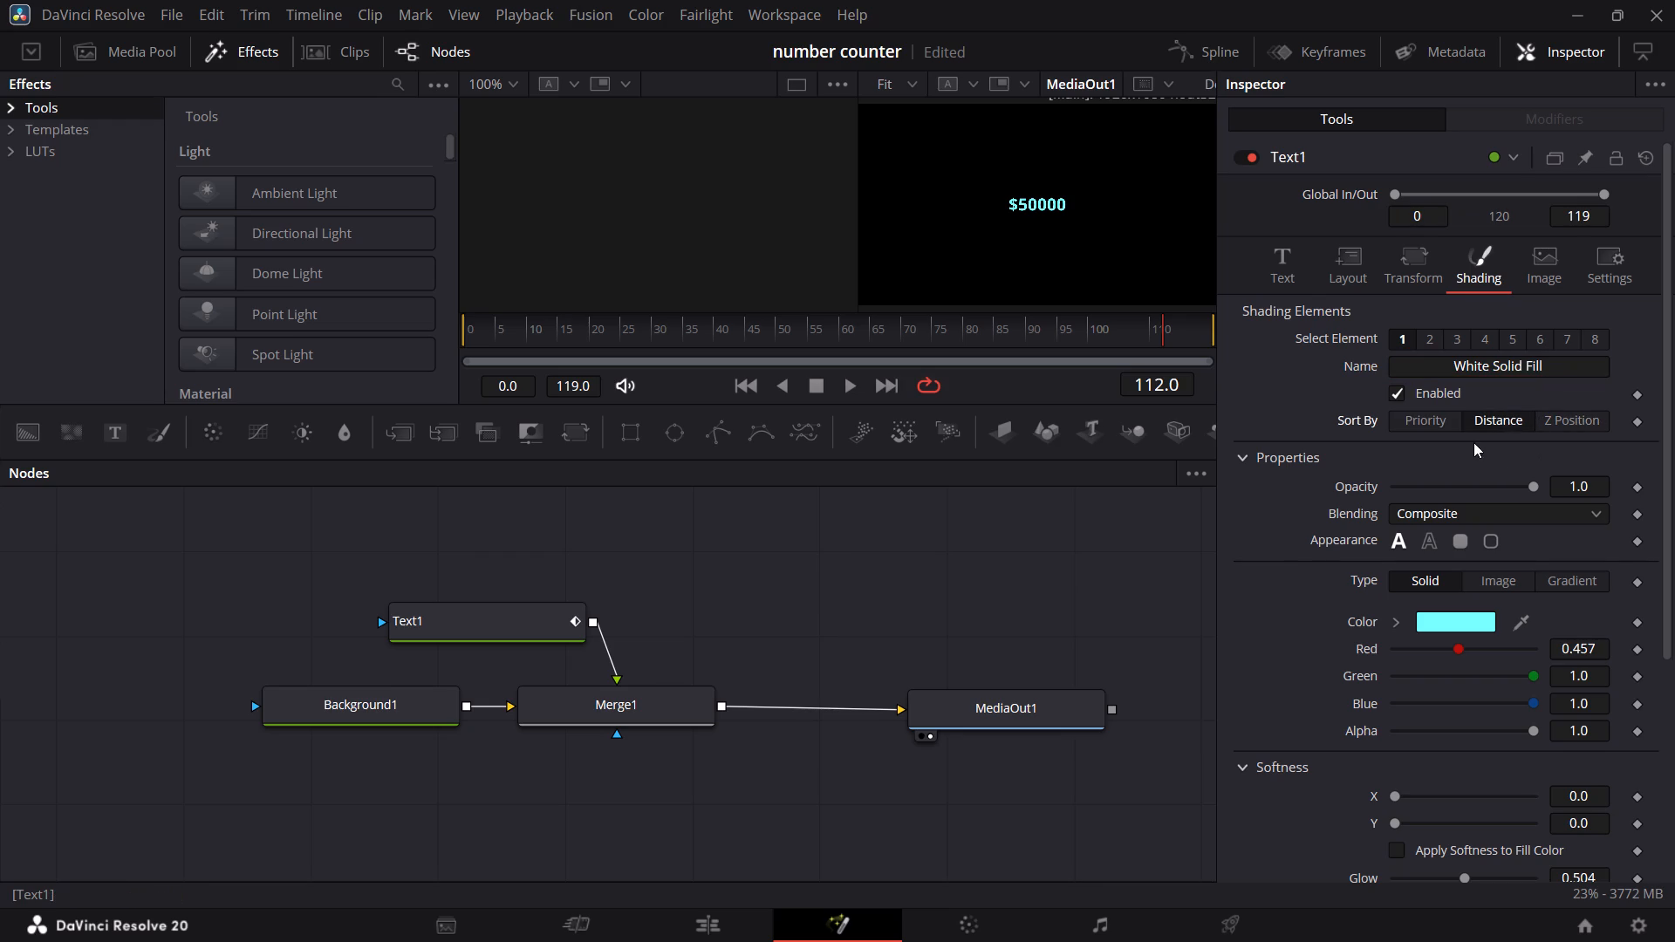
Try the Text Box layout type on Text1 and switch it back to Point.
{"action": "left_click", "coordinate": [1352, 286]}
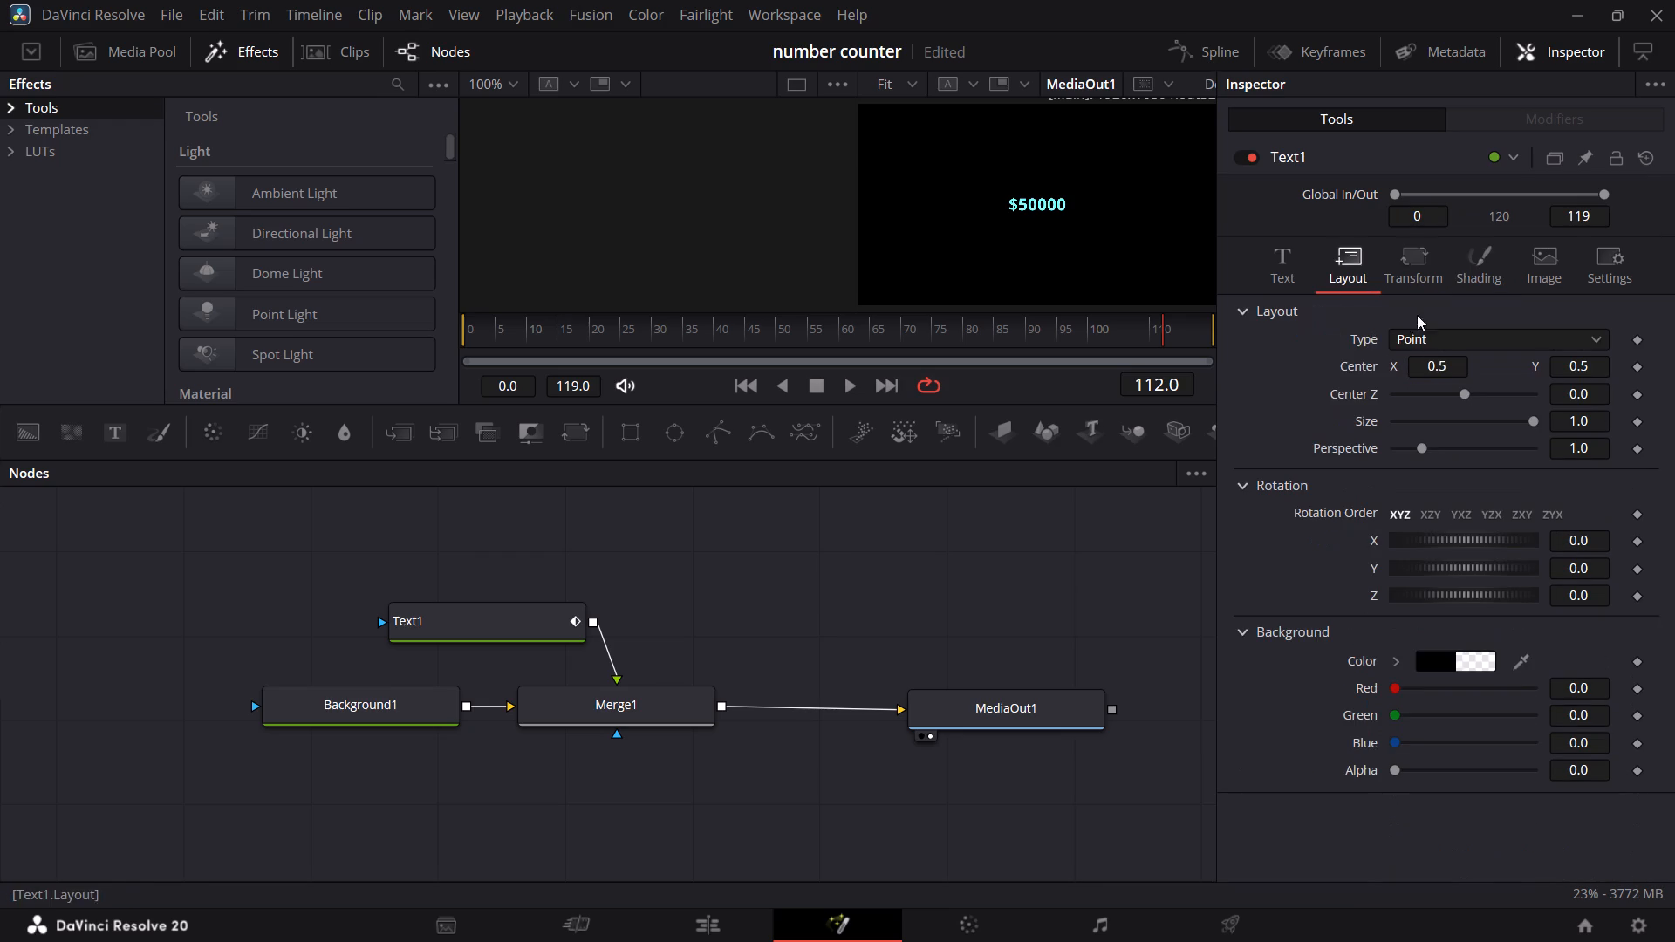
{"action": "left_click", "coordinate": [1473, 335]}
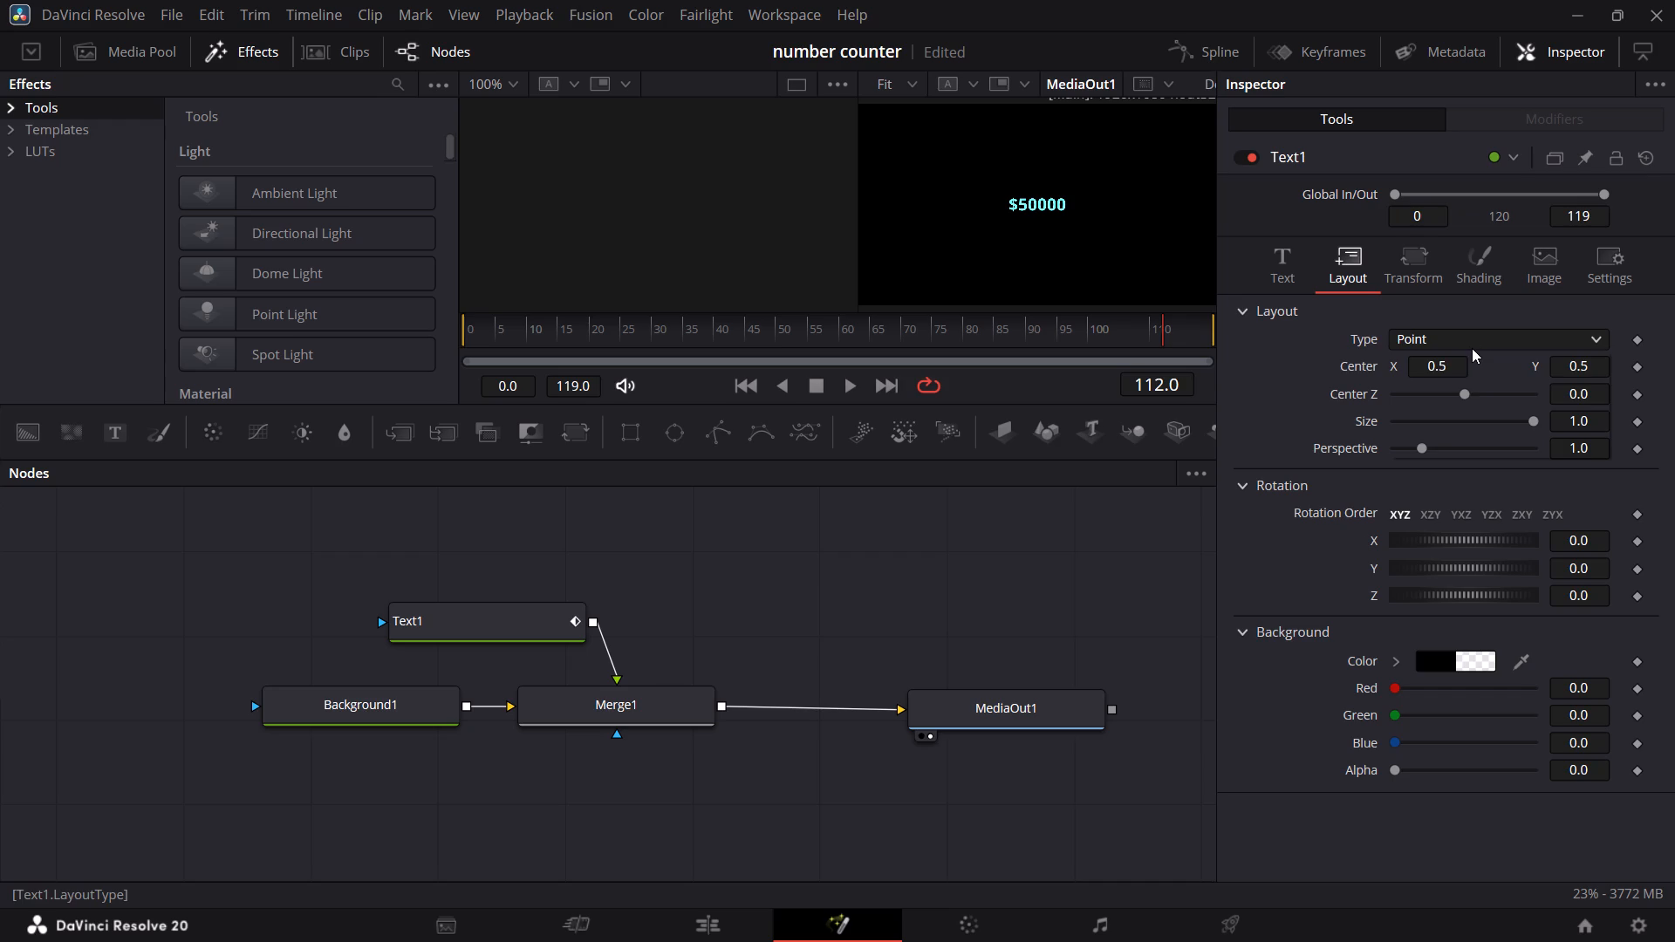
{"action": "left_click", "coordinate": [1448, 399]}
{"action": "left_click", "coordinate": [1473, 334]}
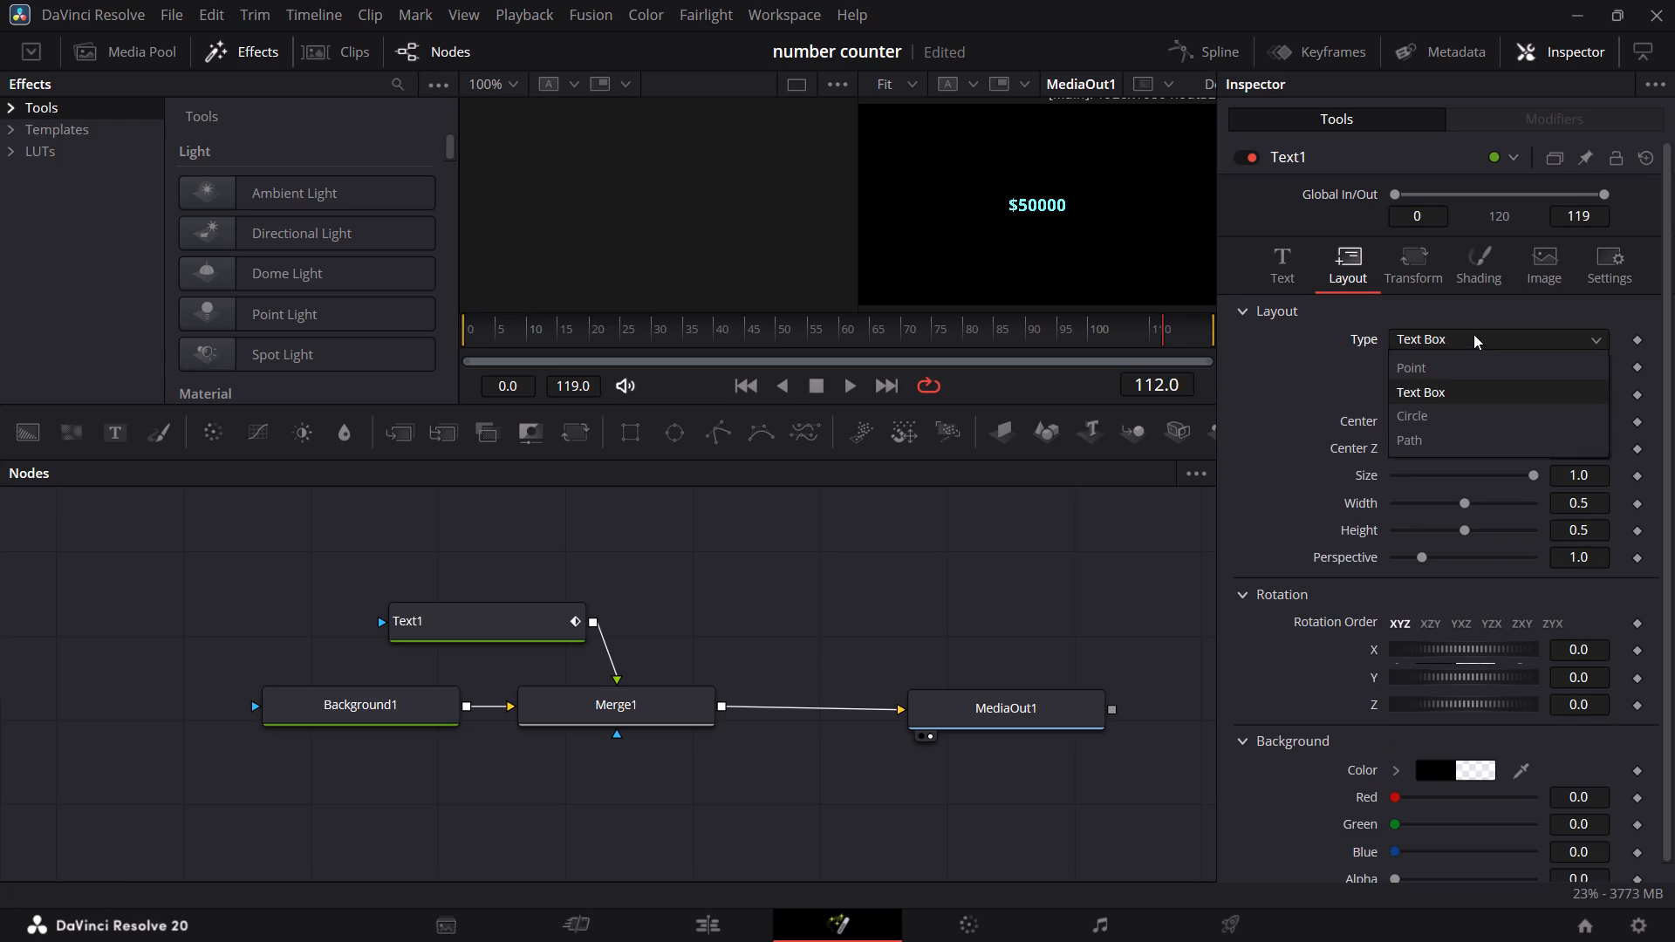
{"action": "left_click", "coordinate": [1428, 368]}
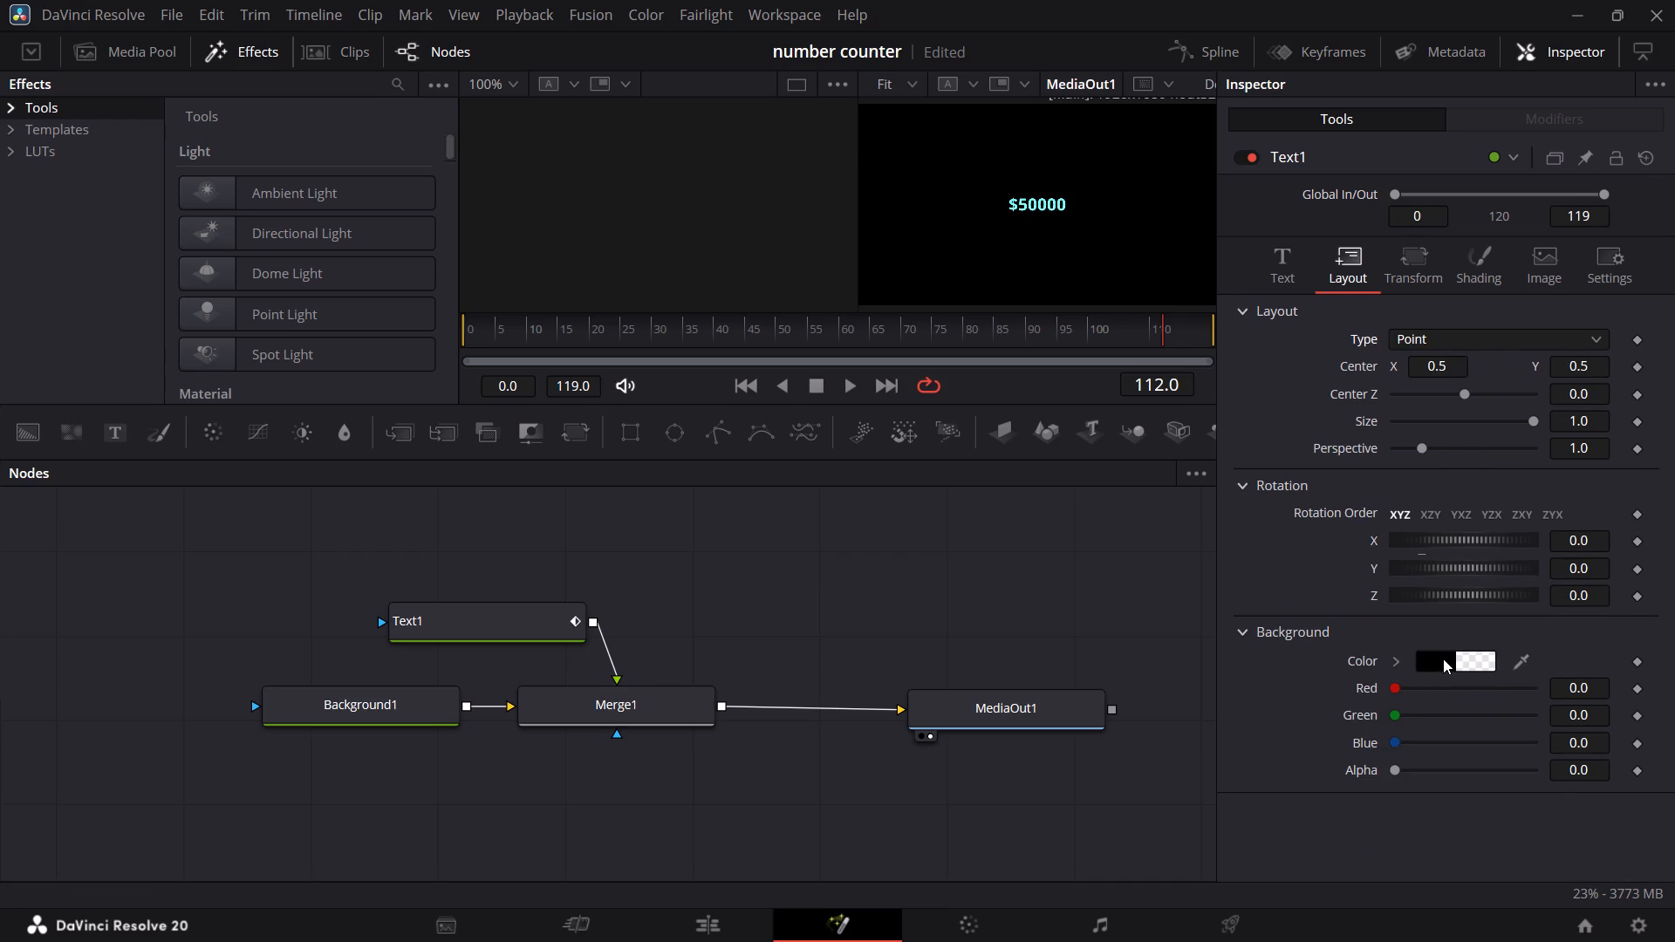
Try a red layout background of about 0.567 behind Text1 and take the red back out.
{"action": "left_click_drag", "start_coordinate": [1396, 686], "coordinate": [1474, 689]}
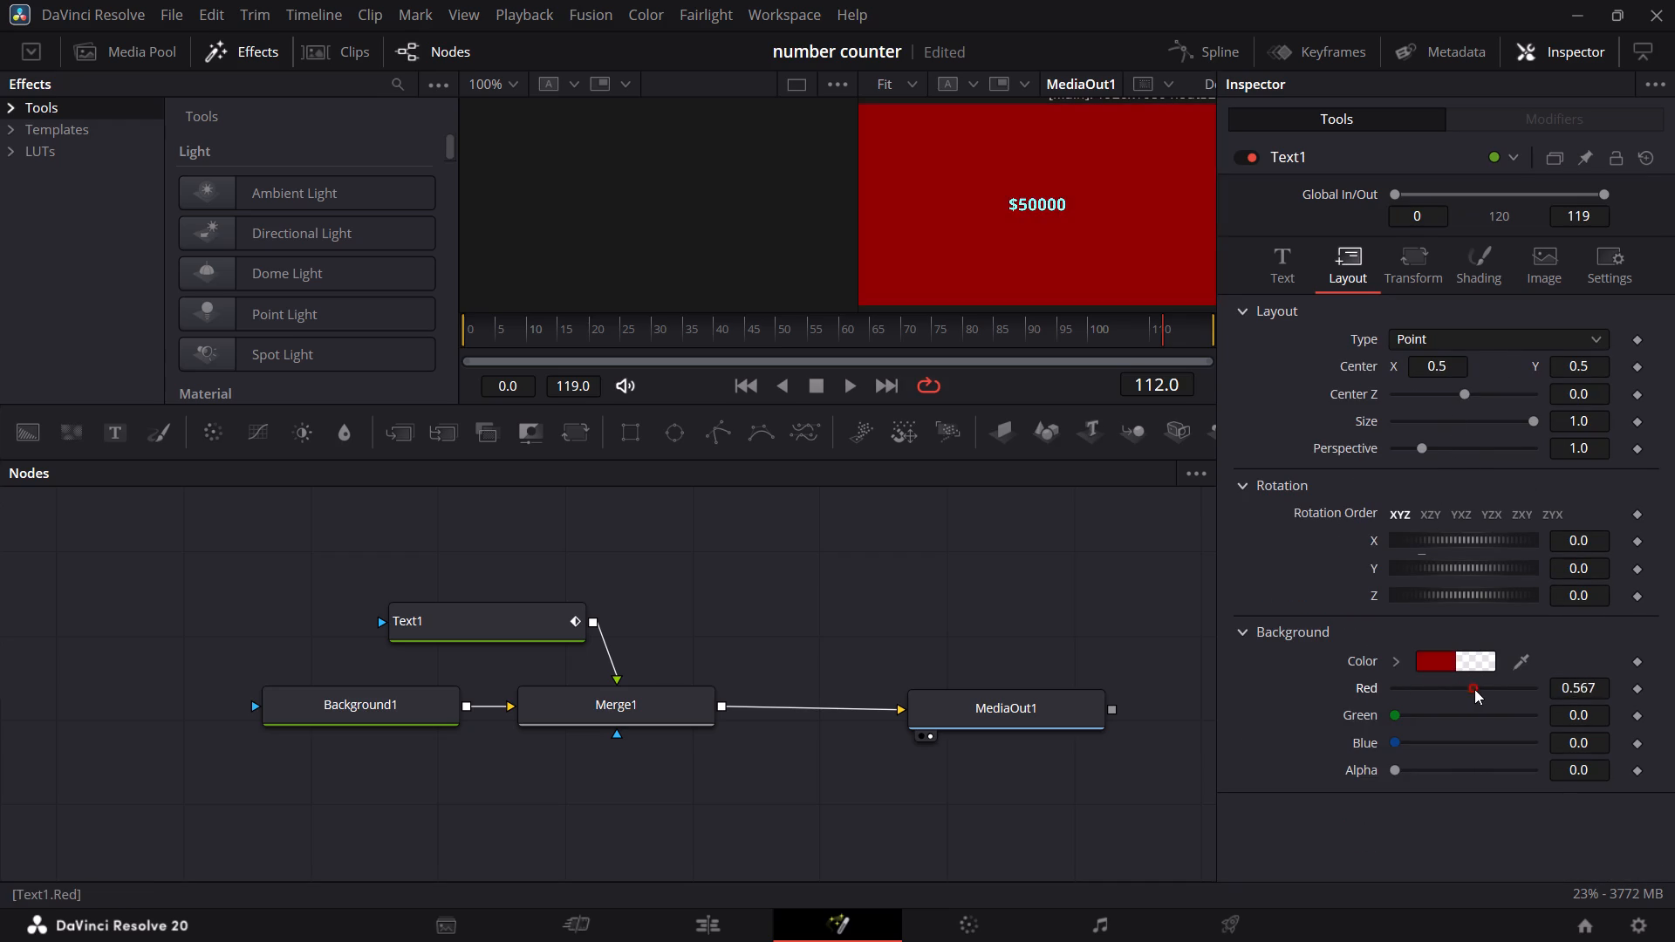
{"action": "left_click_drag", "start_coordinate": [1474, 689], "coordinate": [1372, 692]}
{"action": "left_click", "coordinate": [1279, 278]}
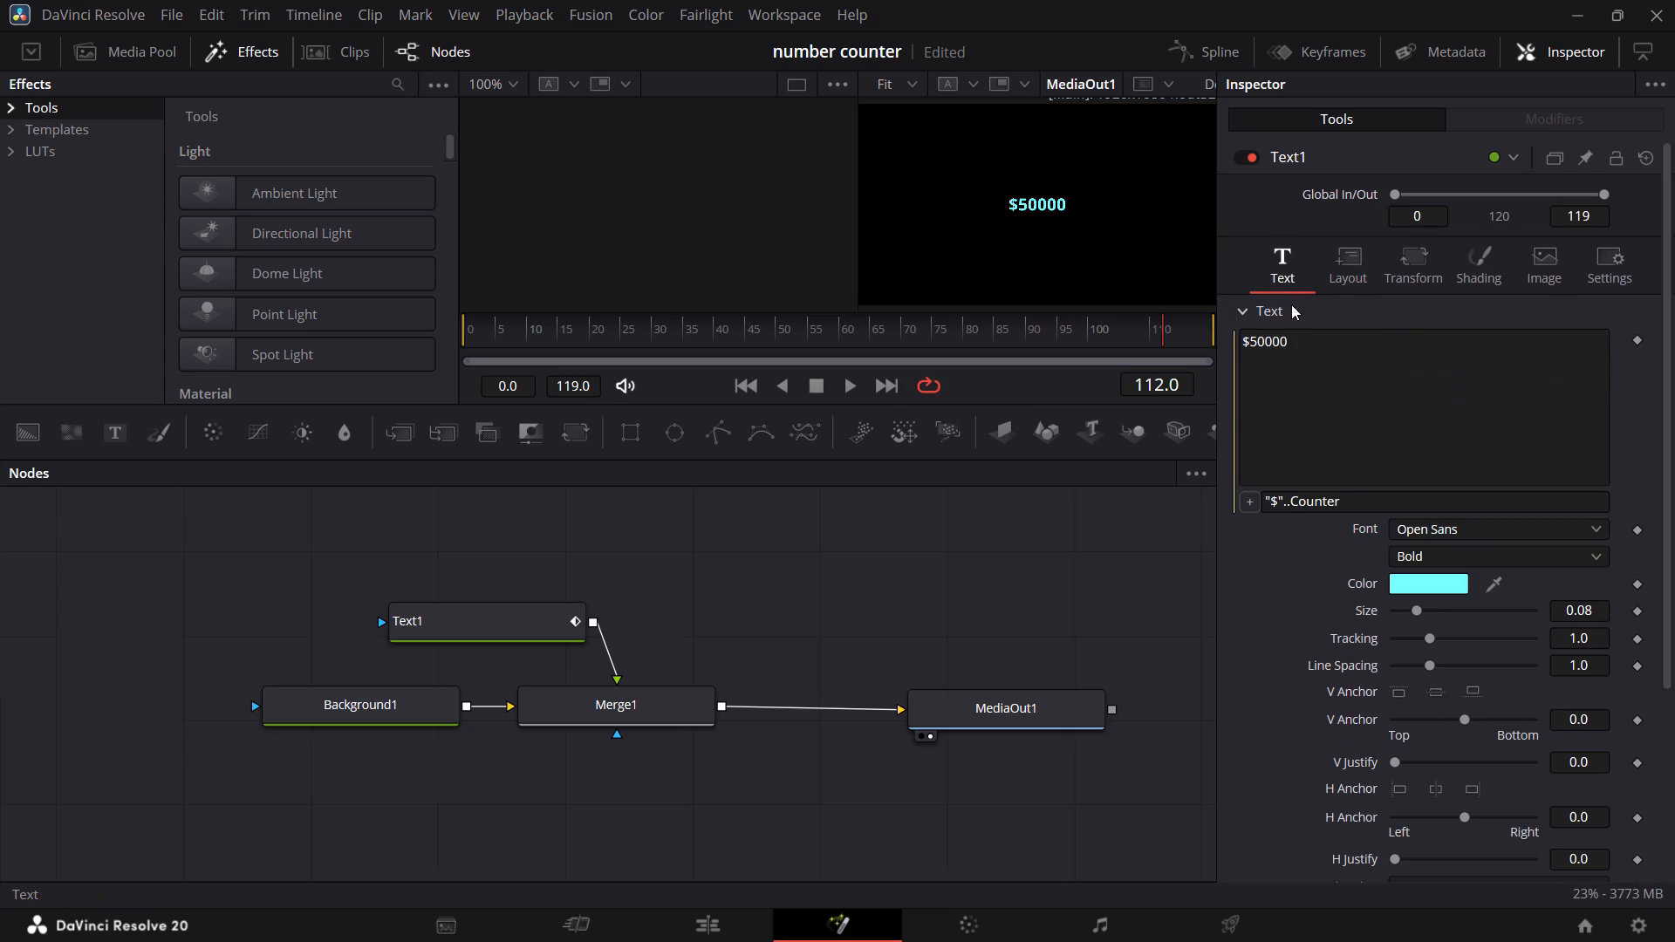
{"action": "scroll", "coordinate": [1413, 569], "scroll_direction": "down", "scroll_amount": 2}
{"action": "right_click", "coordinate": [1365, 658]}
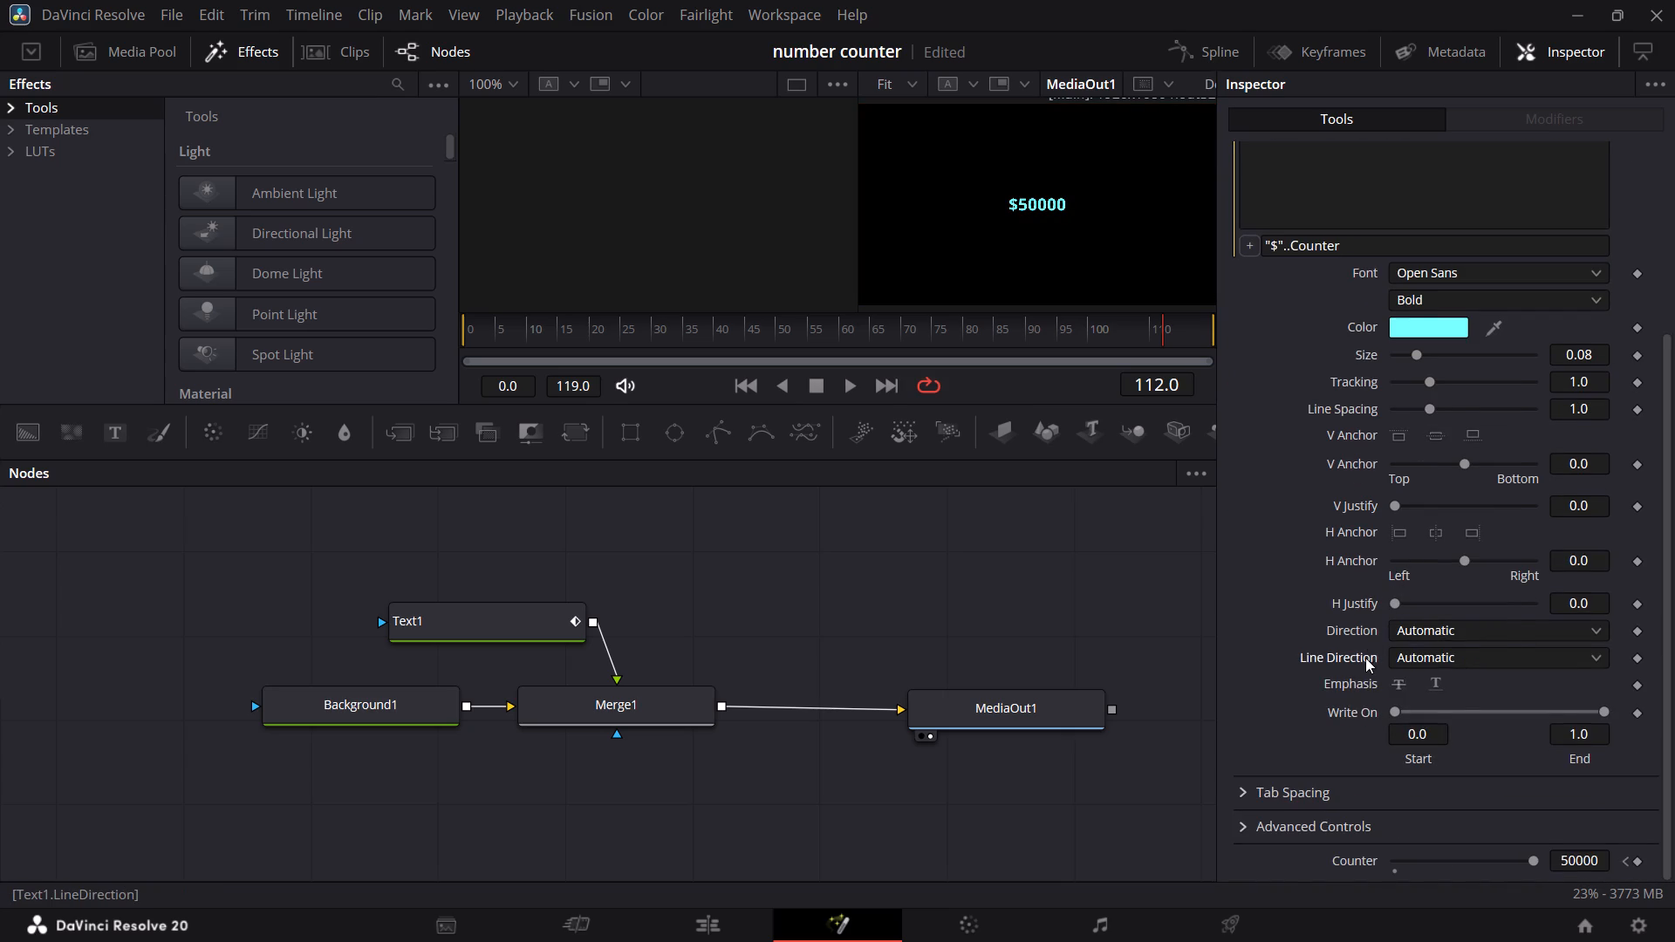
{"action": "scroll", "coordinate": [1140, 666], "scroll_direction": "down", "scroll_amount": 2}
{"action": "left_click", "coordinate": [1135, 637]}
On the Cut page, play the timeline from the start to check the enlarged counter together with both sounds.
{"action": "left_click", "coordinate": [729, 918]}
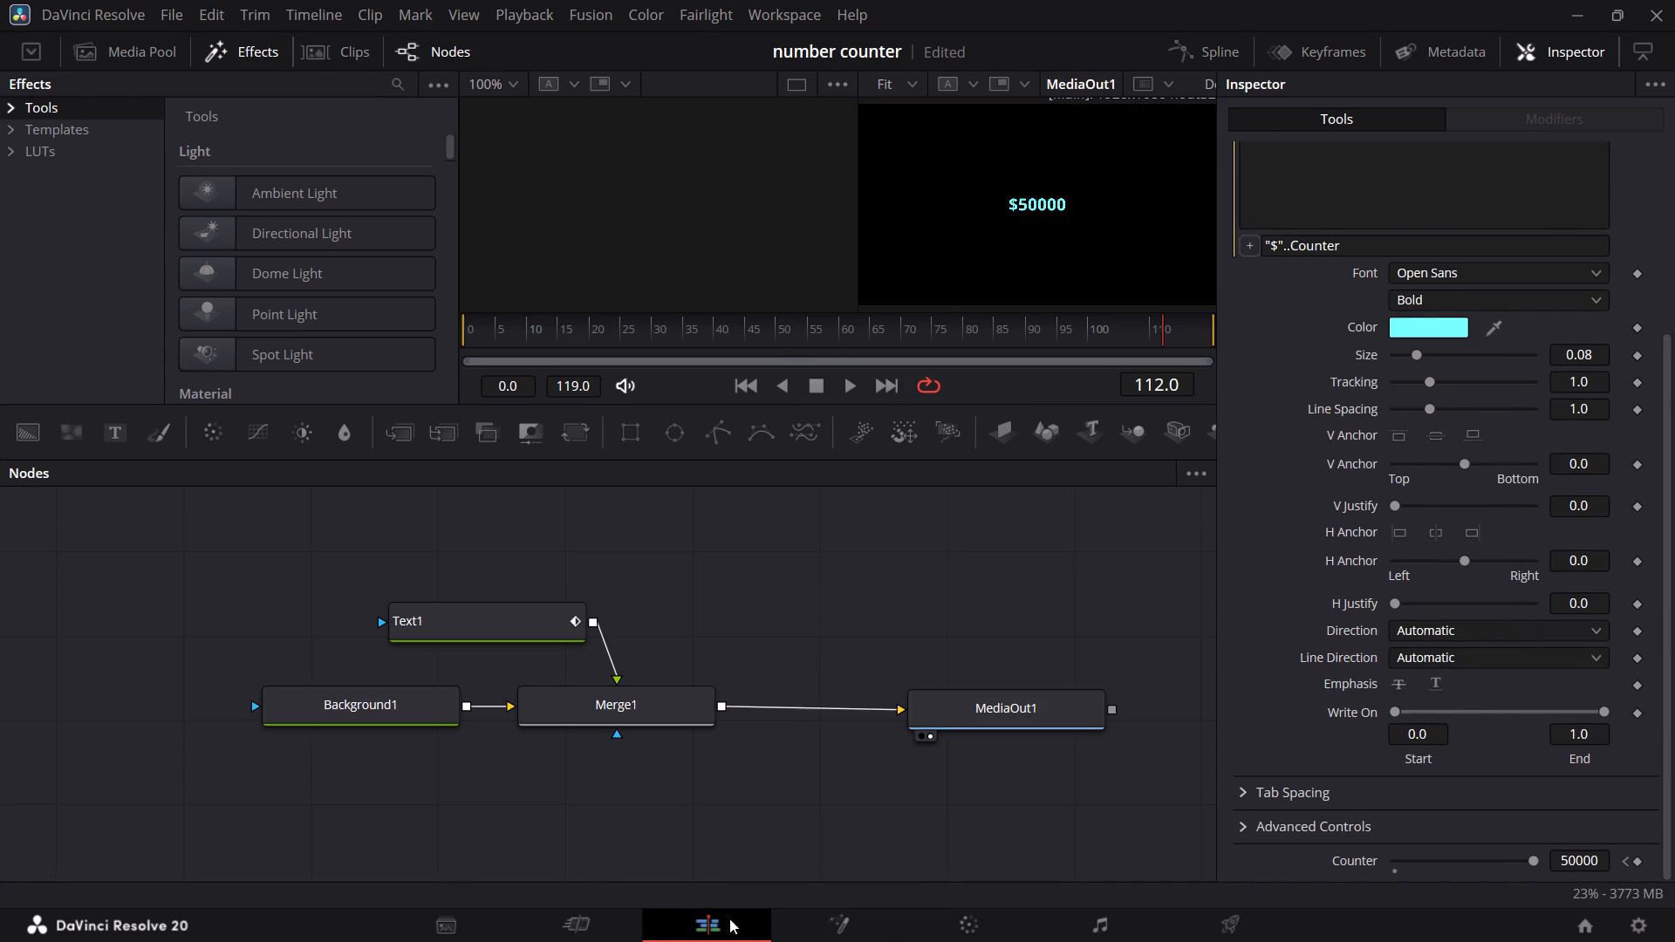
{"action": "left_click", "coordinate": [591, 925]}
{"action": "left_click", "coordinate": [448, 926]}
{"action": "left_click", "coordinate": [580, 906]}
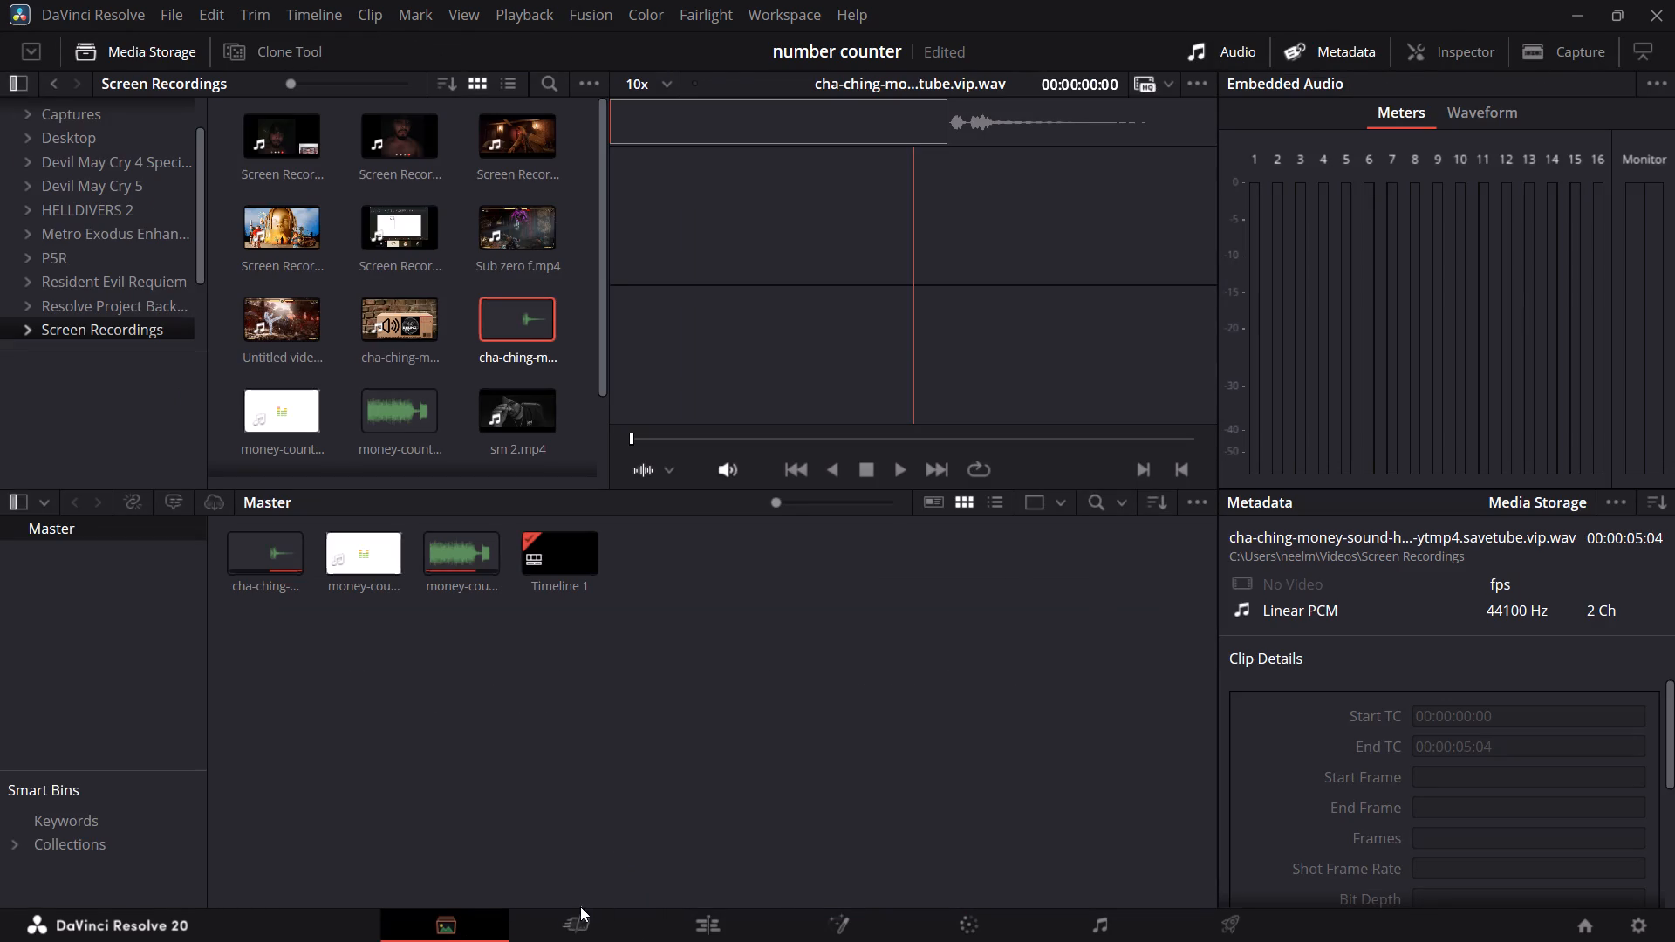
{"action": "left_click", "coordinate": [578, 925]}
{"action": "key", "text": "space"}
{"action": "left_click", "coordinate": [1026, 526]}
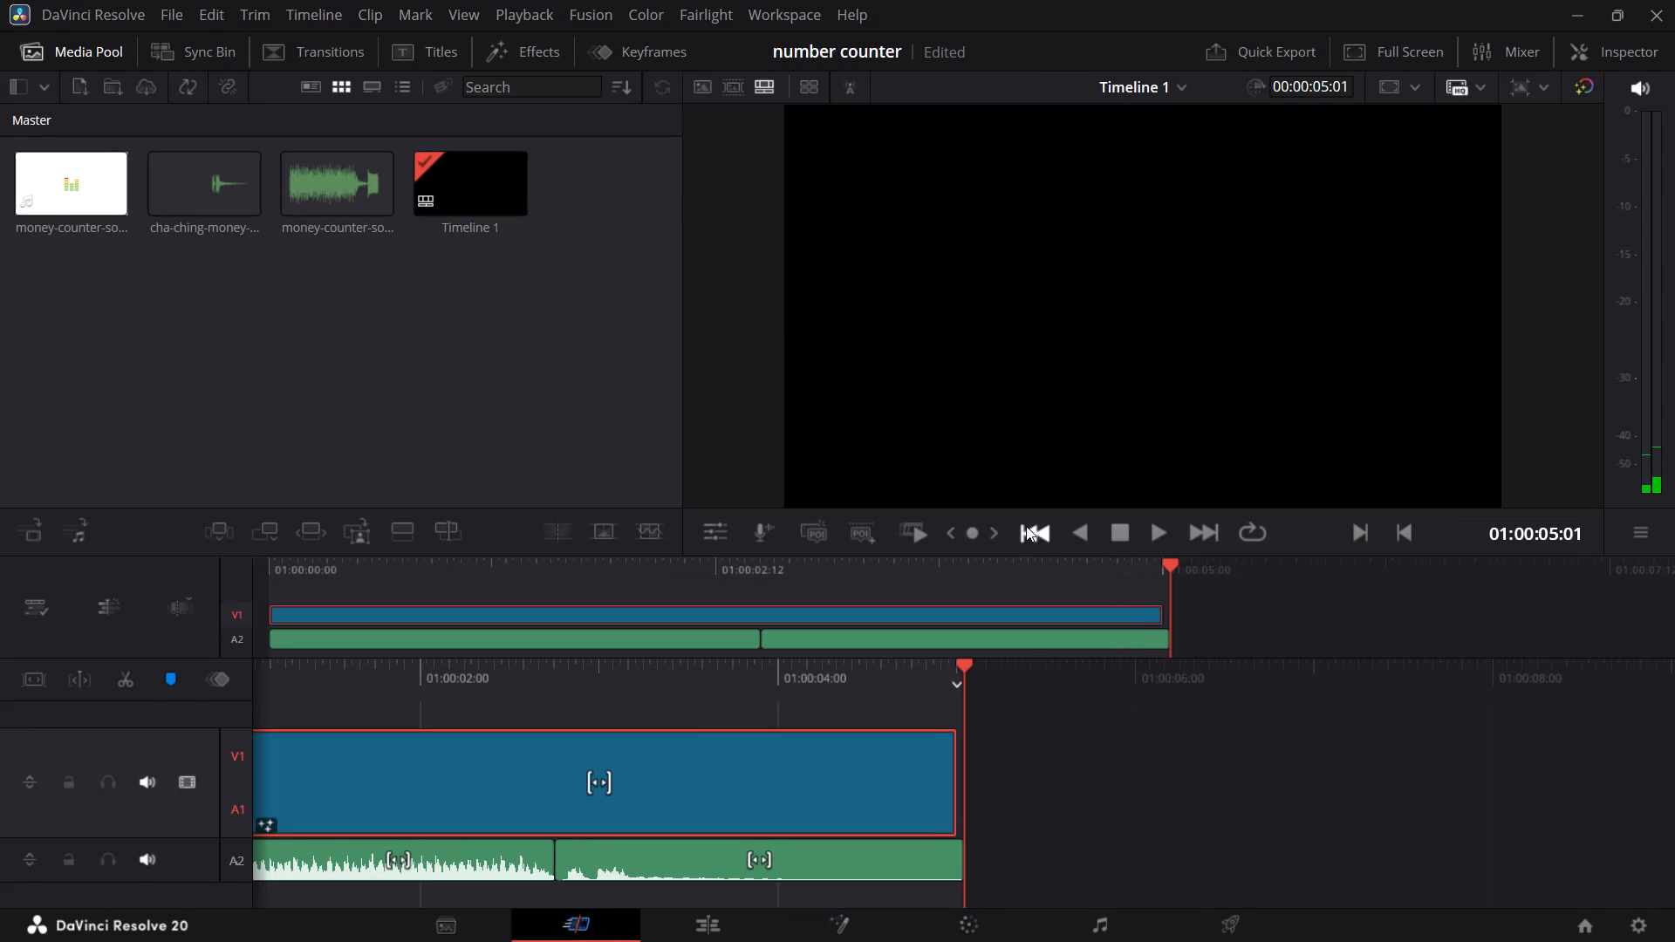
{"action": "double_click", "coordinate": [1031, 528]}
{"action": "key", "text": "space"}
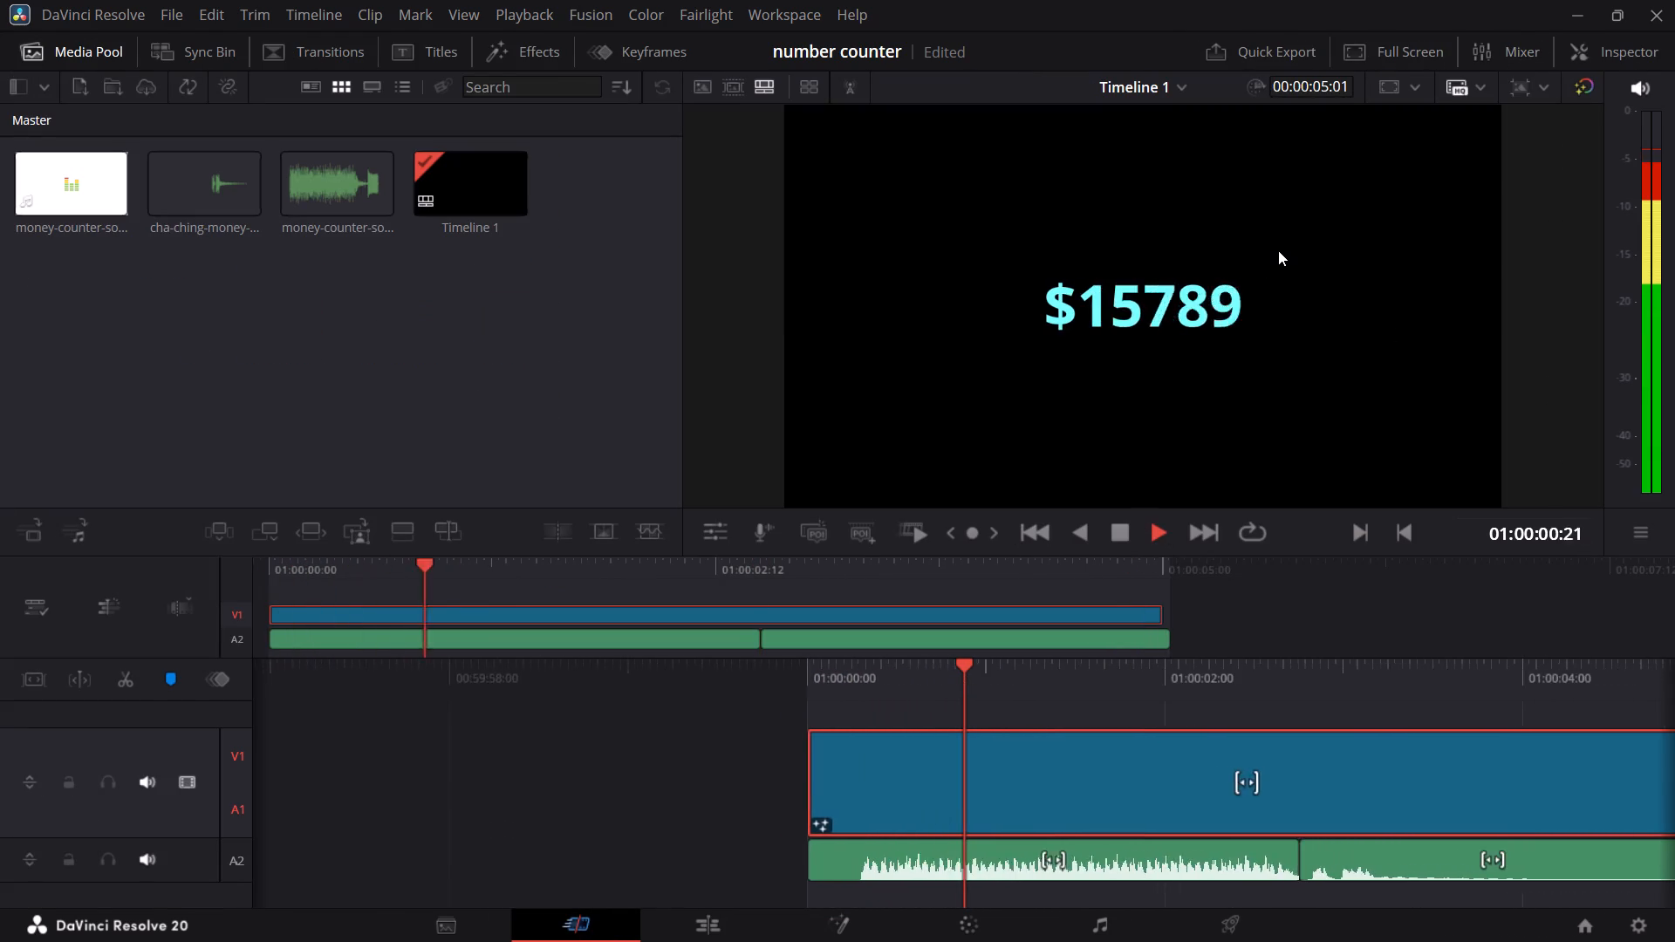
{"action": "left_click", "coordinate": [1124, 528]}
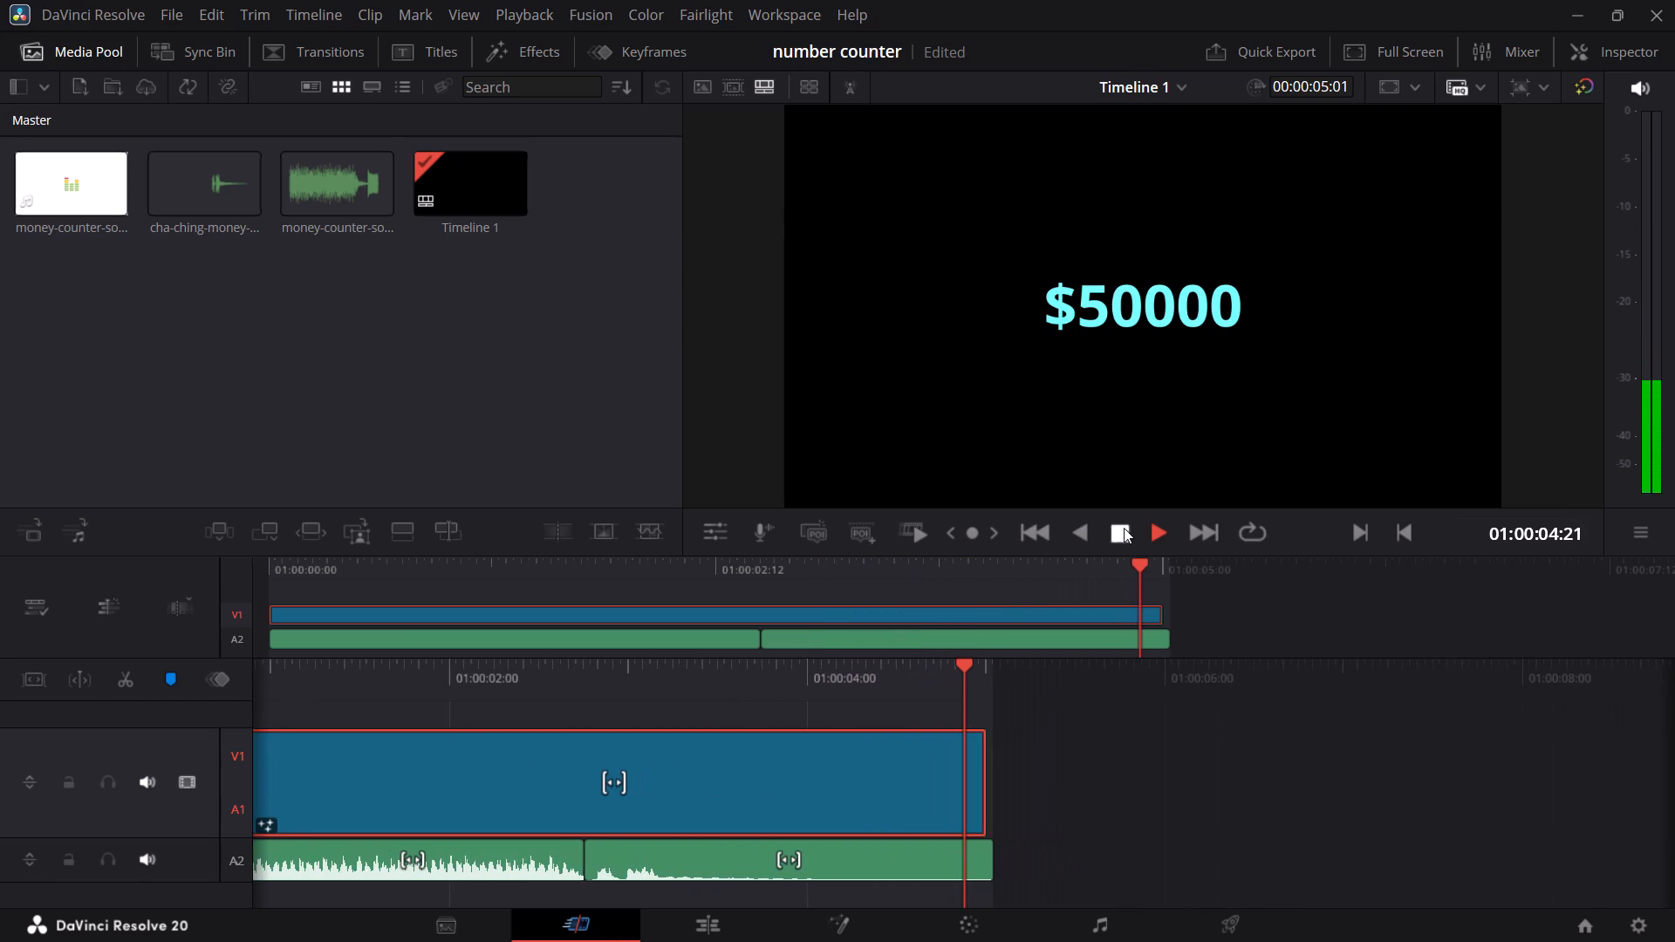
On the Deliver page, set the custom export to MP4 format with the H.264 codec.
{"action": "left_click", "coordinate": [1228, 919]}
{"action": "left_click_drag", "start_coordinate": [1206, 917], "coordinate": [1225, 914]}
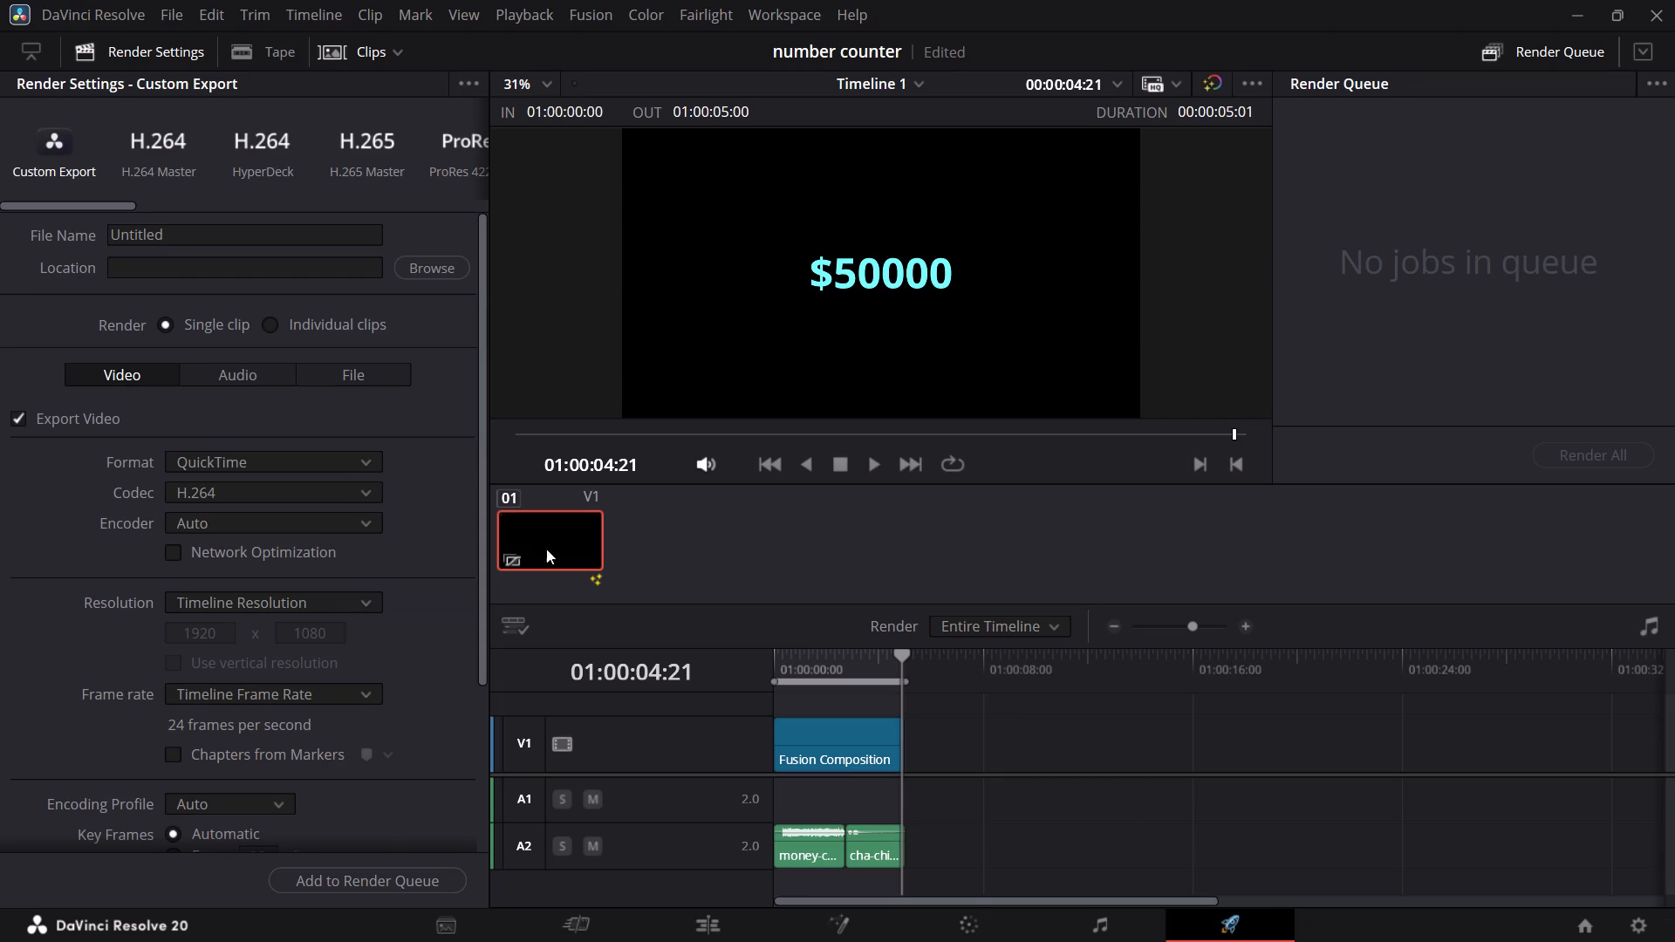
{"action": "scroll", "coordinate": [250, 486], "scroll_direction": "down", "scroll_amount": 2}
{"action": "scroll", "coordinate": [314, 381], "scroll_direction": "up", "scroll_amount": 3}
{"action": "left_click", "coordinate": [236, 465]}
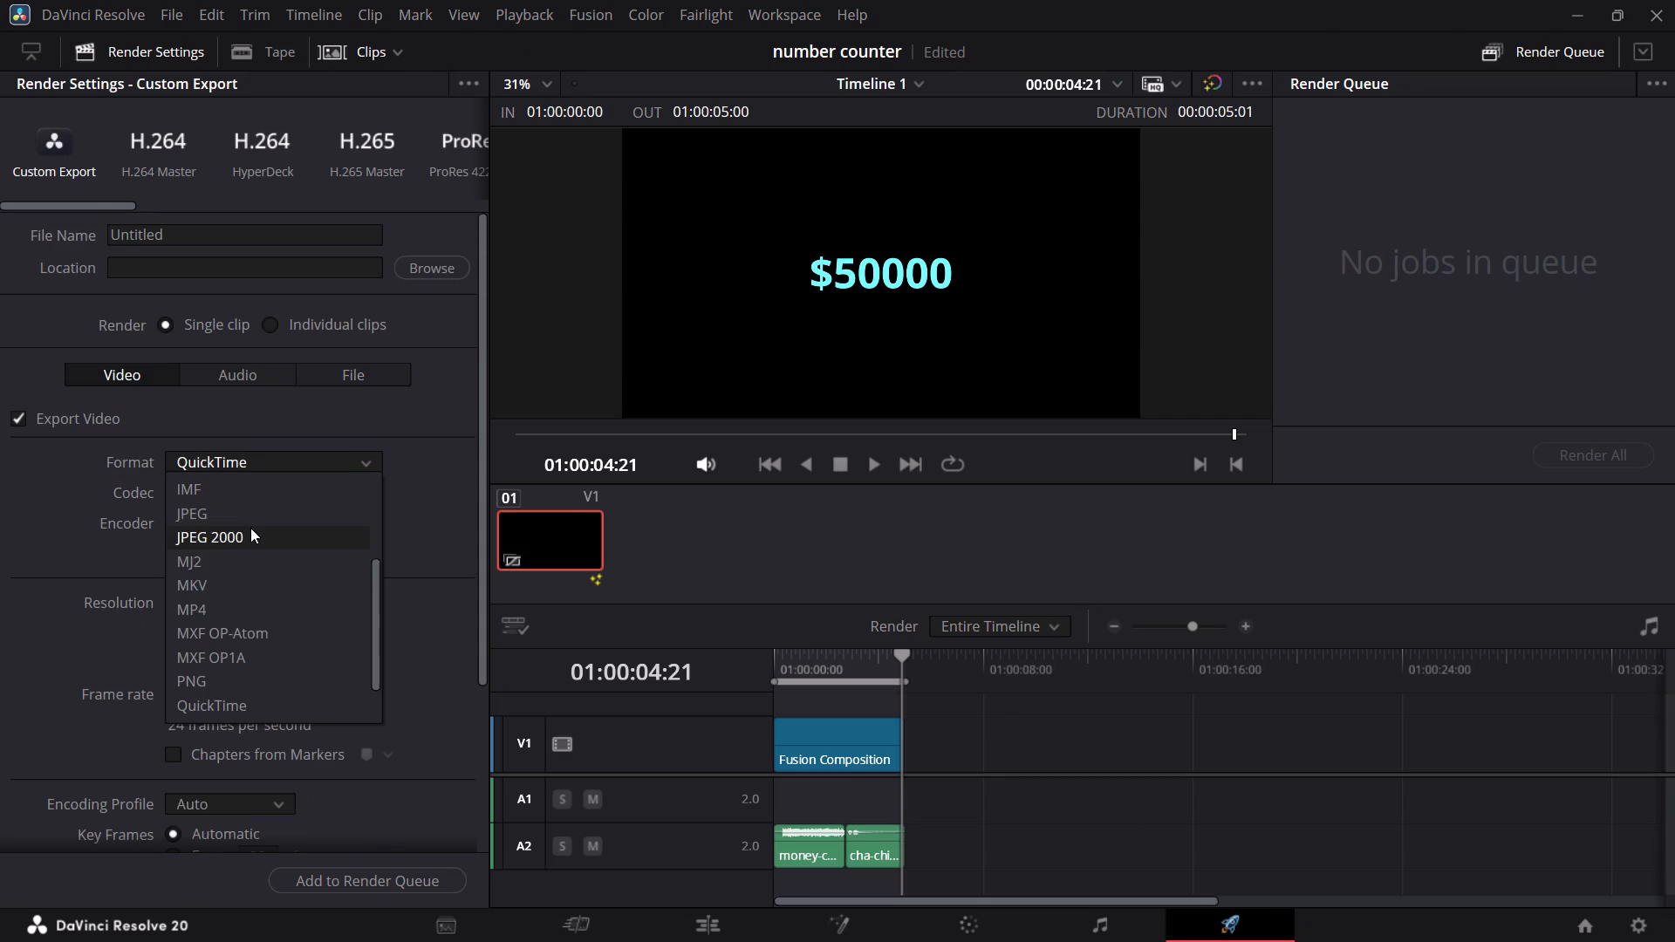
{"action": "left_click", "coordinate": [208, 611]}
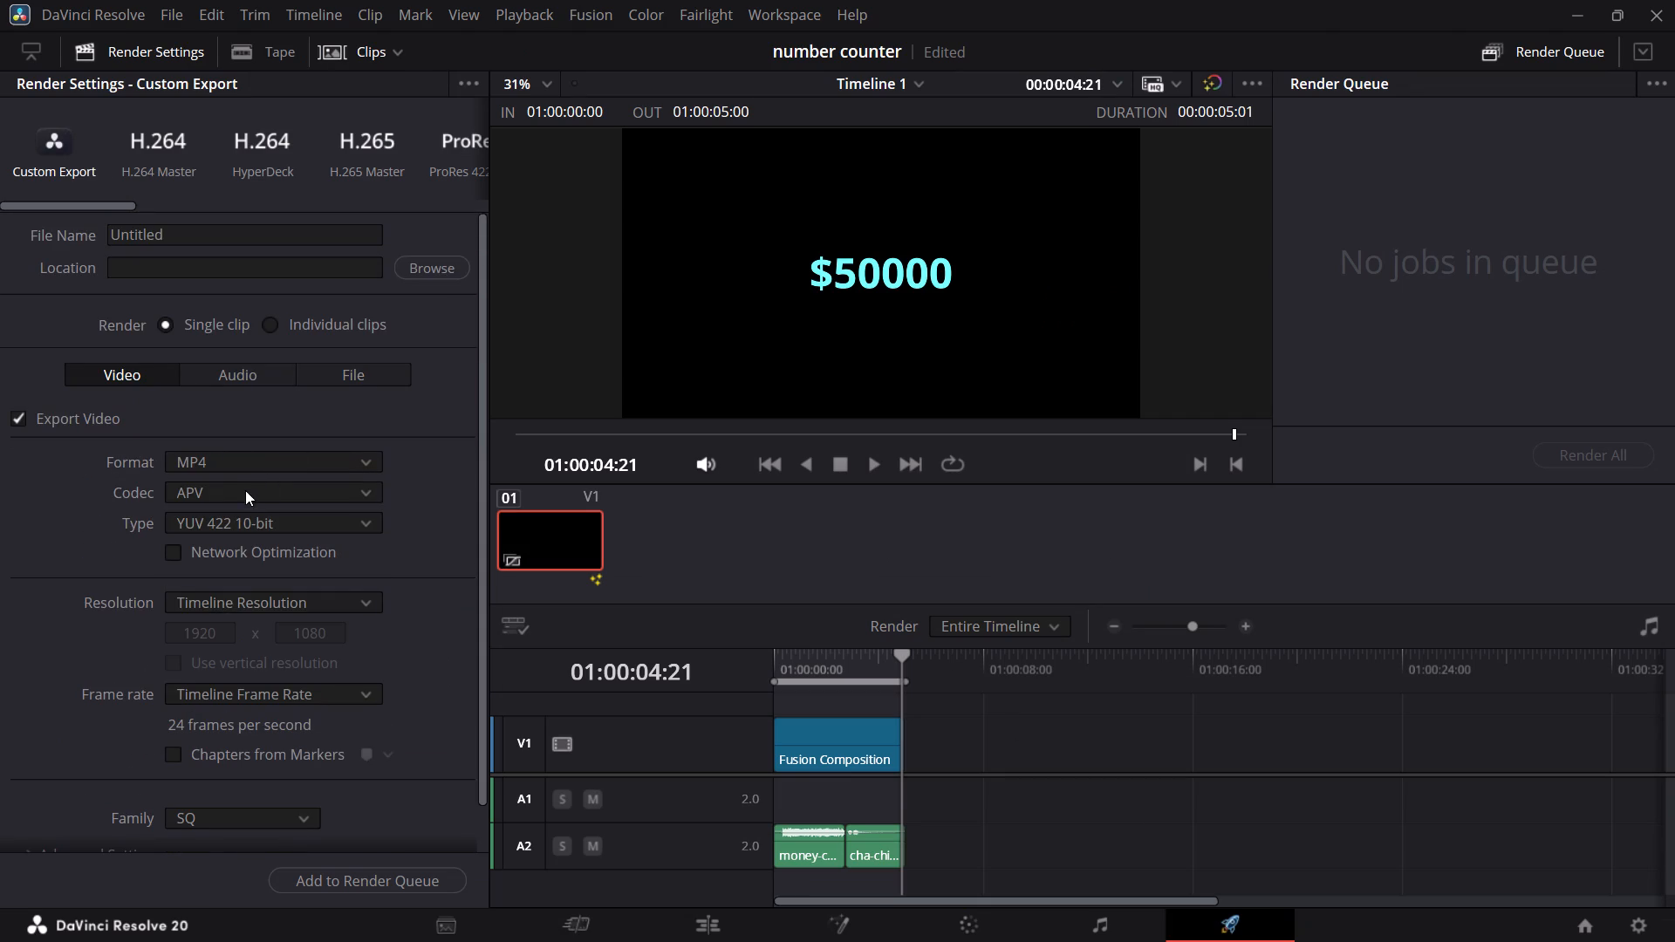
{"action": "left_click", "coordinate": [245, 490]}
{"action": "left_click", "coordinate": [236, 547]}
{"action": "scroll", "coordinate": [205, 264], "scroll_direction": "up", "scroll_amount": 3}
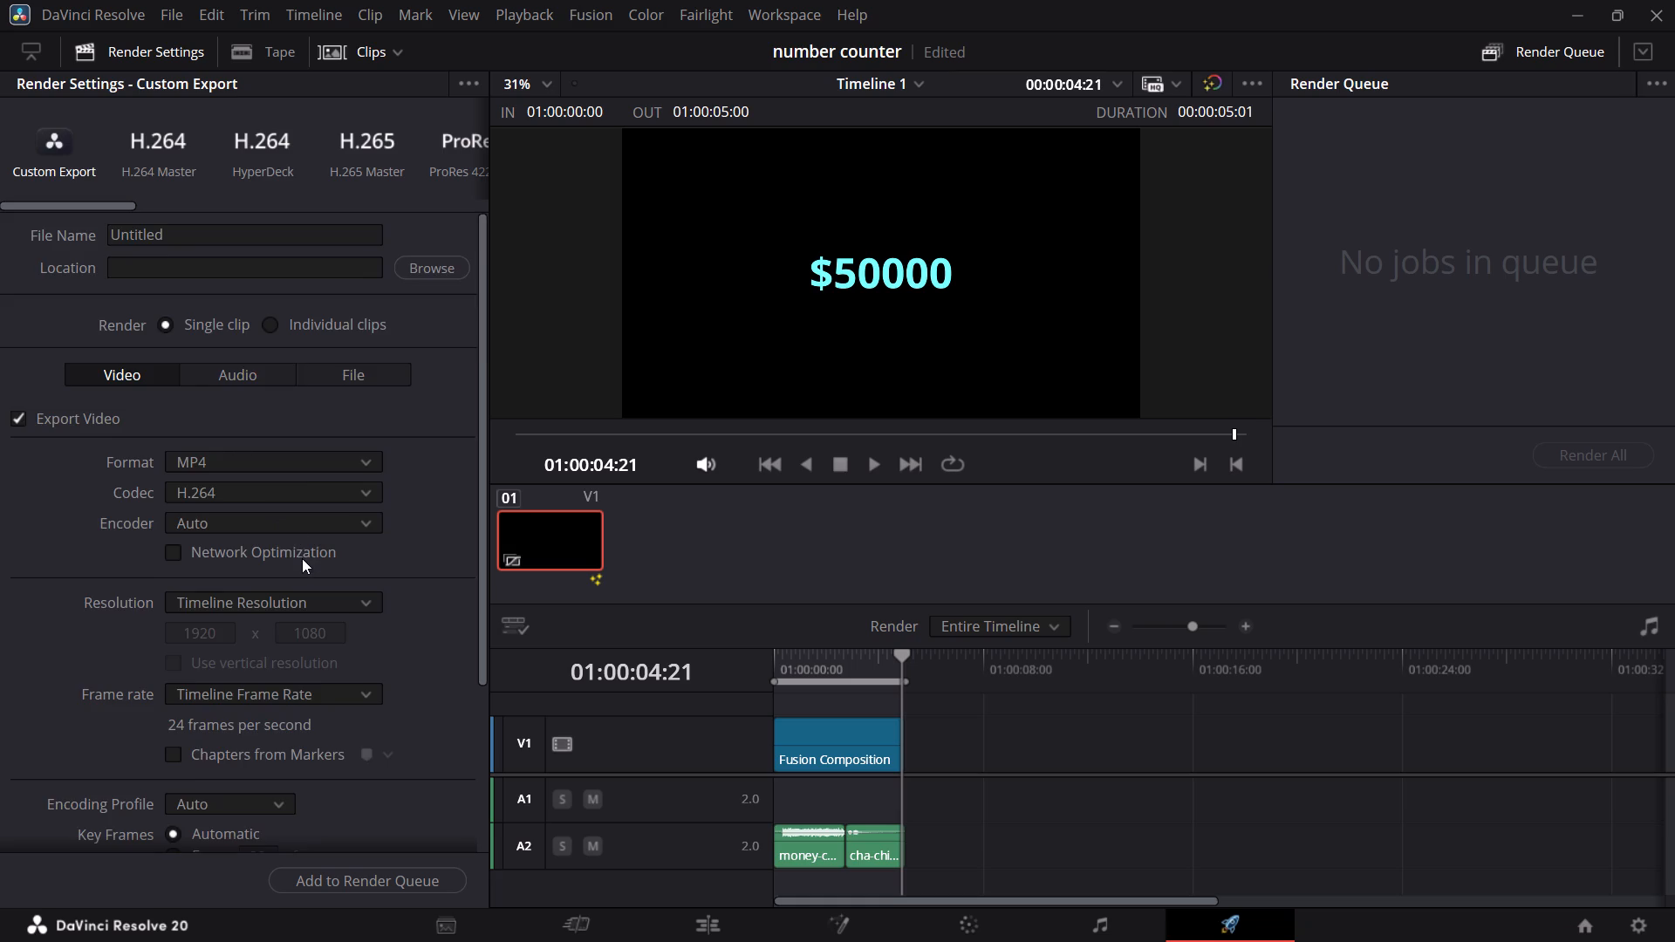
Set the export's encoding preset to Quality, keep rate control on Quality, and set the quality level to High.
{"action": "scroll", "coordinate": [302, 559], "scroll_direction": "down", "scroll_amount": 3}
{"action": "scroll", "coordinate": [301, 513], "scroll_direction": "up", "scroll_amount": 3}
{"action": "scroll", "coordinate": [302, 603], "scroll_direction": "down", "scroll_amount": 1}
{"action": "scroll", "coordinate": [316, 693], "scroll_direction": "down", "scroll_amount": 3}
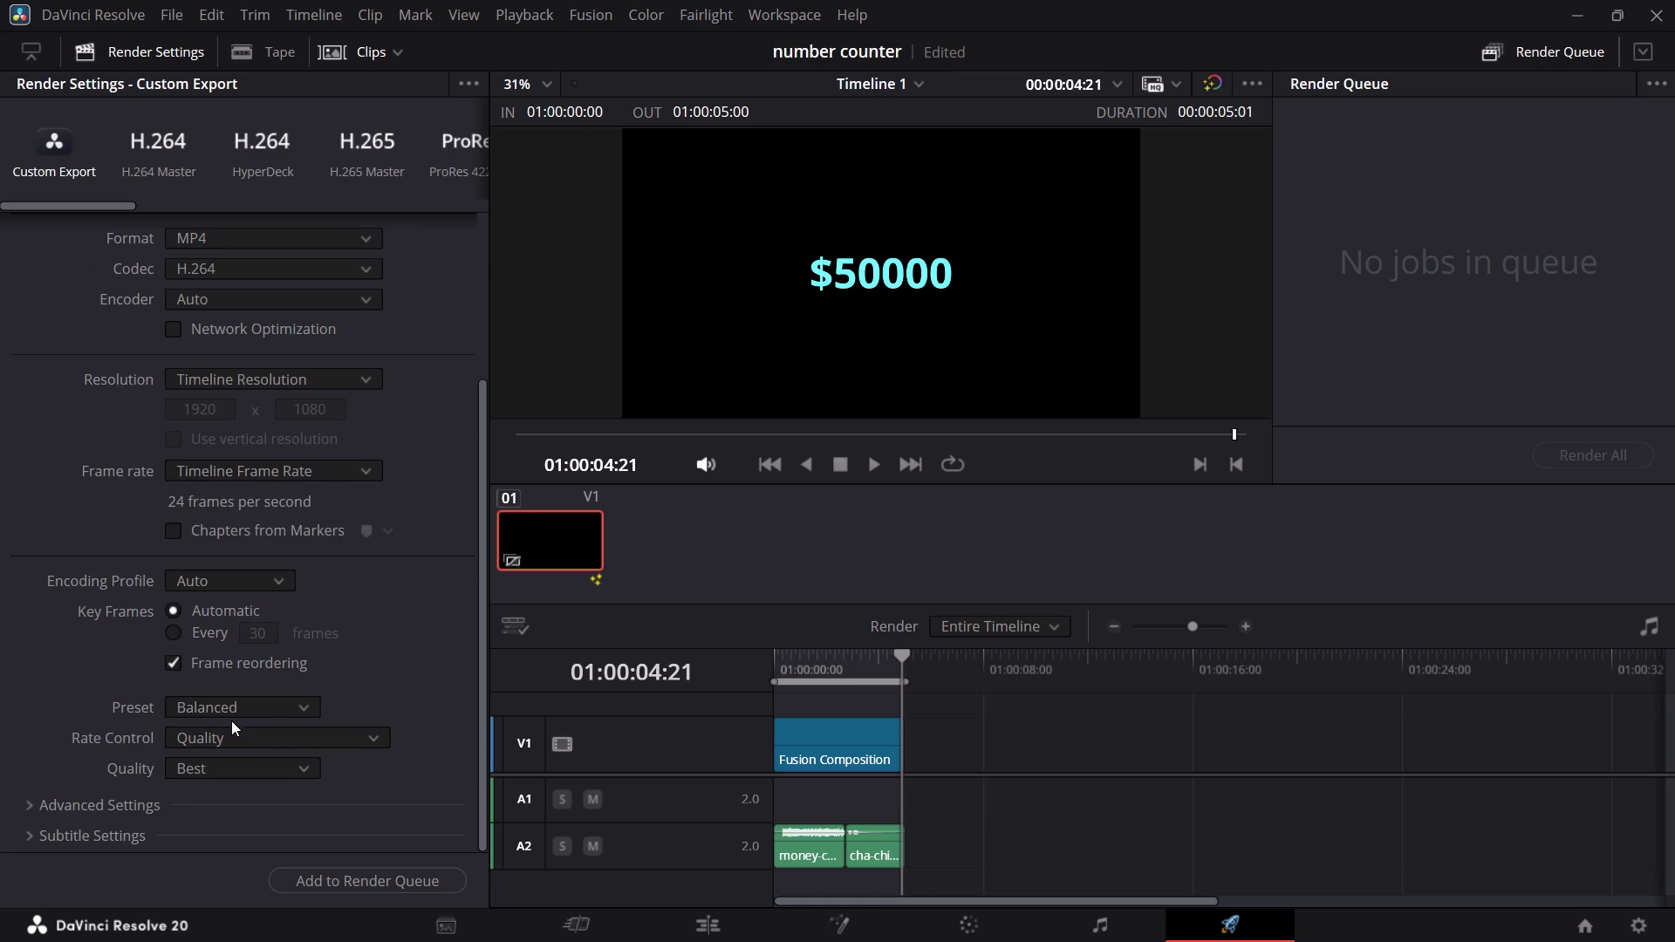
{"action": "left_click", "coordinate": [236, 711]}
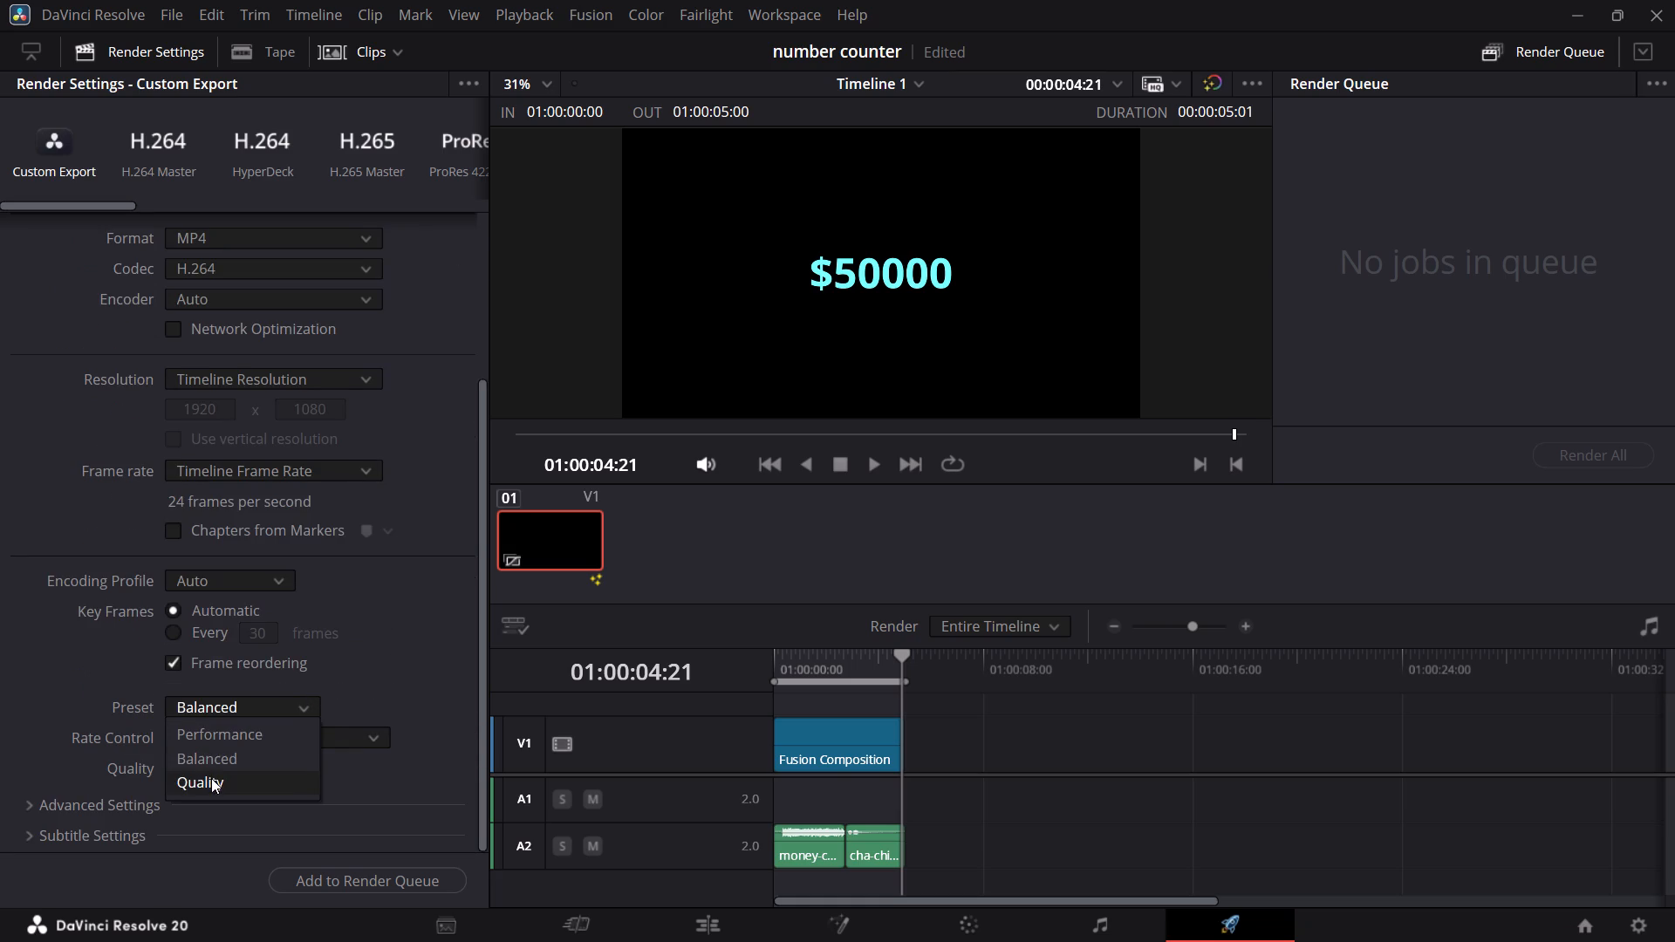
{"action": "left_click", "coordinate": [211, 778]}
{"action": "left_click", "coordinate": [271, 740]}
{"action": "left_click", "coordinate": [234, 759]}
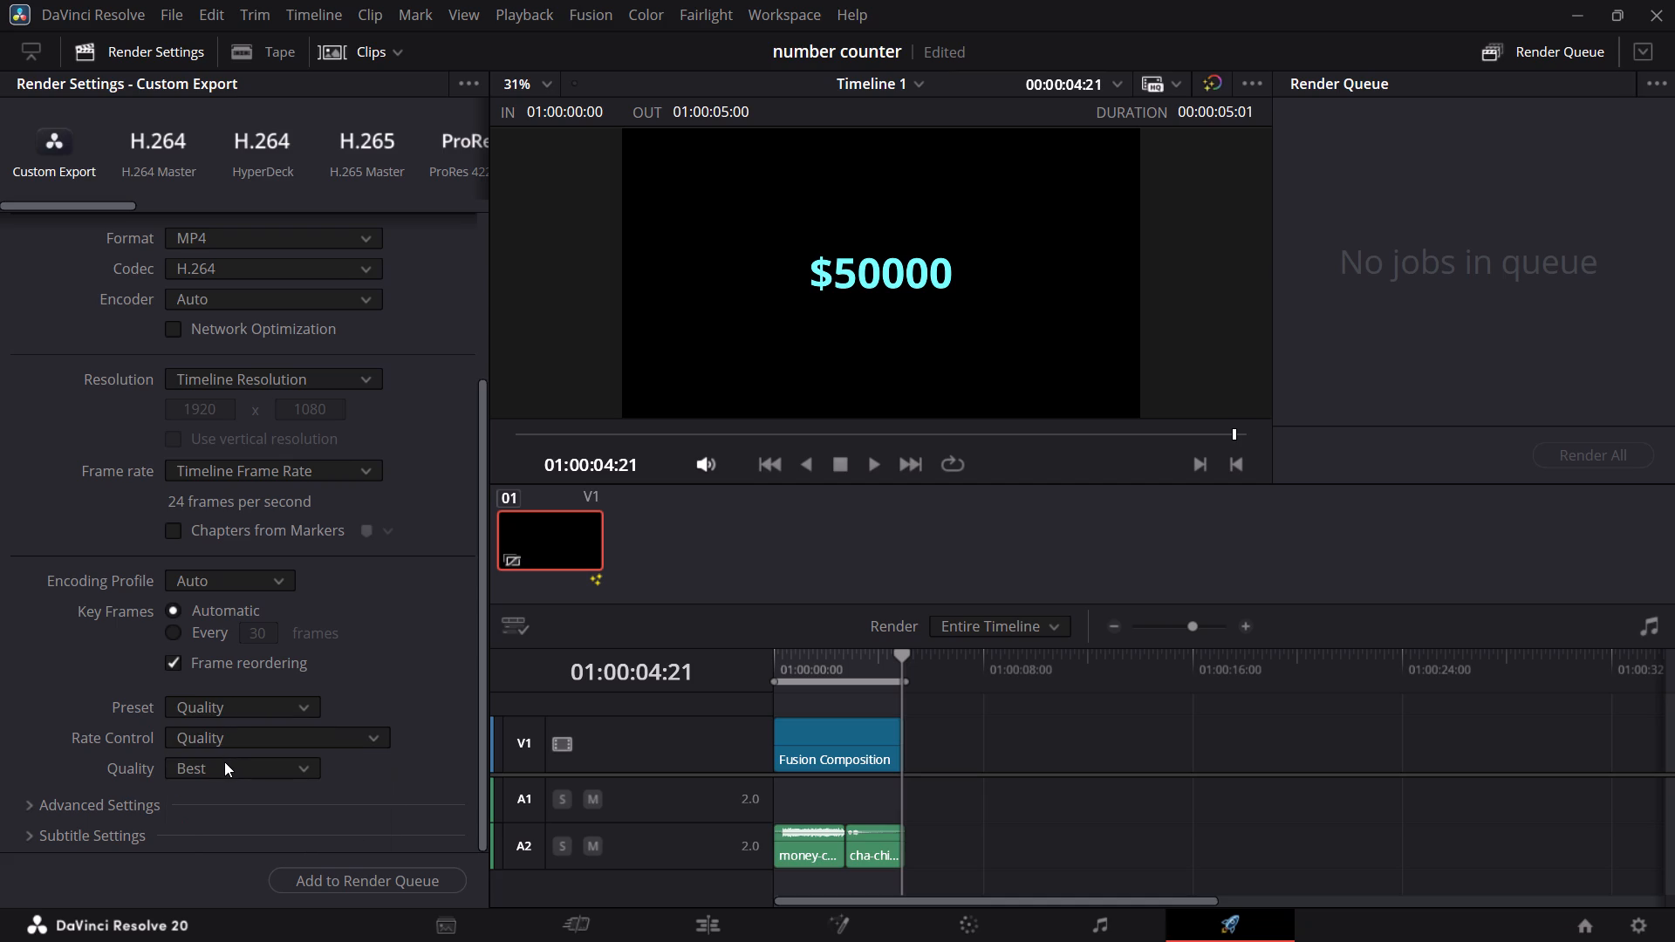
{"action": "left_click", "coordinate": [224, 761]}
{"action": "left_click", "coordinate": [237, 792]}
{"action": "left_click", "coordinate": [297, 778]}
{"action": "left_click", "coordinate": [215, 817]}
Recheck the video export settings, including the available Encoder and Format options, keeping Auto and MP4.
{"action": "scroll", "coordinate": [244, 675], "scroll_direction": "up", "scroll_amount": 3}
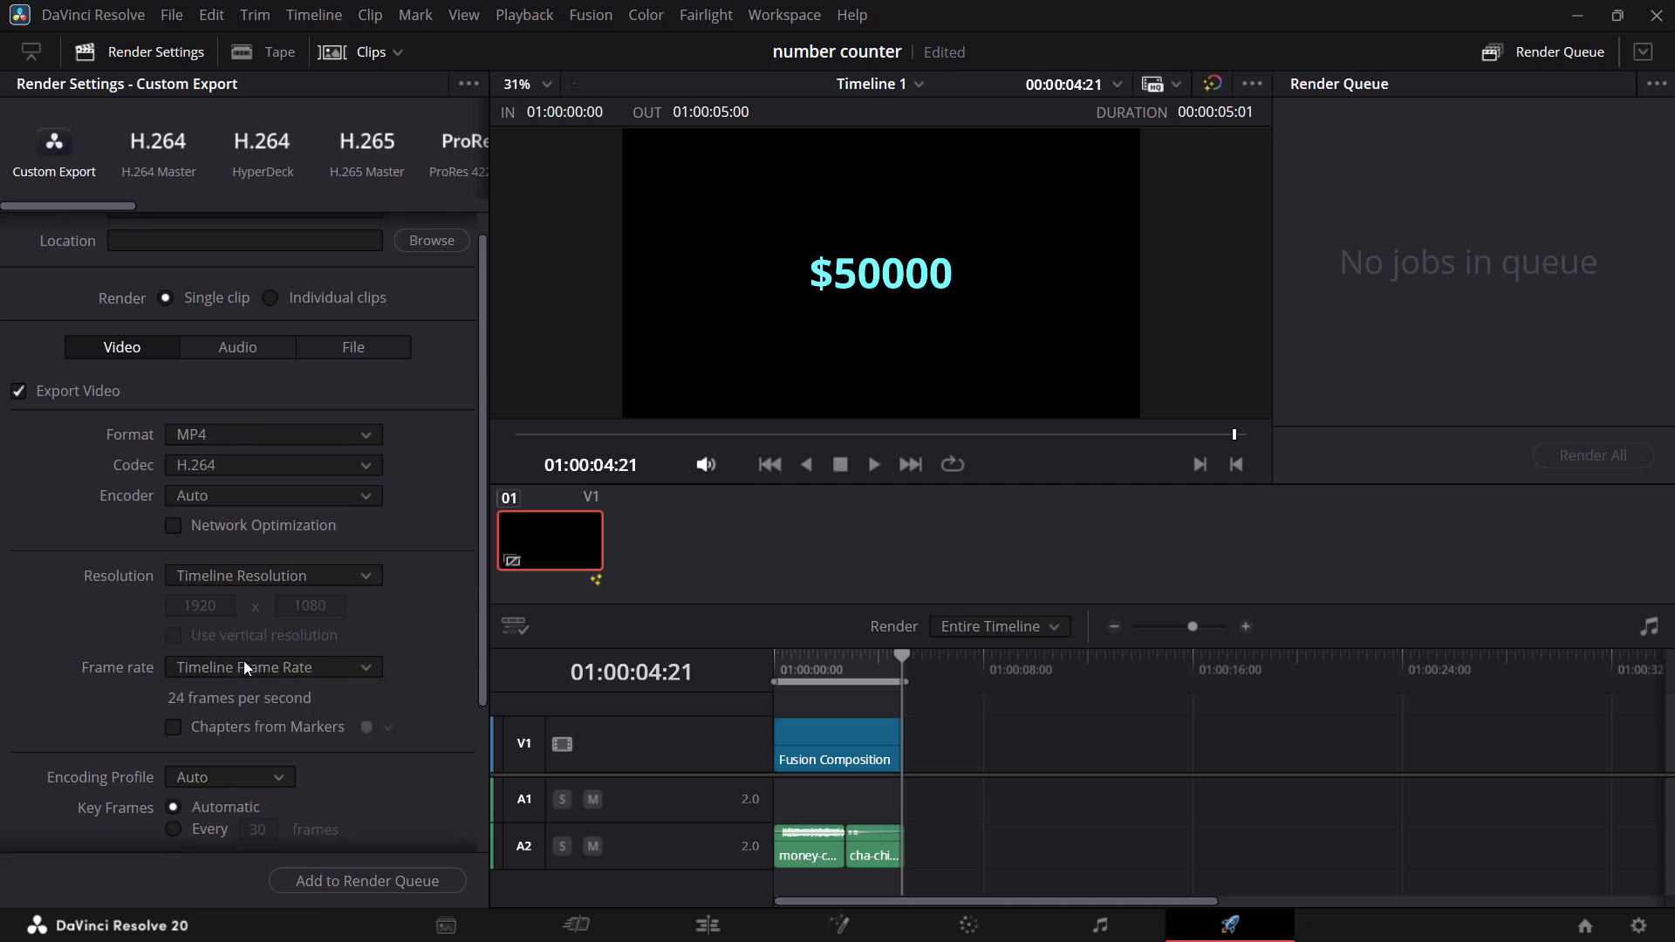
{"action": "scroll", "coordinate": [287, 557], "scroll_direction": "up", "scroll_amount": 3}
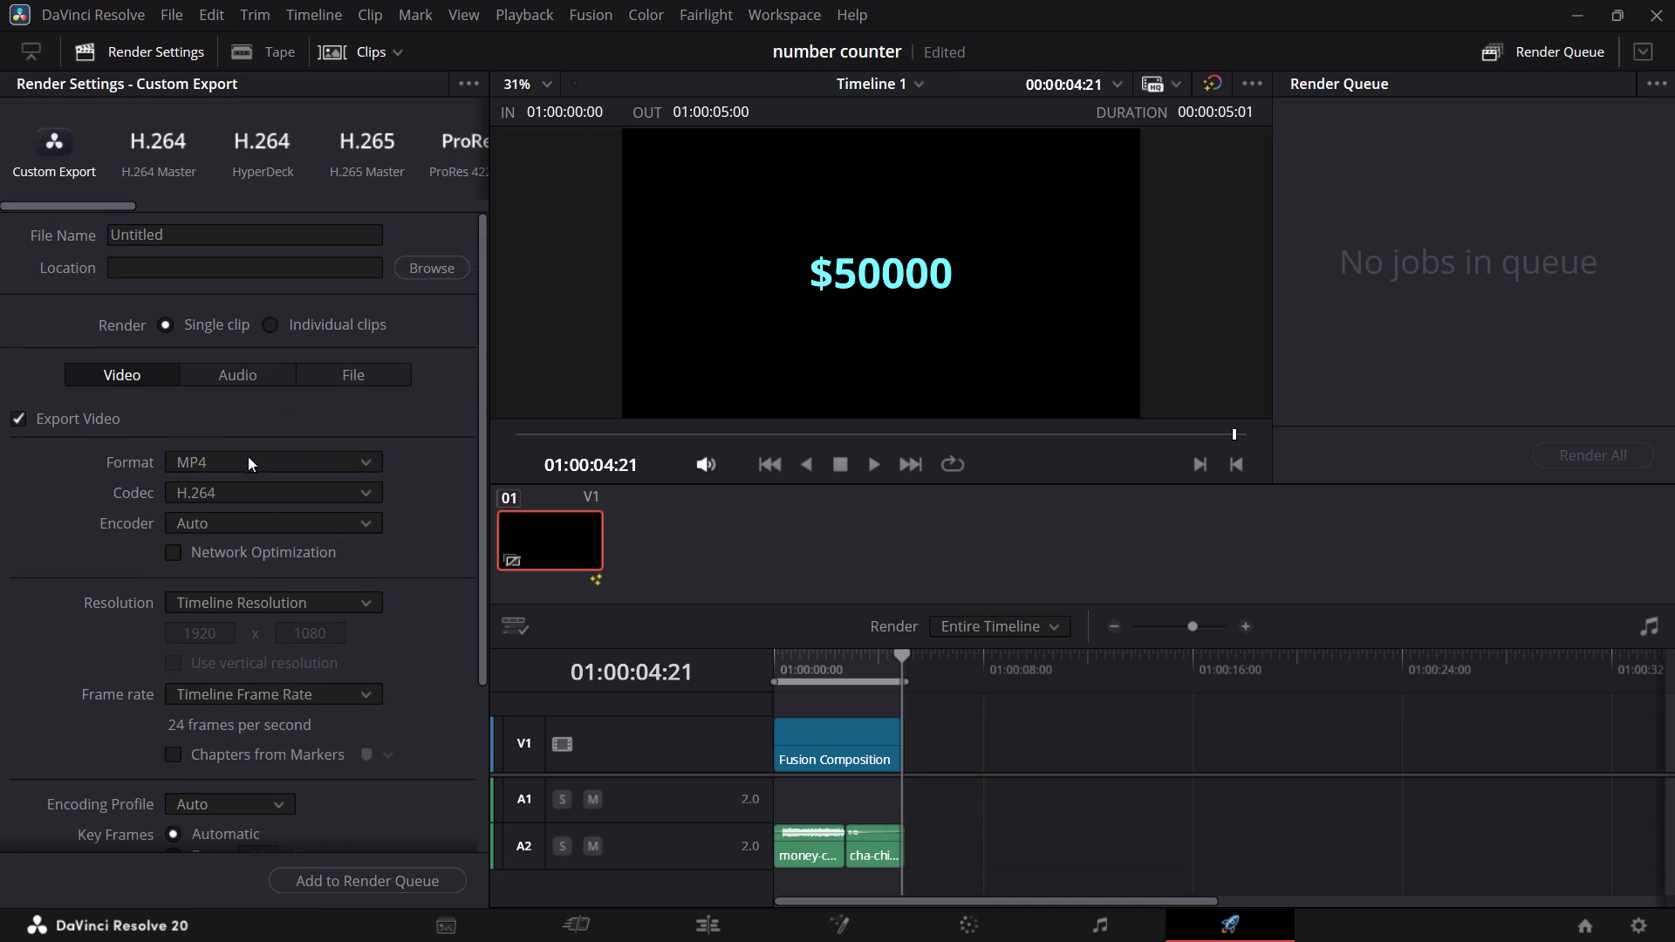
{"action": "left_click", "coordinate": [202, 529]}
{"action": "left_click", "coordinate": [223, 557]}
{"action": "scroll", "coordinate": [259, 543], "scroll_direction": "down", "scroll_amount": 10}
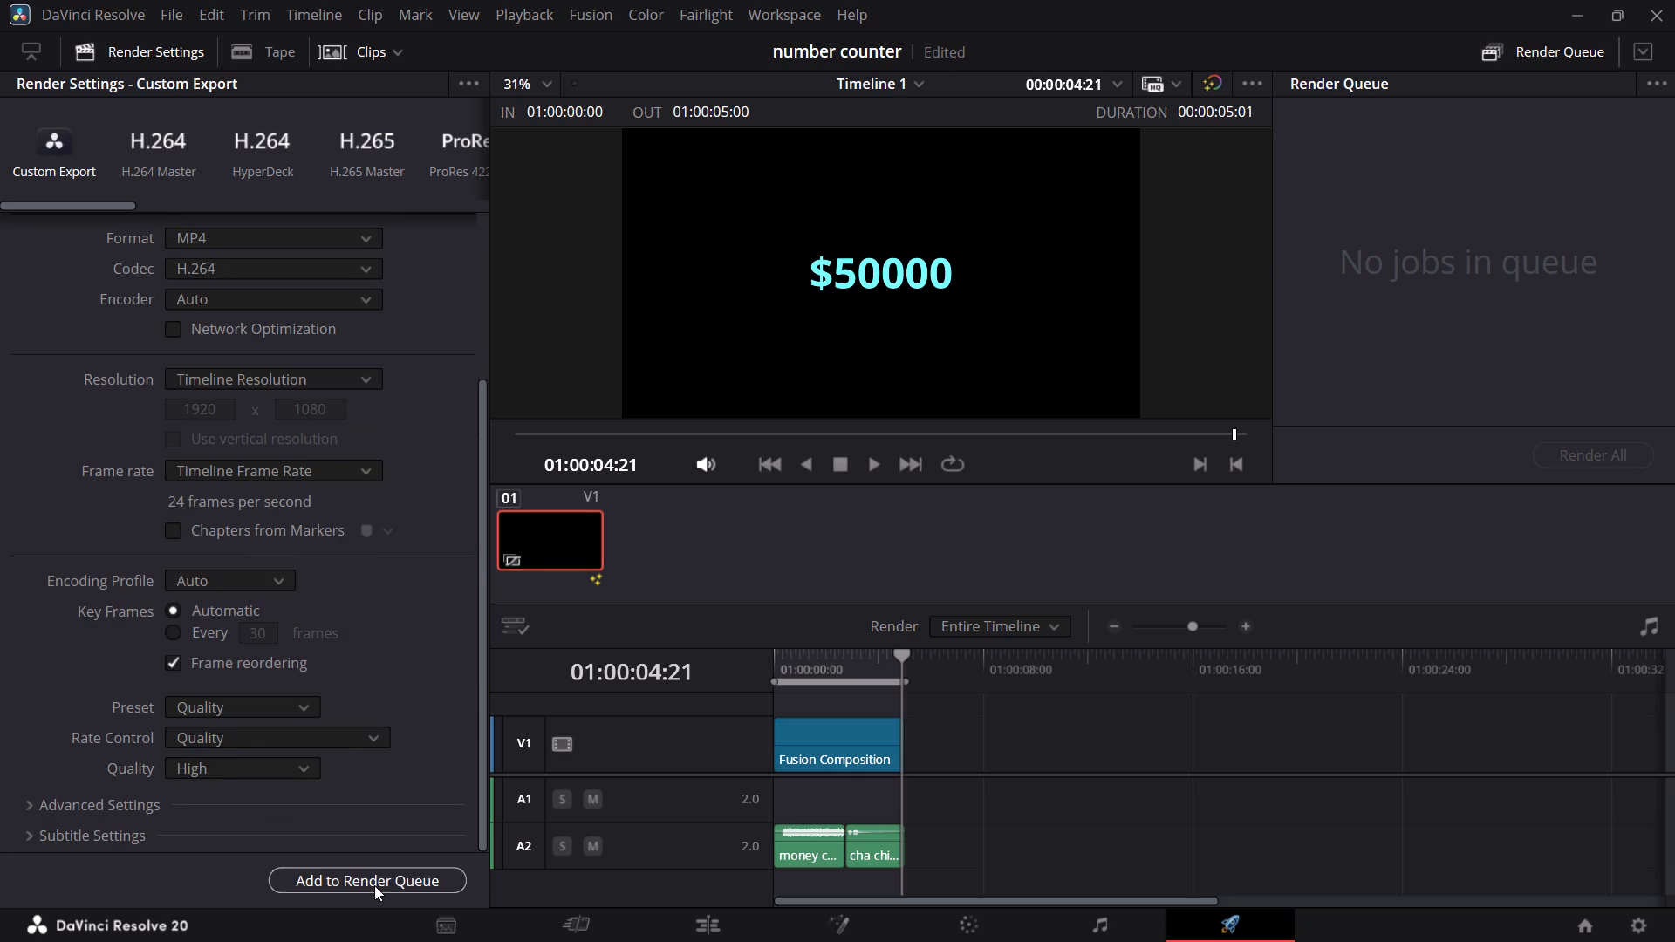
{"action": "scroll", "coordinate": [311, 469], "scroll_direction": "up", "scroll_amount": 5}
{"action": "left_click", "coordinate": [257, 457]}
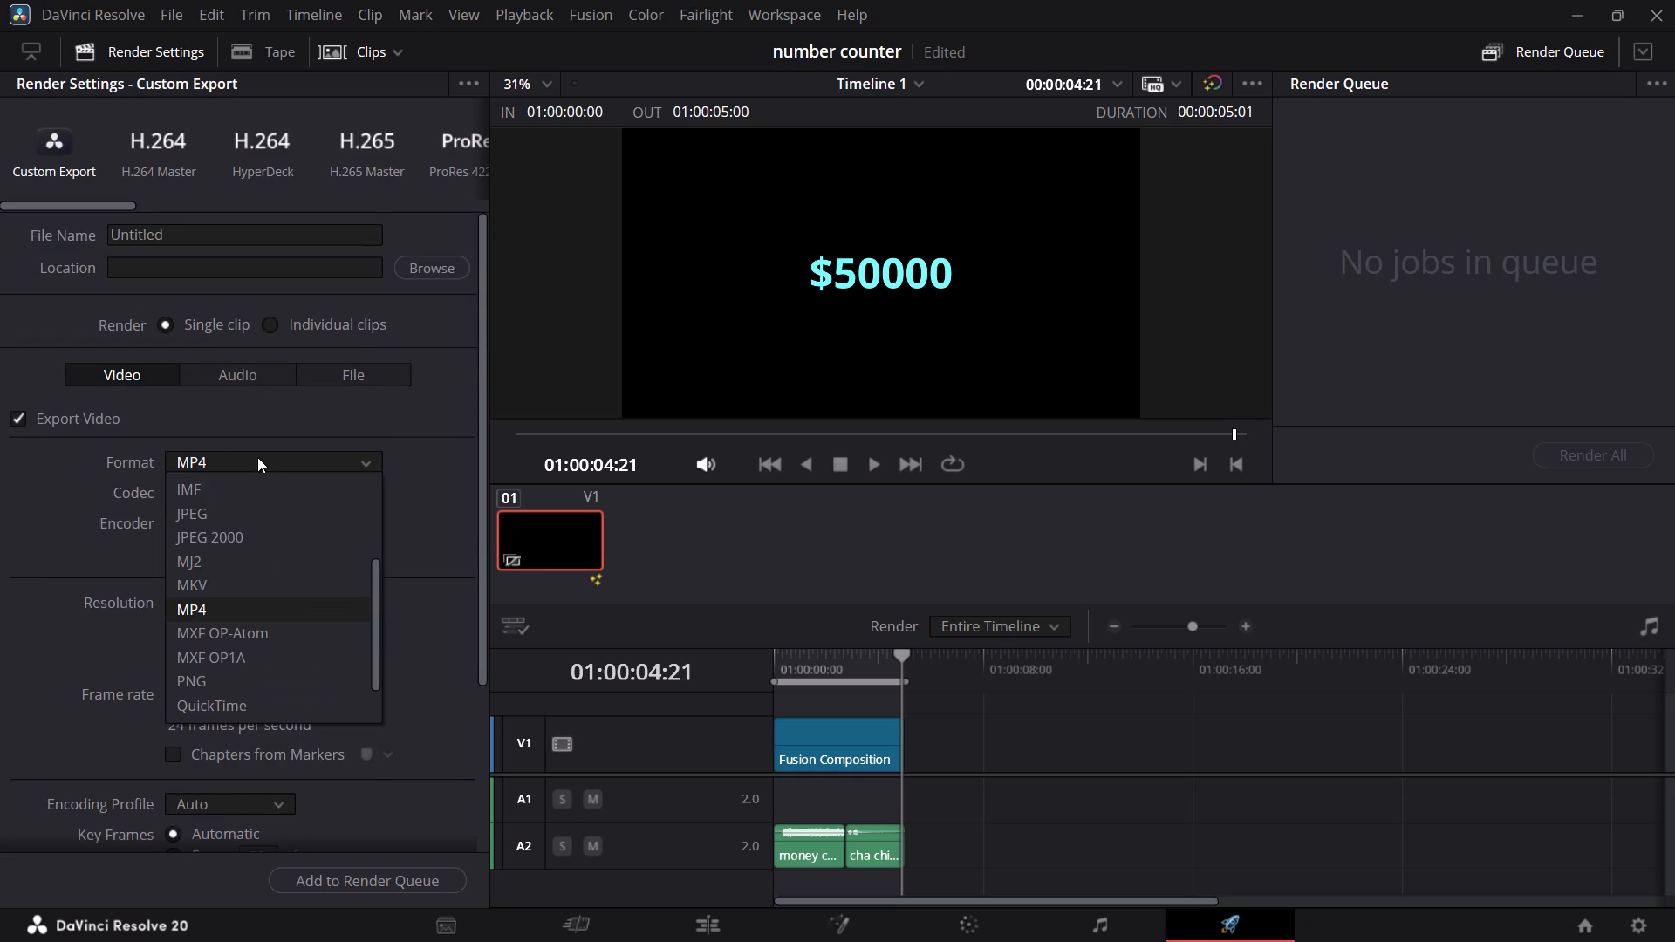
{"action": "left_click", "coordinate": [235, 613]}
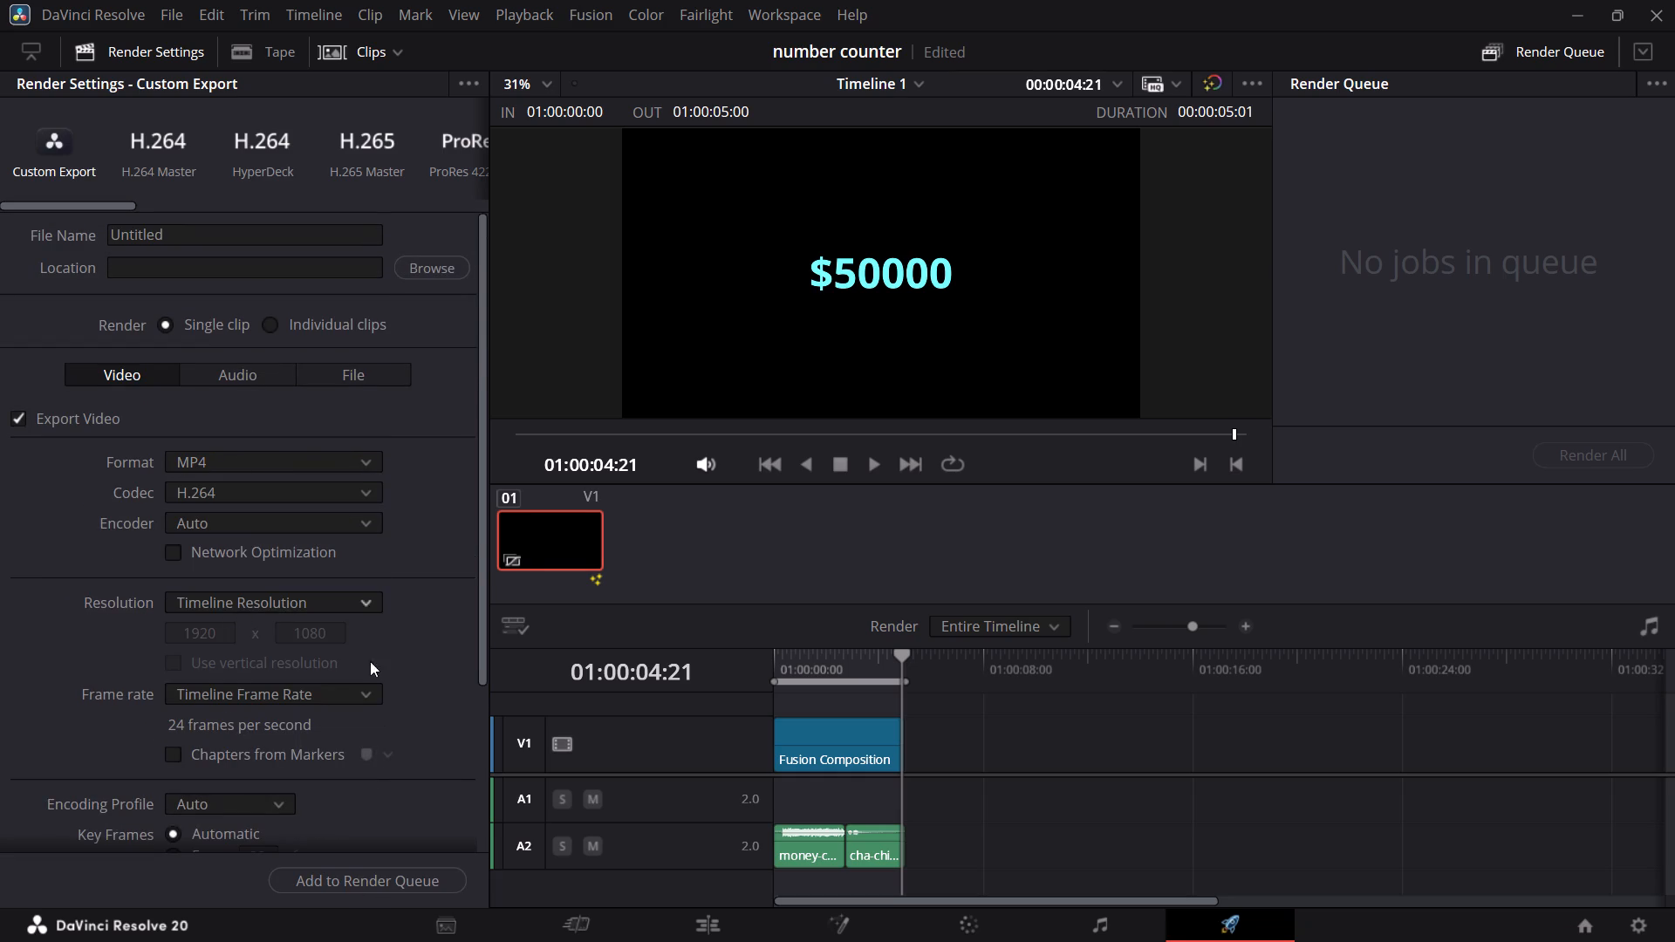
Add the timeline to the render queue, saving it as Timeline 1 in the Videos folder.
{"action": "left_click", "coordinate": [363, 875]}
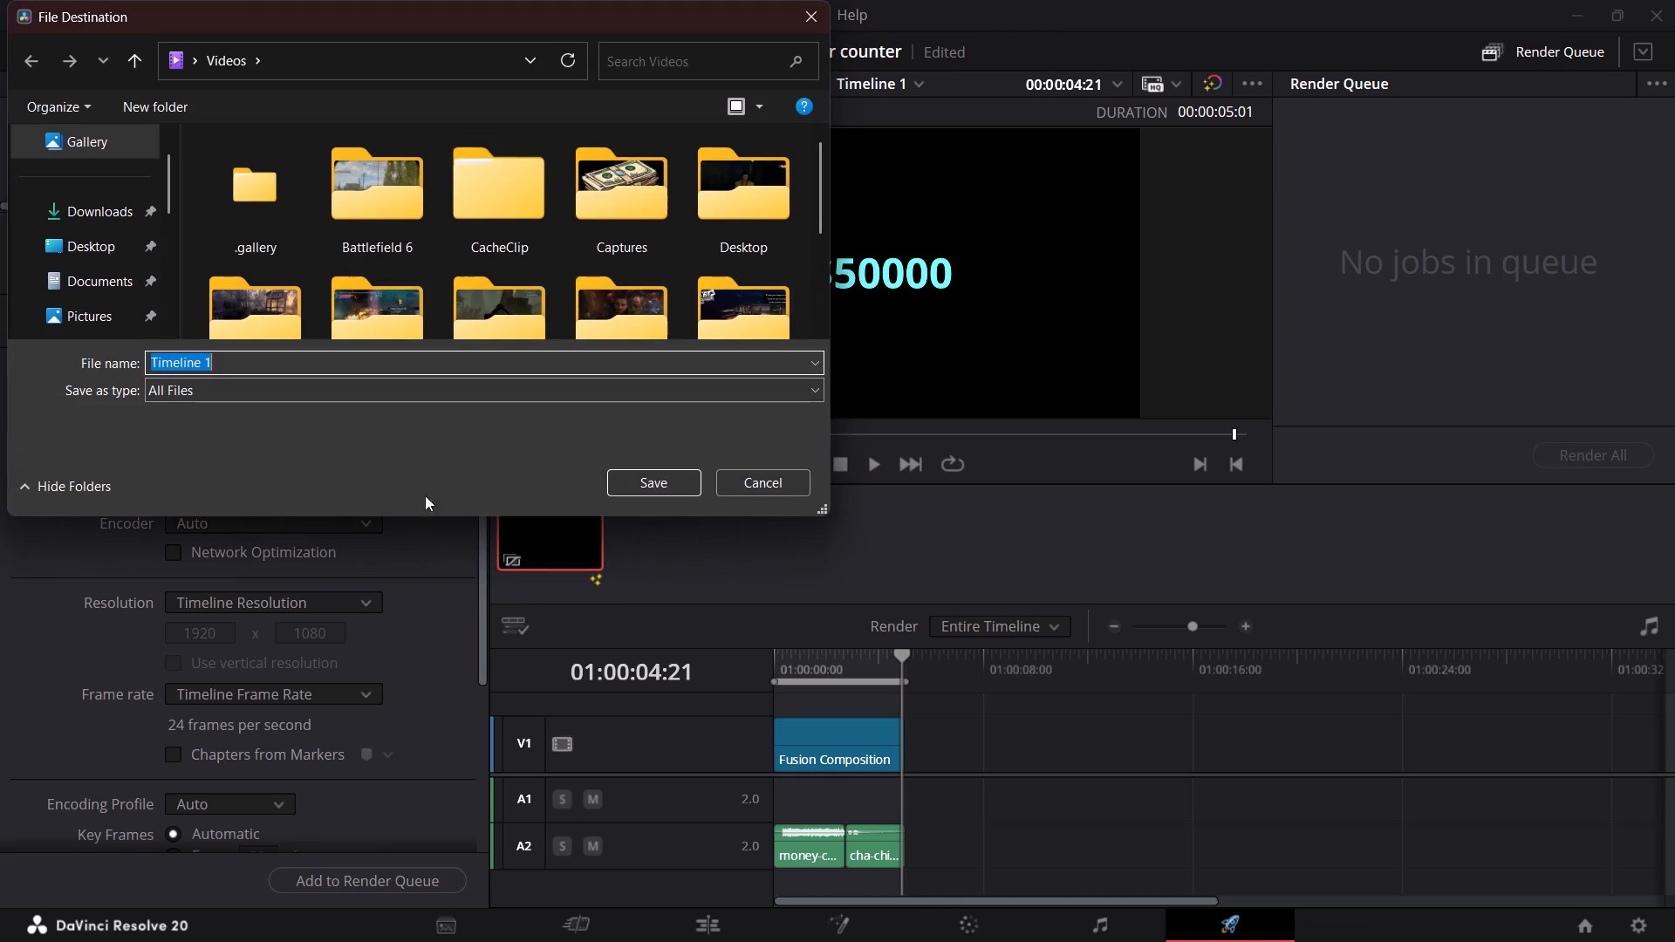
{"action": "scroll", "coordinate": [402, 255], "scroll_direction": "down", "scroll_amount": 2}
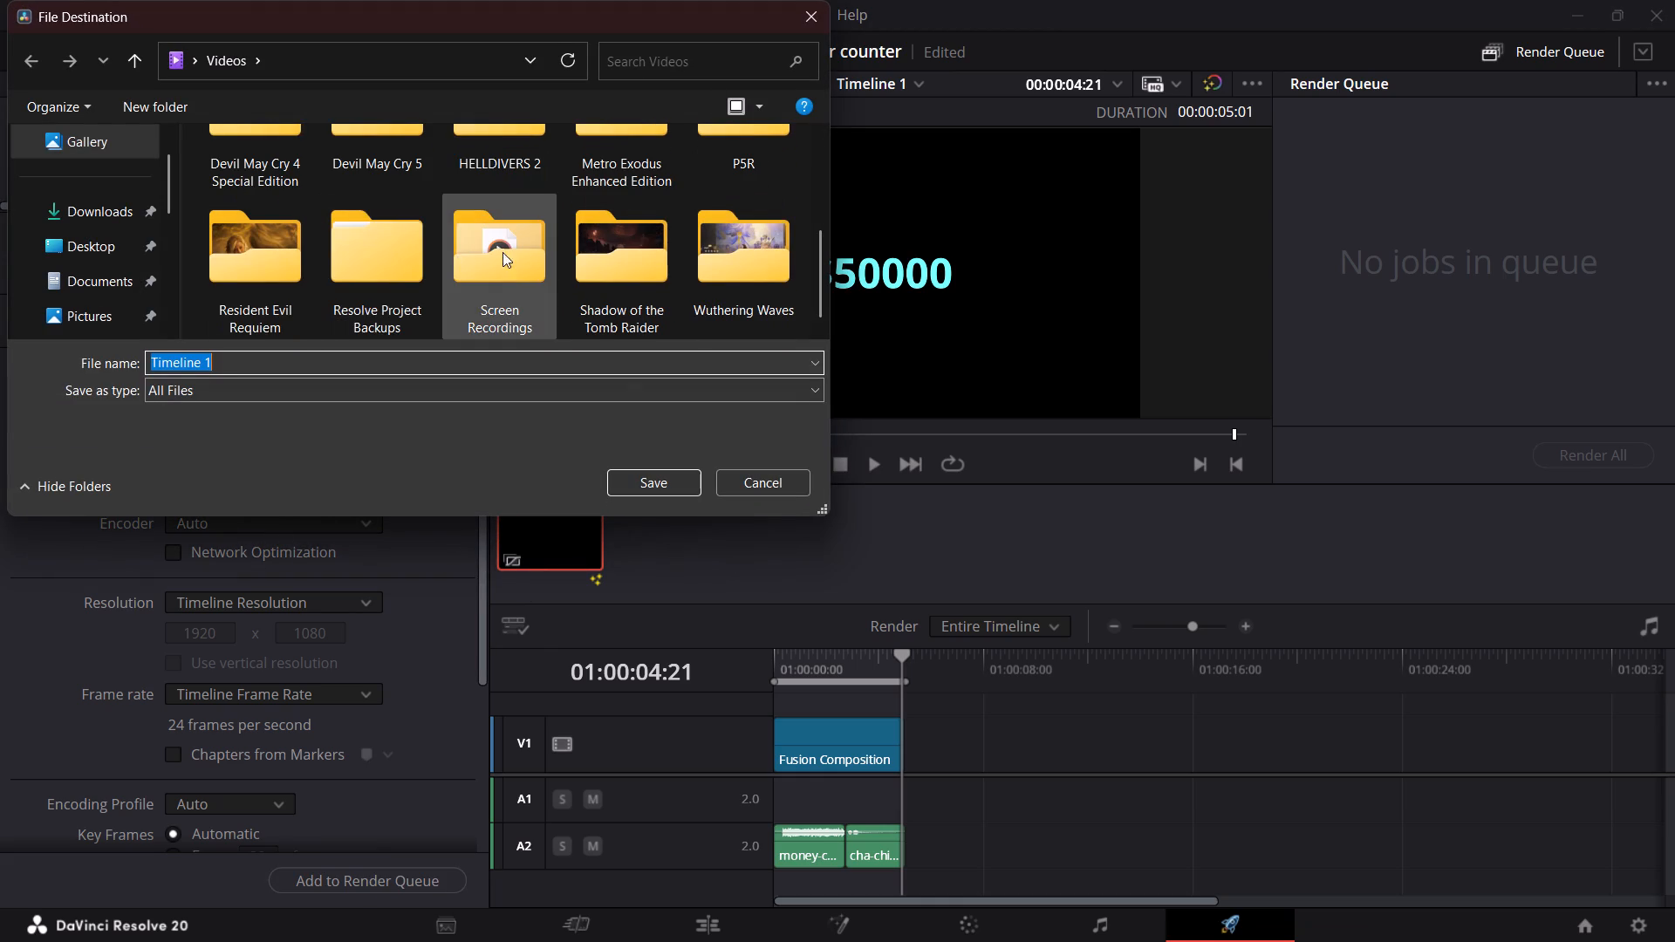
{"action": "scroll", "coordinate": [370, 256], "scroll_direction": "up", "scroll_amount": 3}
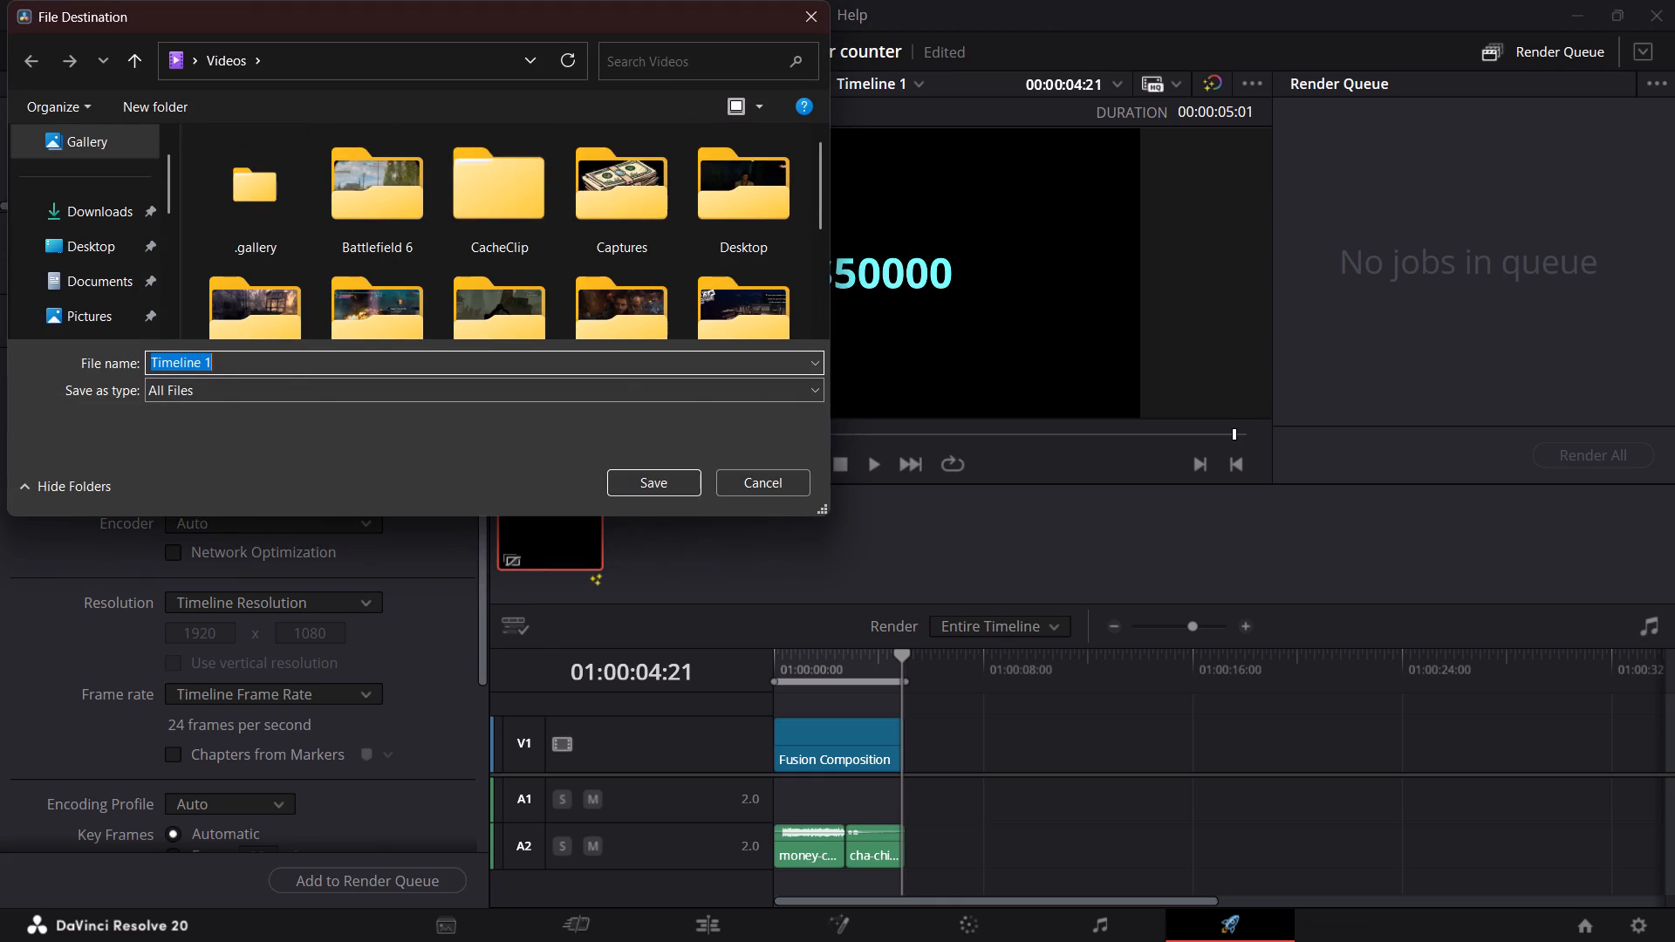
{"action": "left_click", "coordinate": [639, 476]}
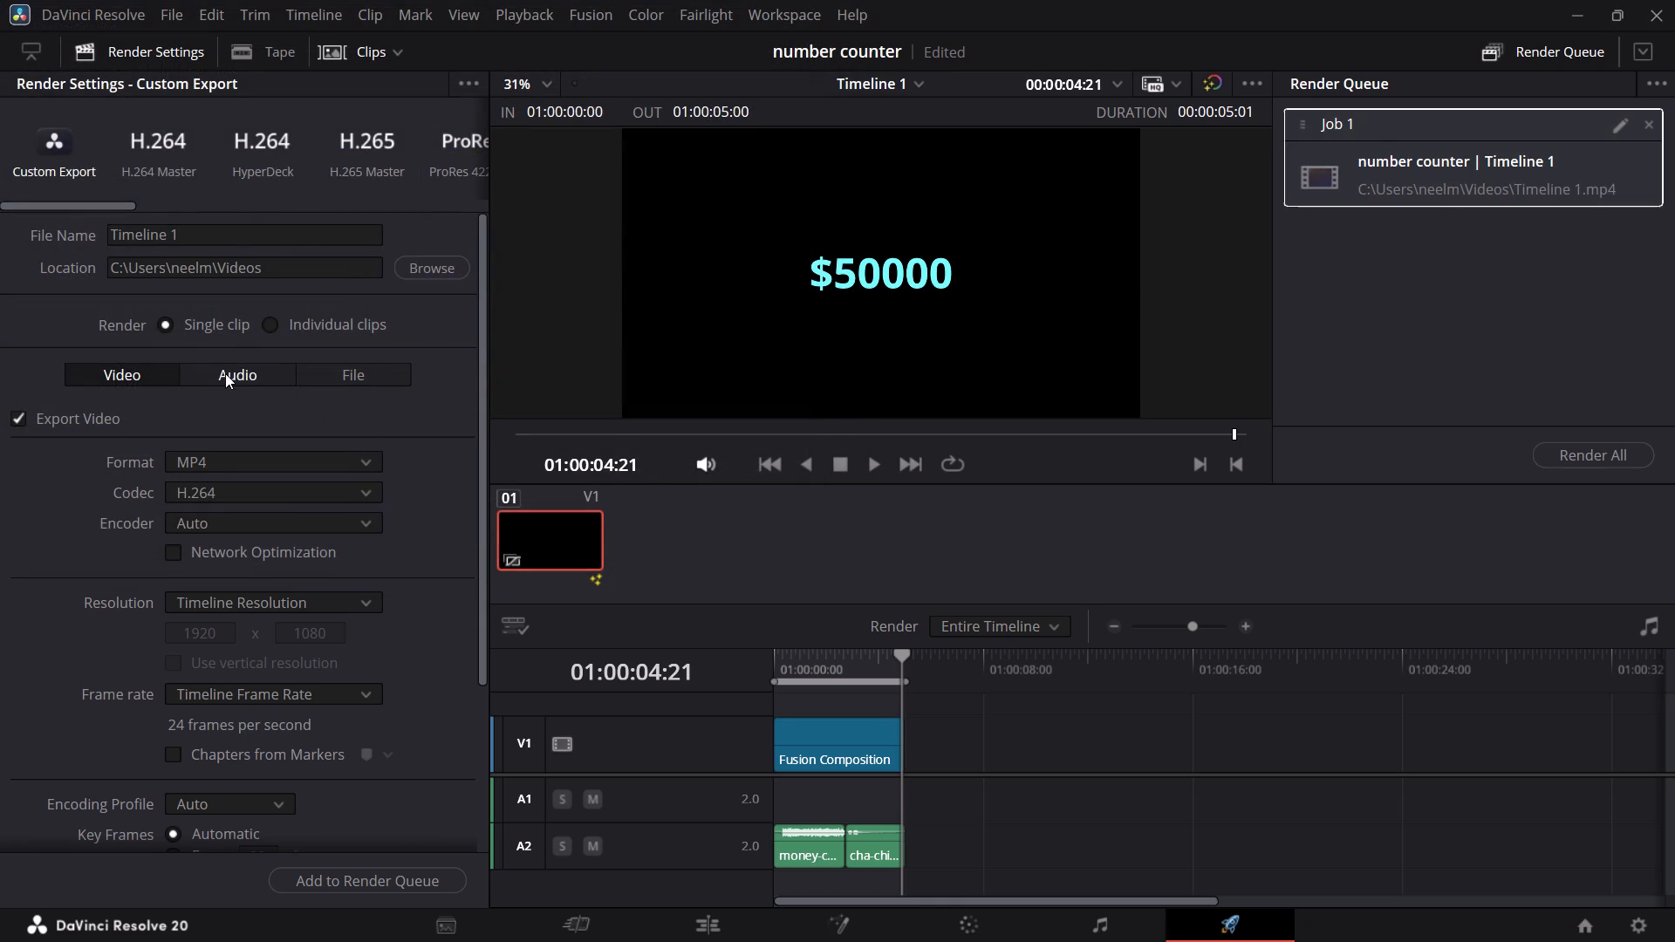
Expand the Advanced Settings of the export to check them, and render the queued job.
{"action": "scroll", "coordinate": [225, 373], "scroll_direction": "down", "scroll_amount": 6}
{"action": "left_click", "coordinate": [122, 807]}
{"action": "scroll", "coordinate": [164, 761], "scroll_direction": "down", "scroll_amount": 5}
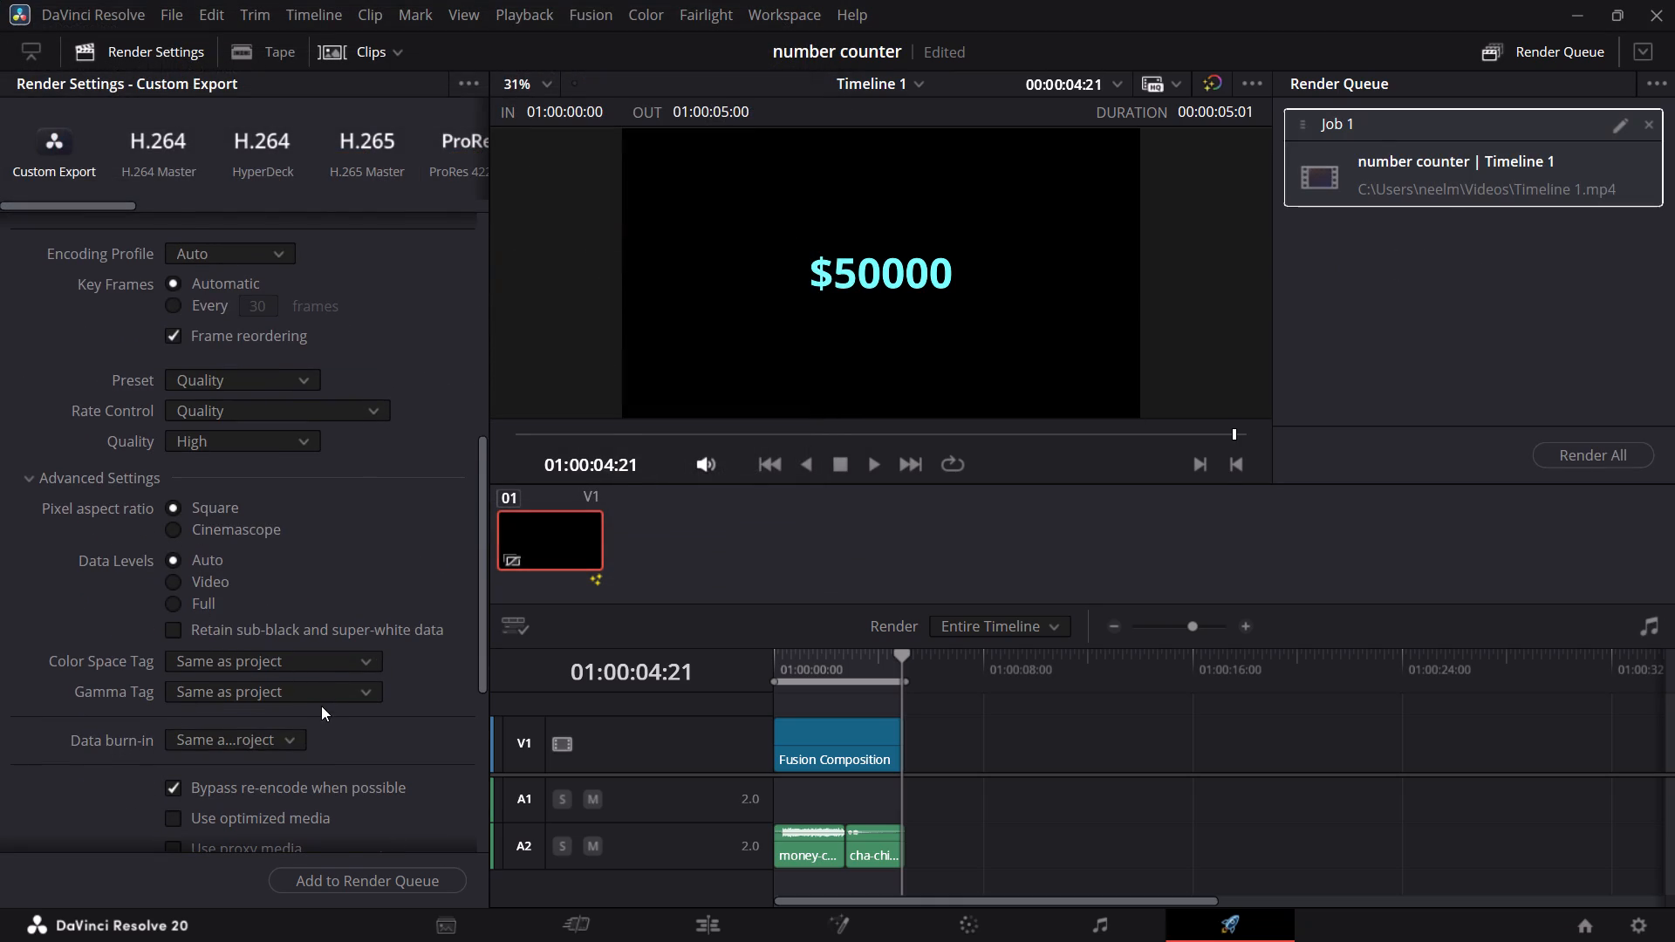
{"action": "scroll", "coordinate": [318, 706], "scroll_direction": "down", "scroll_amount": 3}
{"action": "left_click", "coordinate": [1569, 440]}
{"action": "left_click", "coordinate": [1574, 447]}
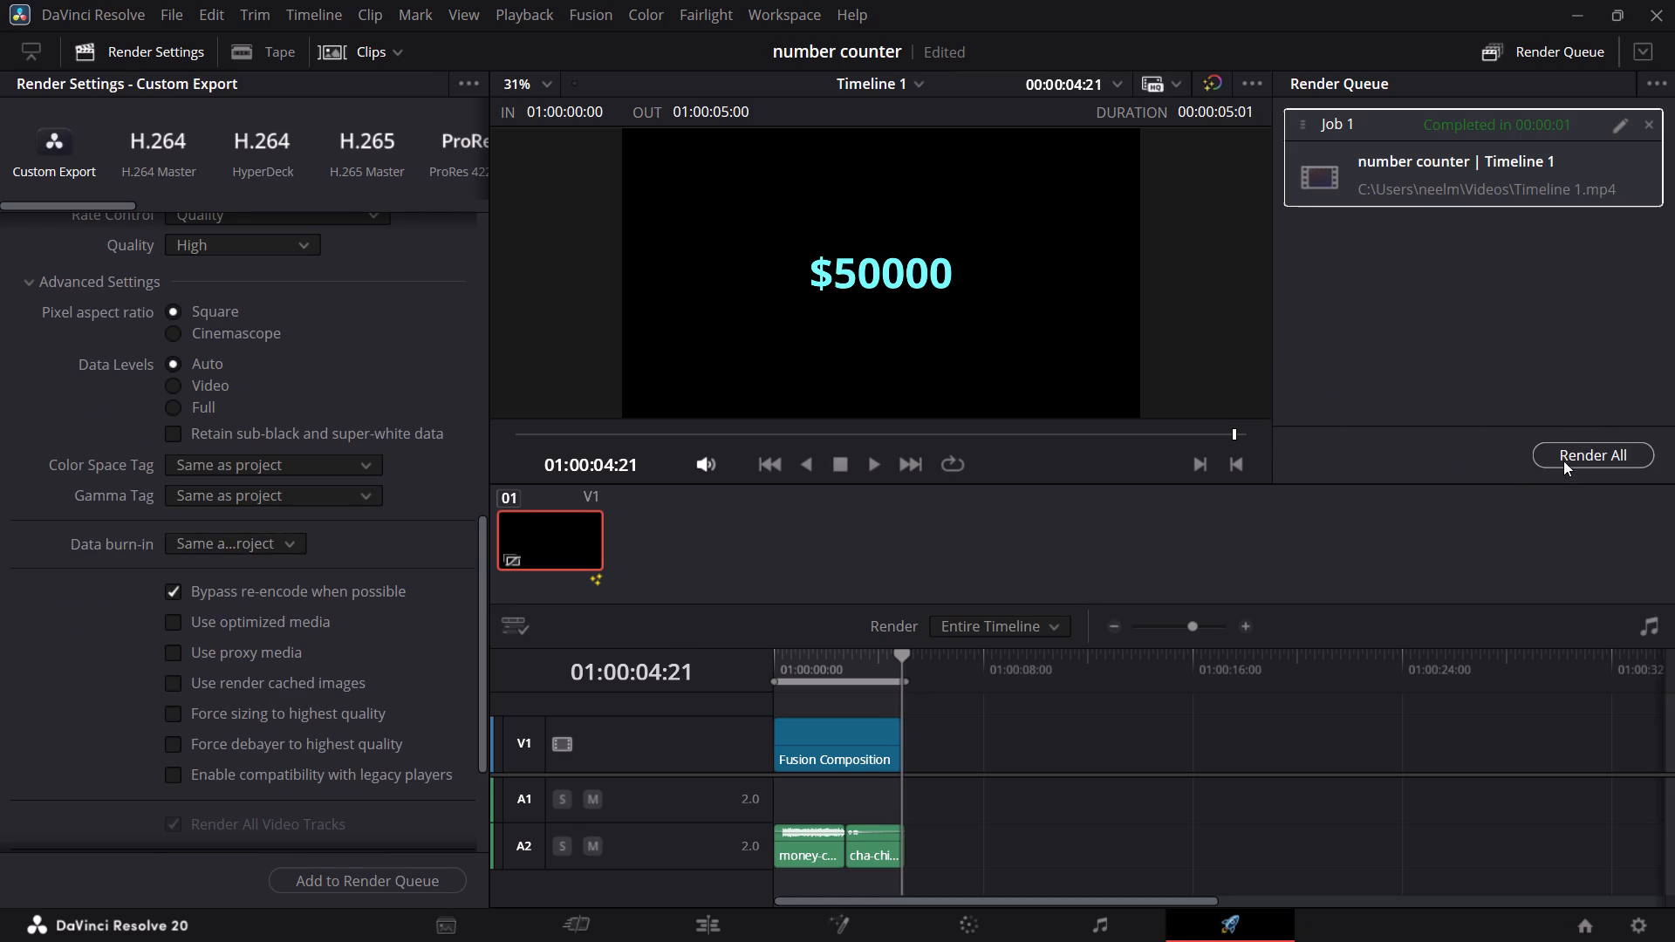
Close the Screen Recordings folder window and minimize DaVinci Resolve to reach the desktop.
{"action": "left_click", "coordinate": [1578, 5]}
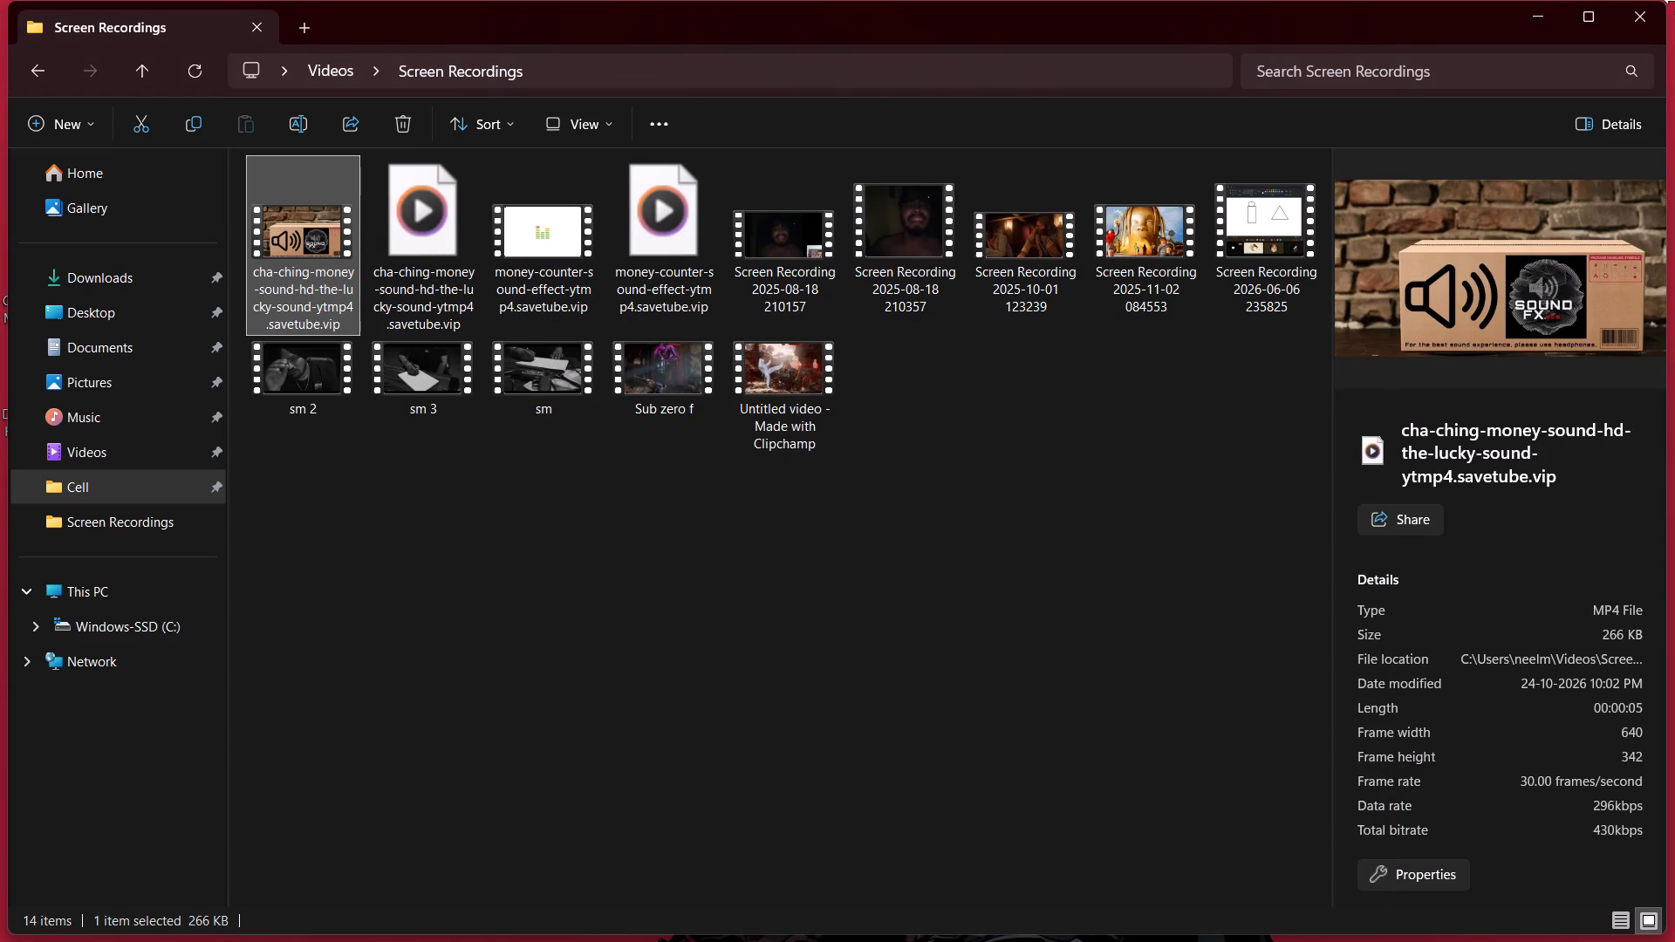
{"action": "left_click", "coordinate": [1635, 17]}
{"action": "left_click", "coordinate": [857, 918]}
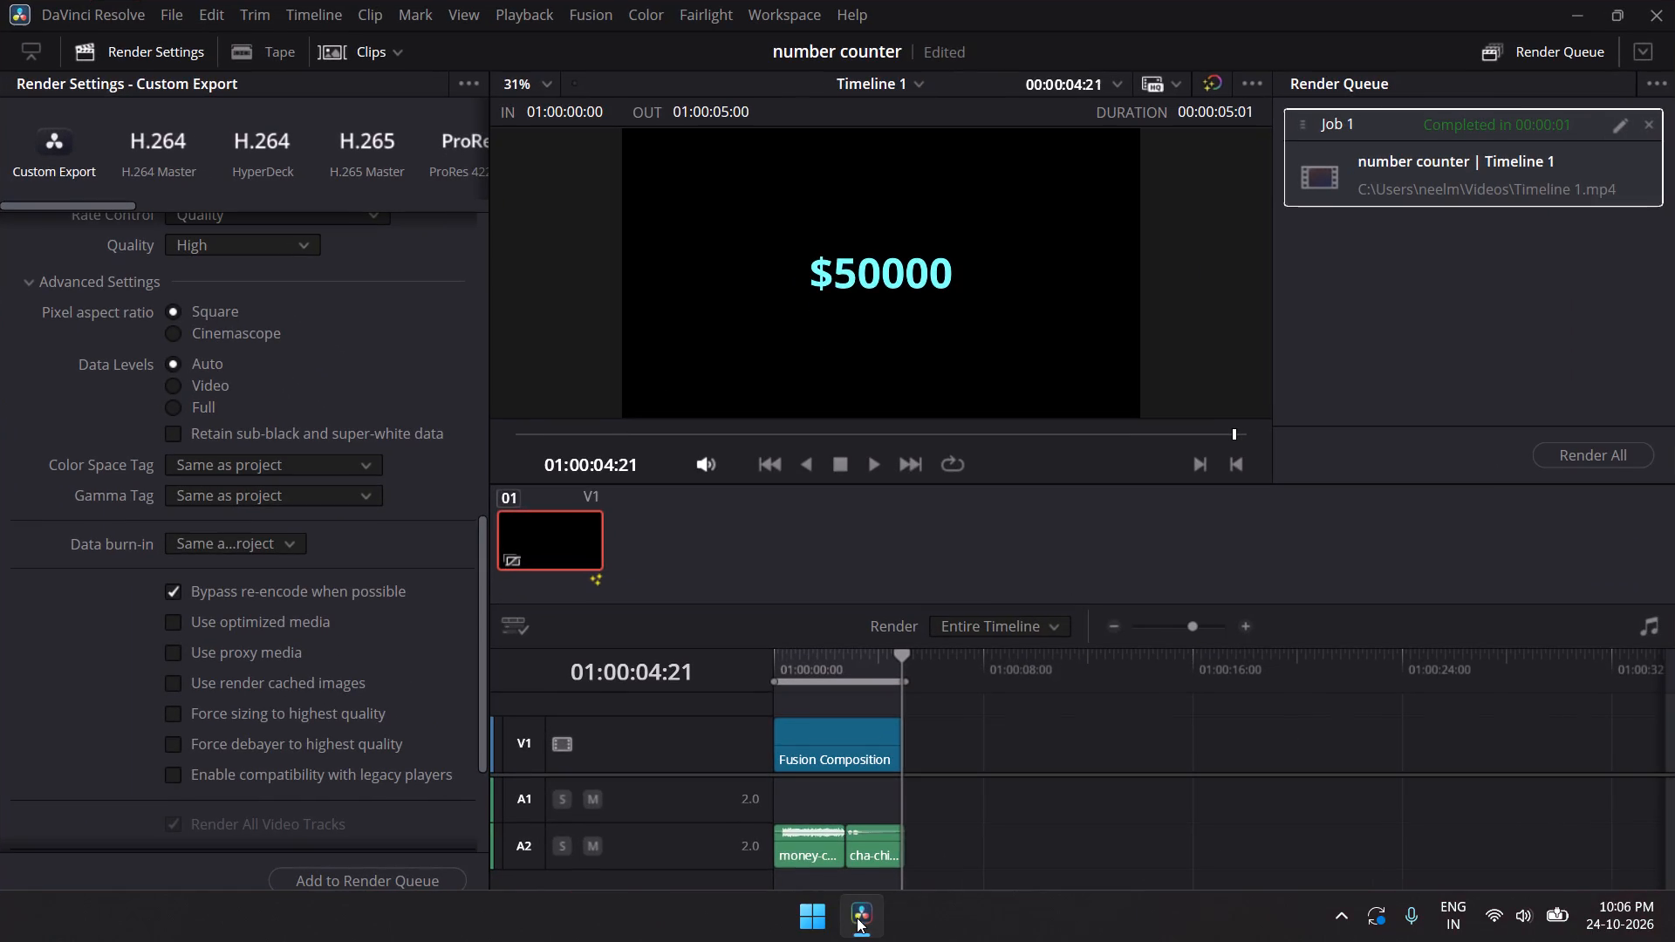
{"action": "left_click", "coordinate": [1562, 5]}
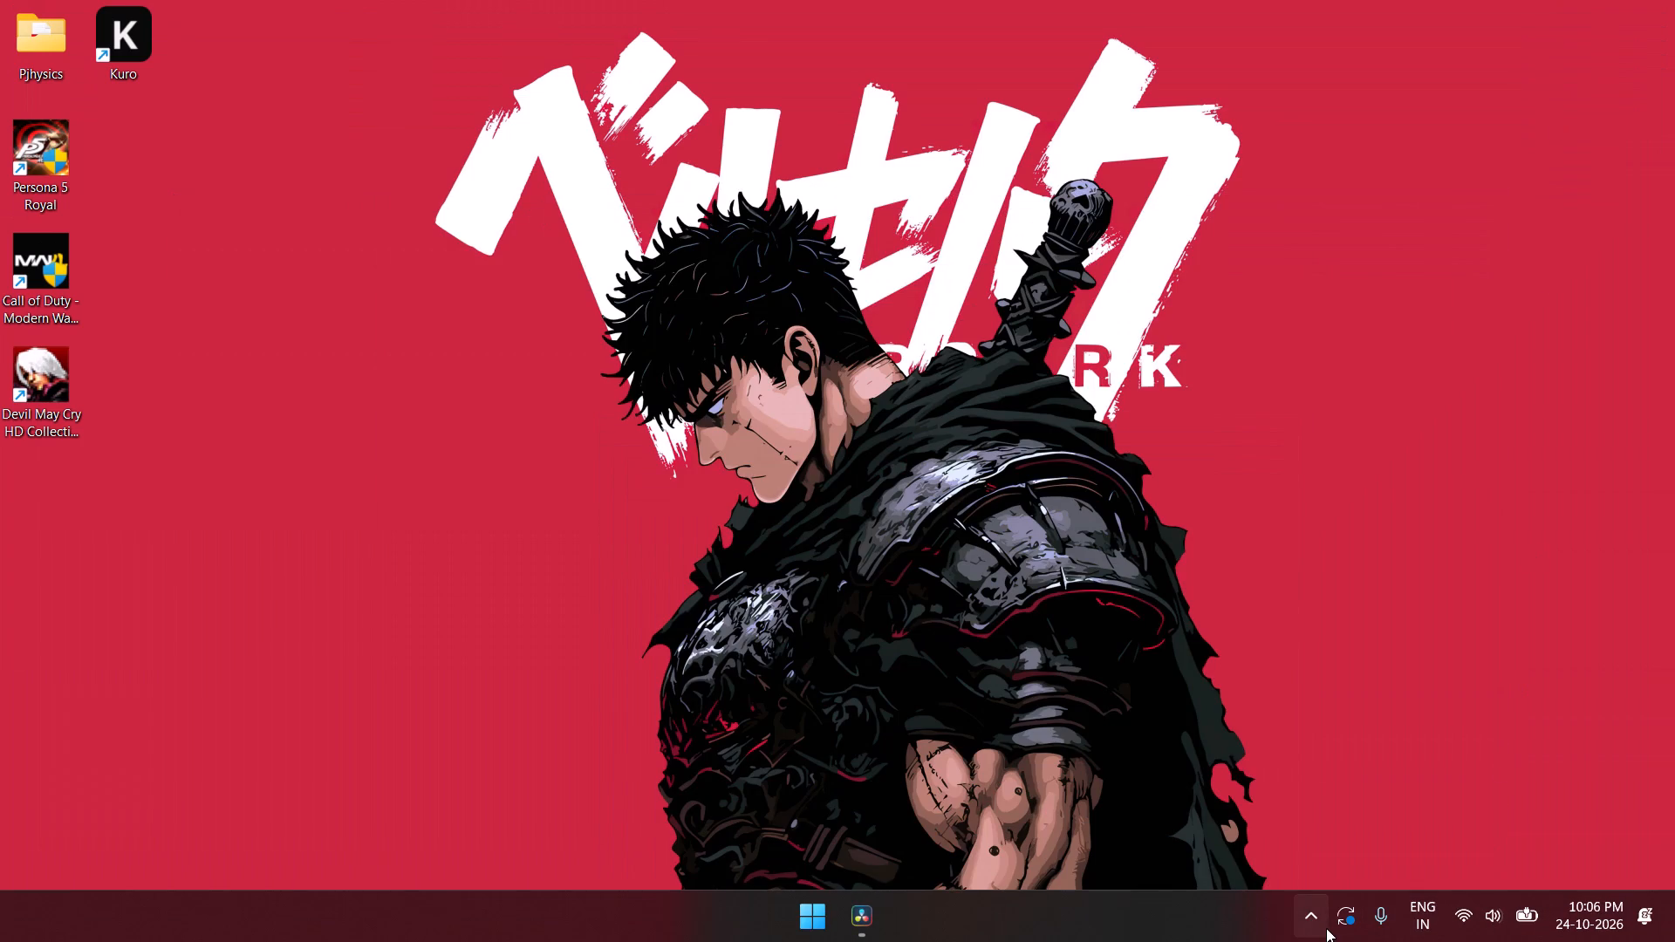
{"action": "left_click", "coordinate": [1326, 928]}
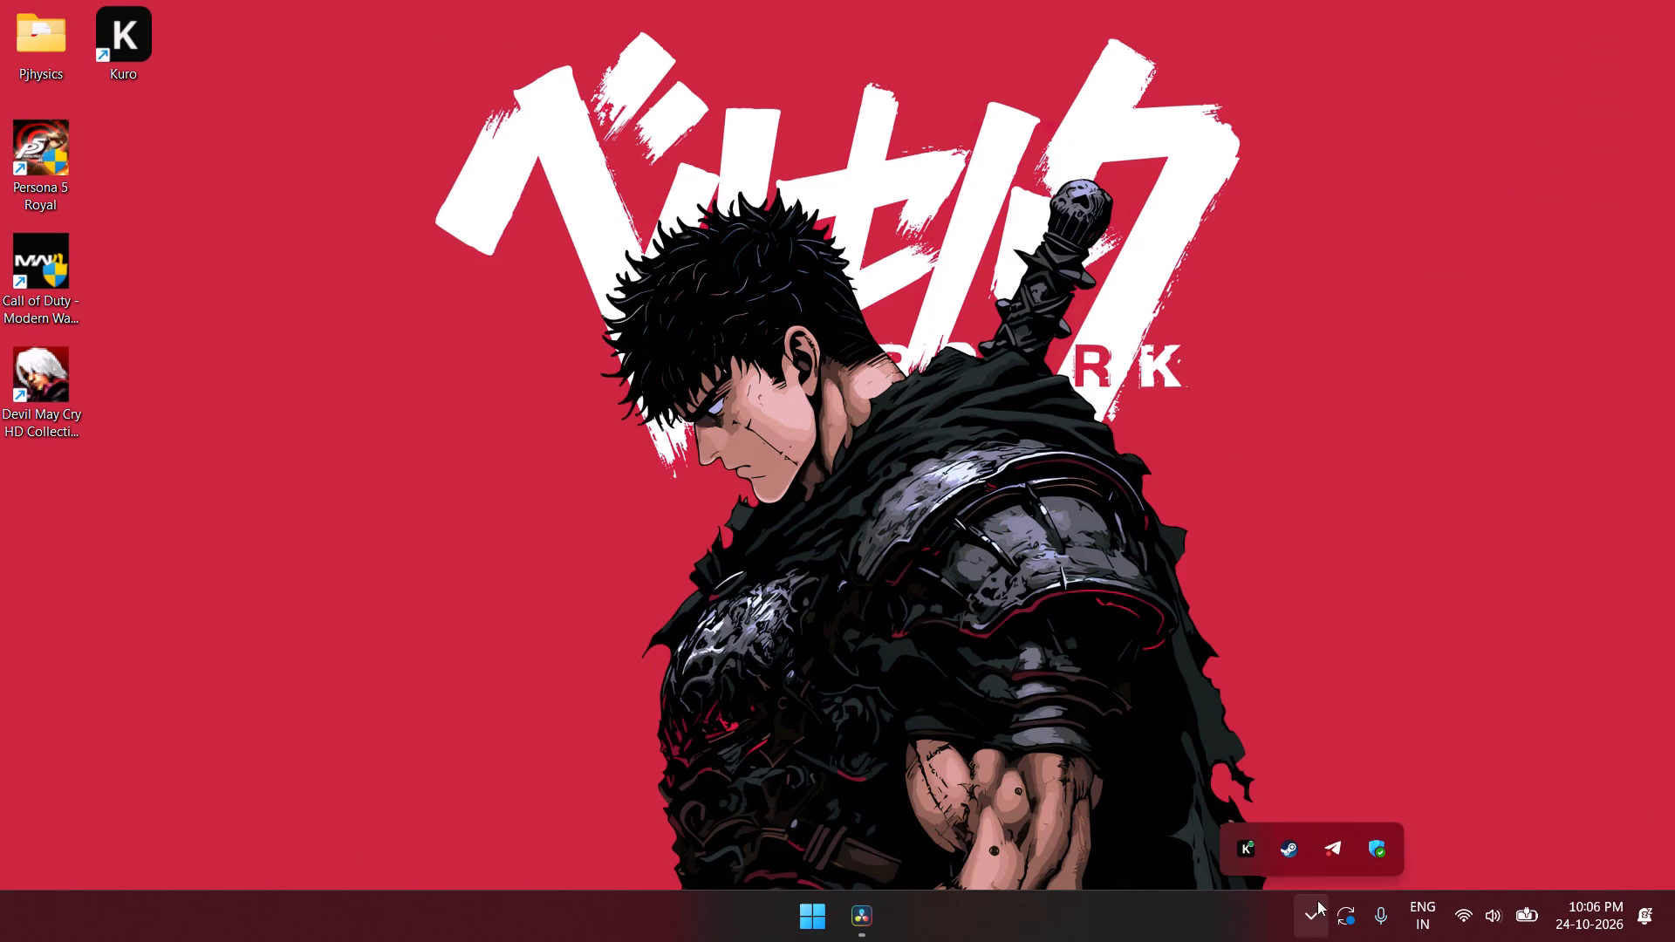